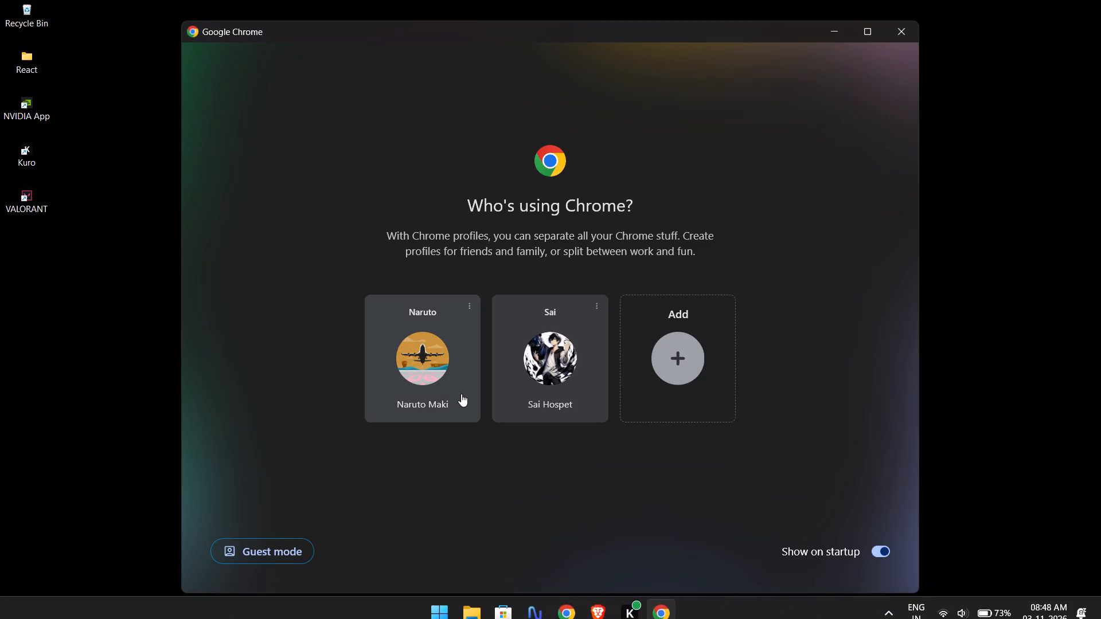
Open the browser with the first Chrome profile and go to canva.com.
{"action": "left_click", "coordinate": [446, 391]}
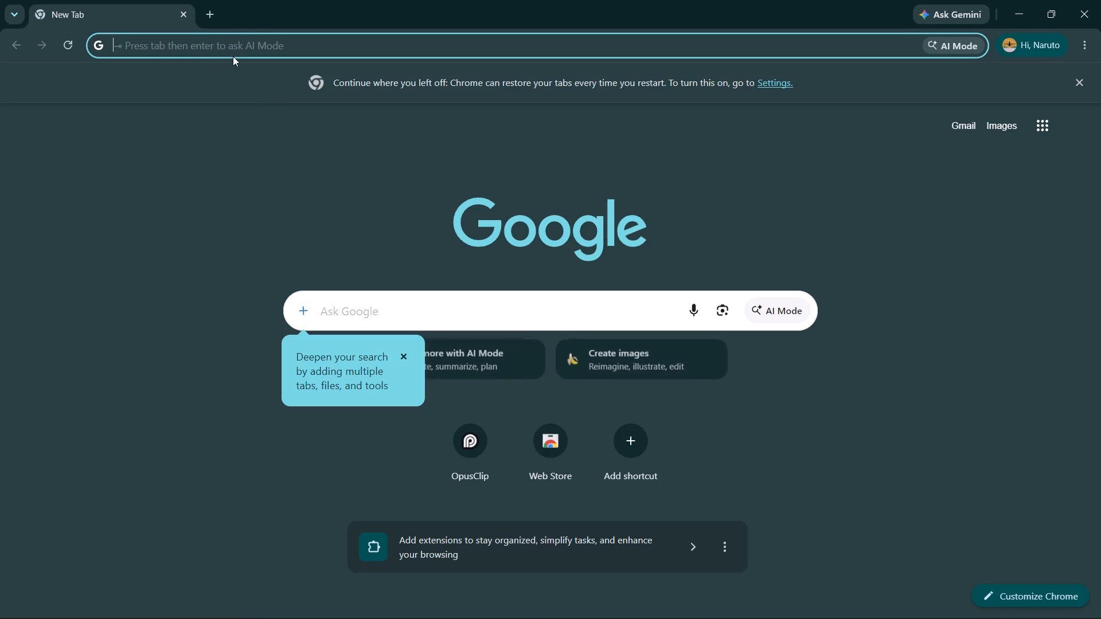
{"action": "type", "text": "canva"}
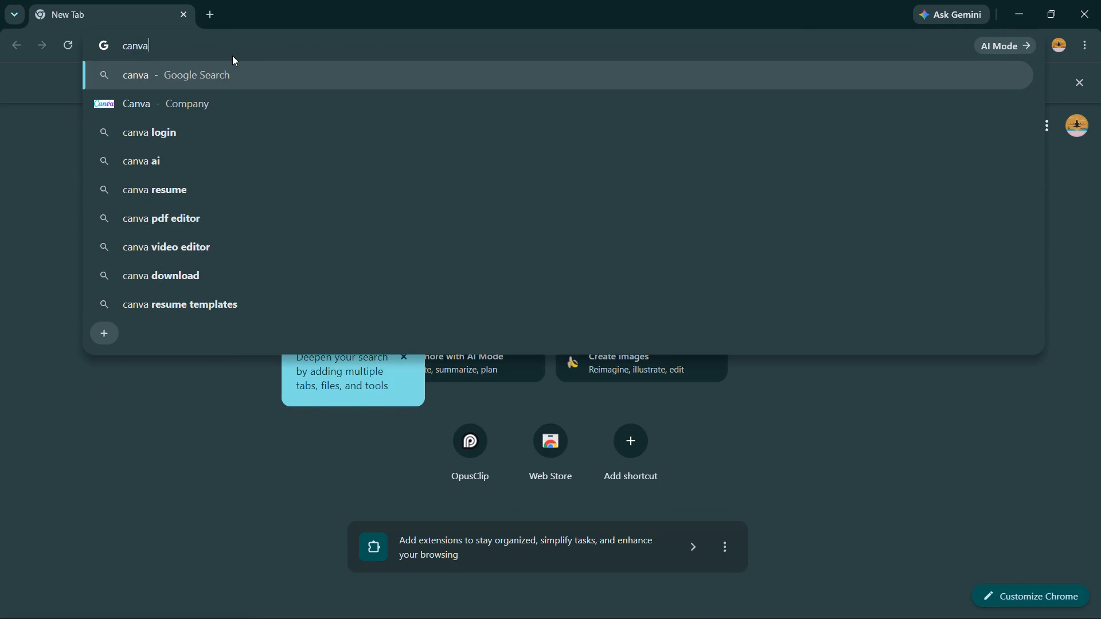
{"action": "type", "text": ".cio"}
{"action": "key", "text": "BackSpace"}
{"action": "key", "text": "BackSpace"}
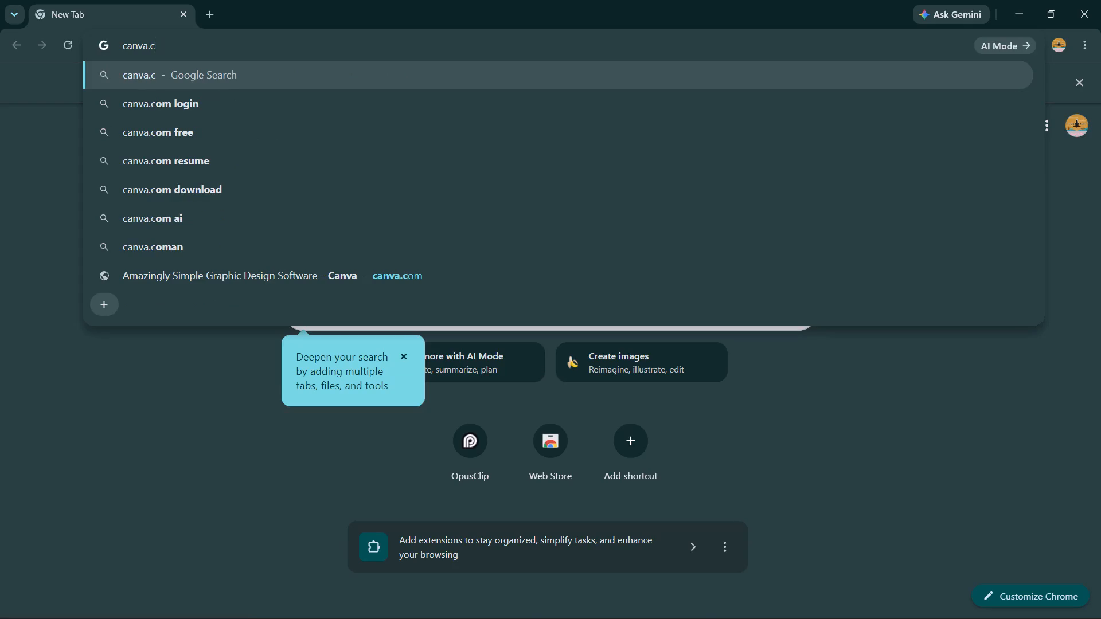
{"action": "type", "text": "om"}
{"action": "key", "text": "Return"}
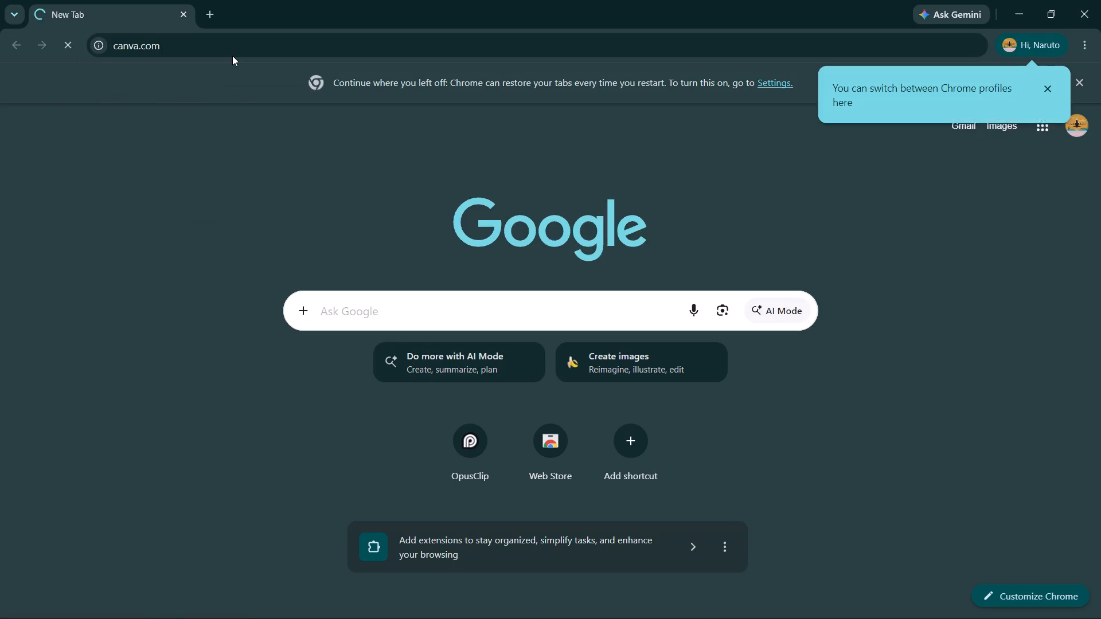
{"action": "left_click", "coordinate": [525, 356]}
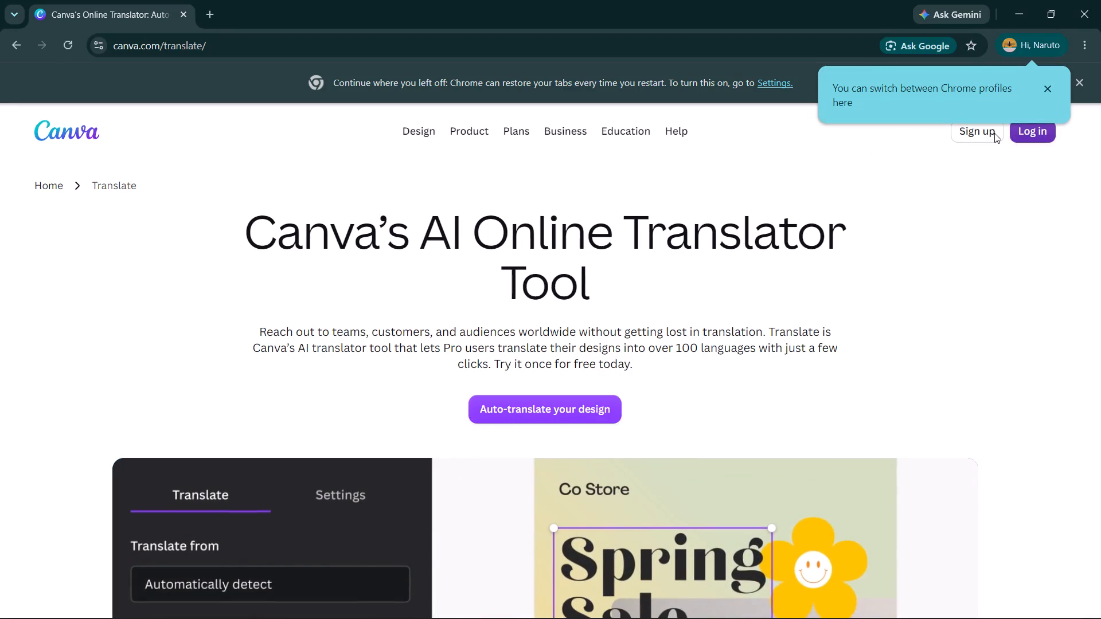
{"action": "left_click", "coordinate": [976, 134]}
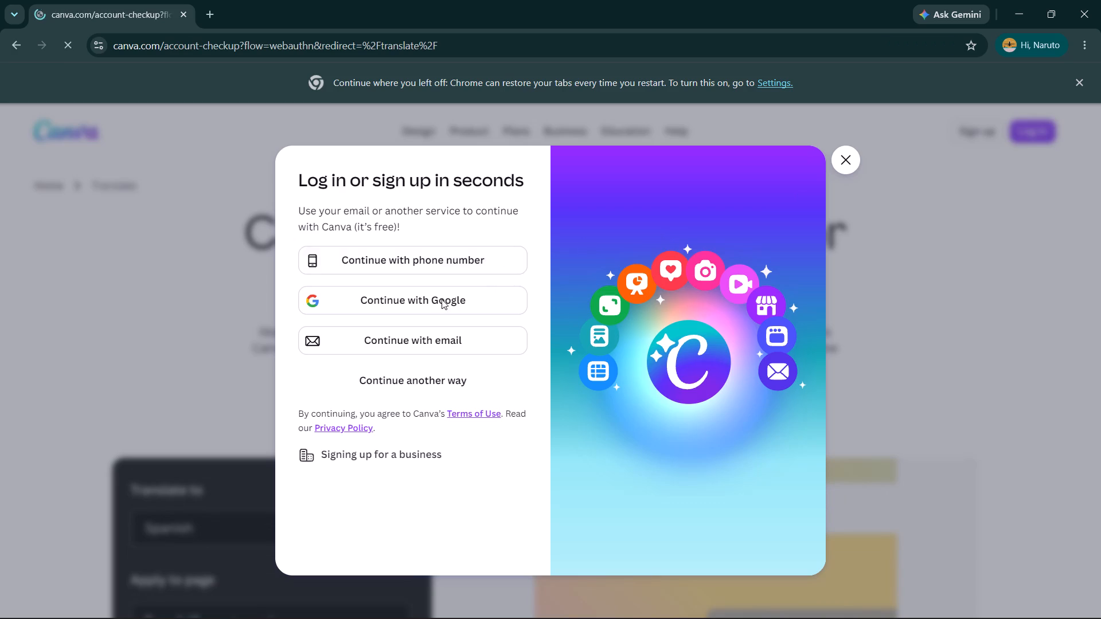
{"action": "left_click", "coordinate": [439, 300]}
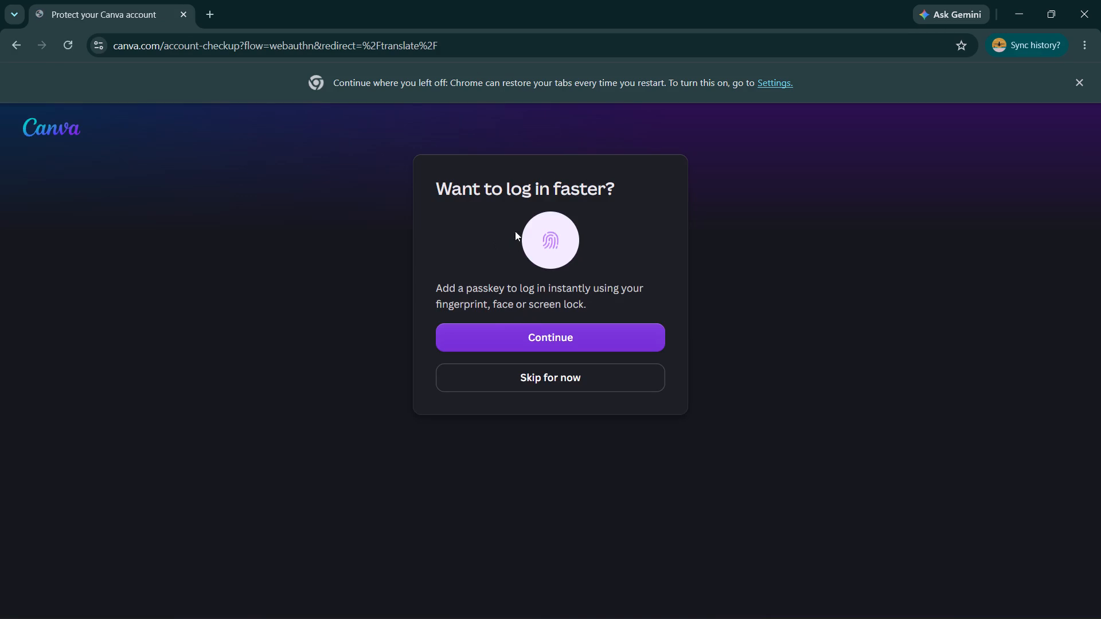
{"action": "left_click", "coordinate": [526, 388]}
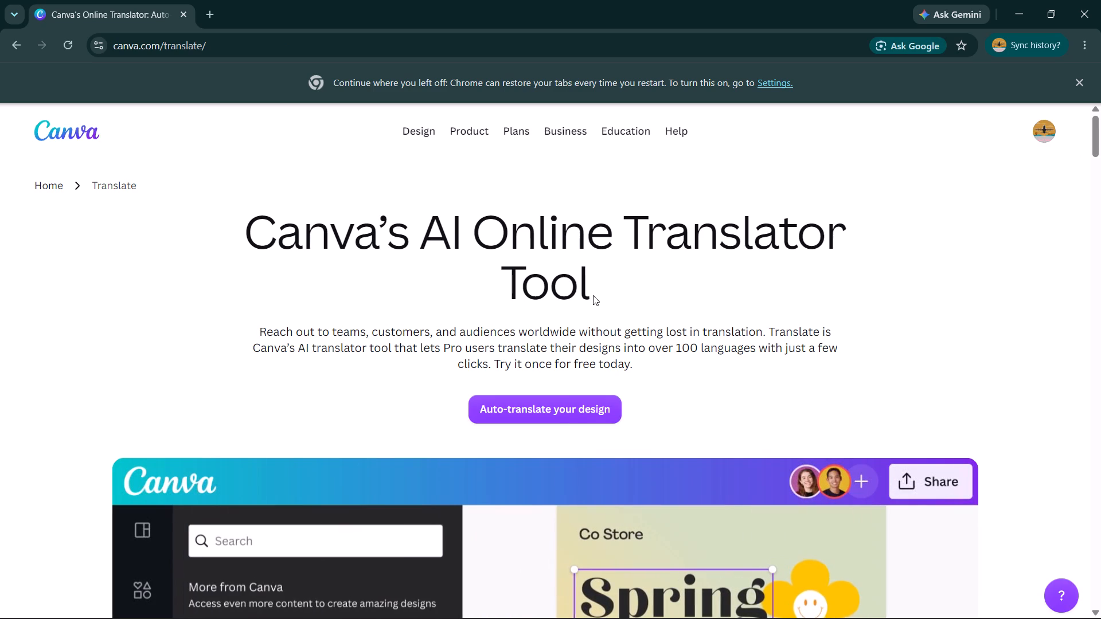
Leave the translator page for the signed-in Canva home page and dismiss the Canva Business trial offer.
{"action": "scroll", "coordinate": [489, 414], "scroll_direction": "down", "scroll_amount": 3}
{"action": "scroll", "coordinate": [489, 414], "scroll_direction": "up", "scroll_amount": 3}
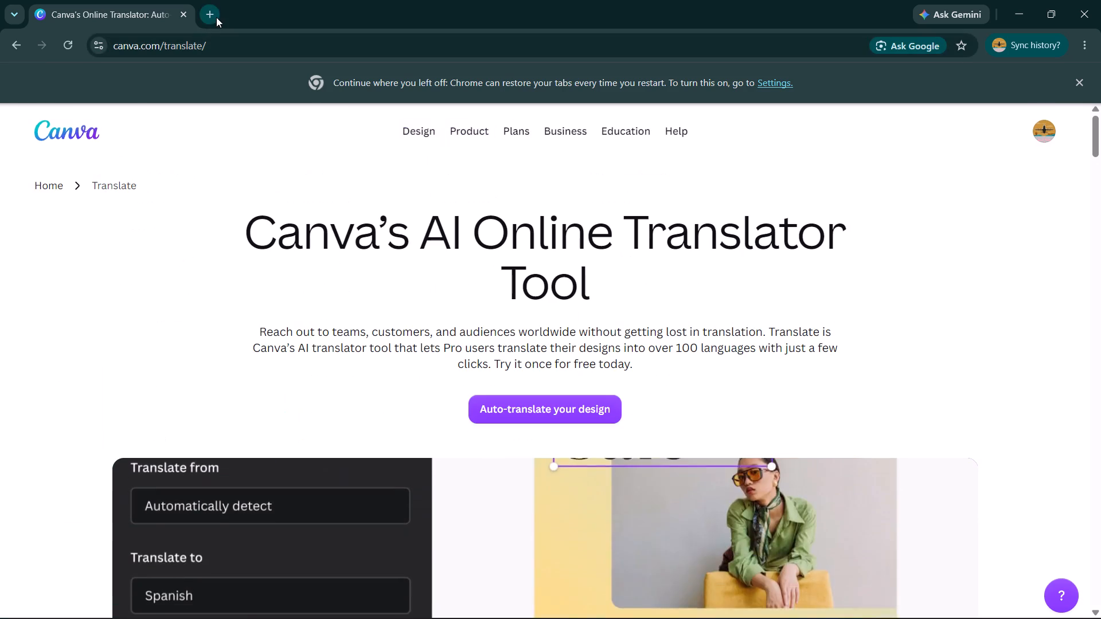
{"action": "left_click", "coordinate": [239, 44]}
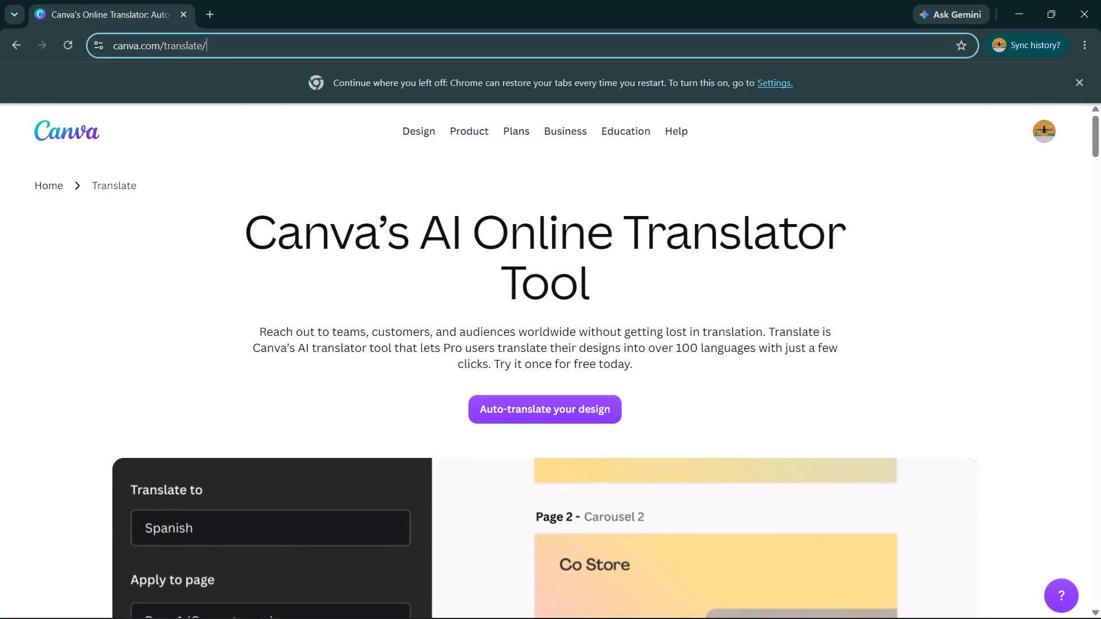
{"action": "left_click", "coordinate": [9, 41]}
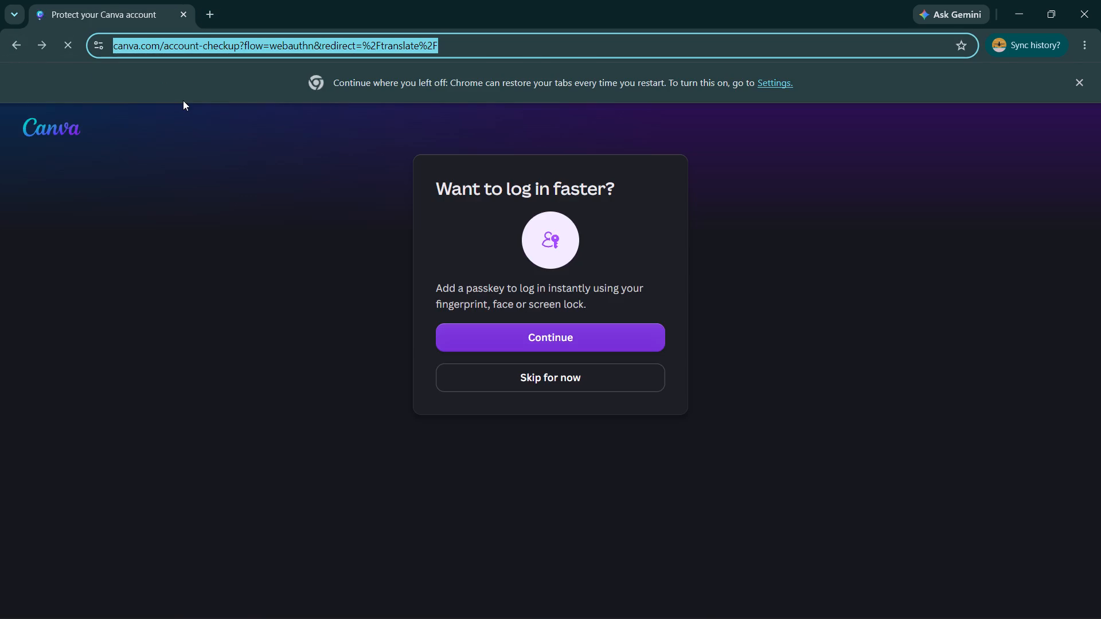
{"action": "left_click", "coordinate": [9, 34]}
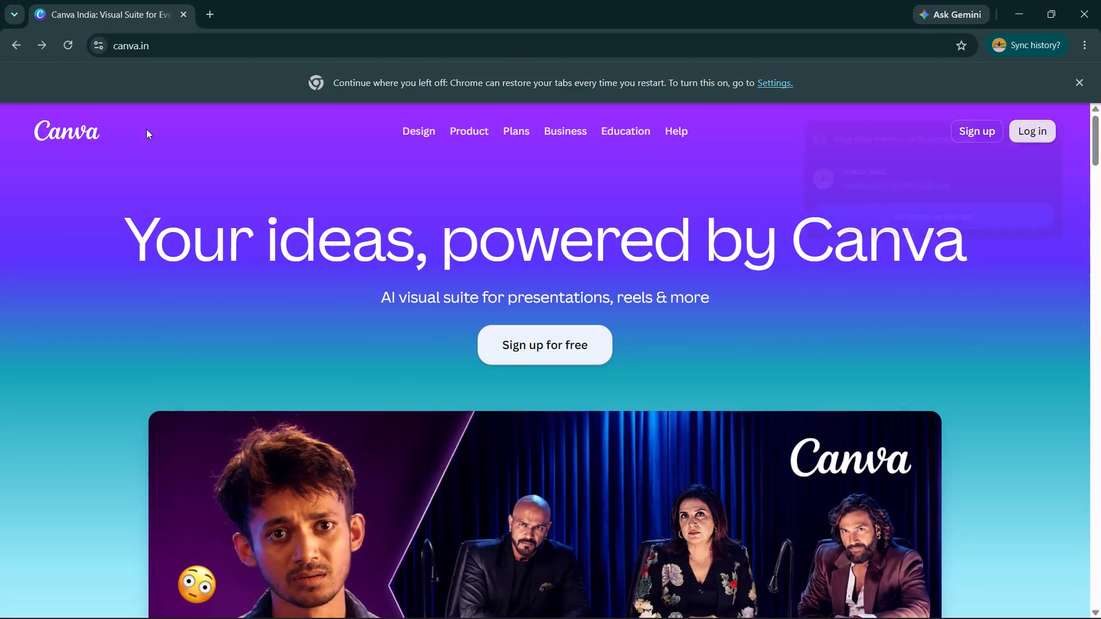
{"action": "left_click", "coordinate": [552, 343]}
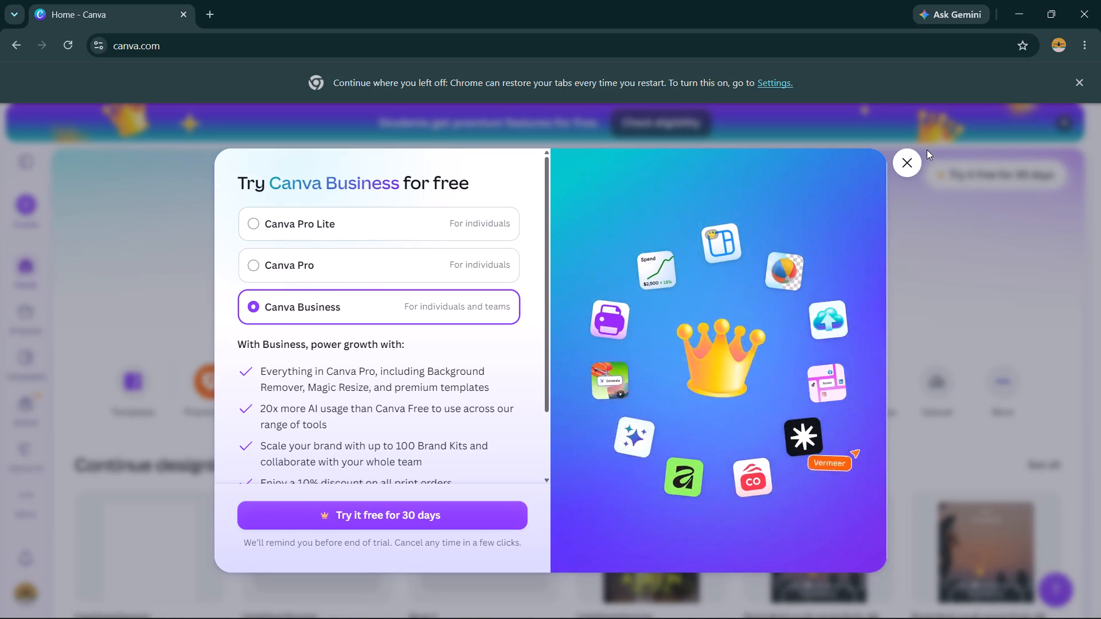
{"action": "left_click", "coordinate": [907, 155]}
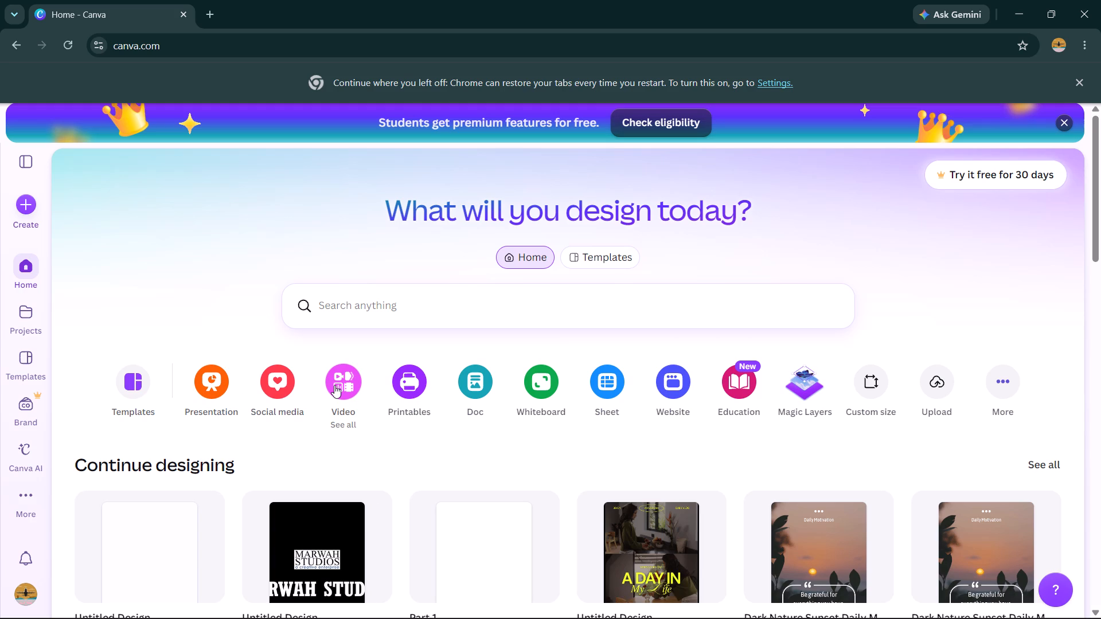
Create a new blank LinkedIn Video Ad design from the Videos category.
{"action": "left_click", "coordinate": [334, 385]}
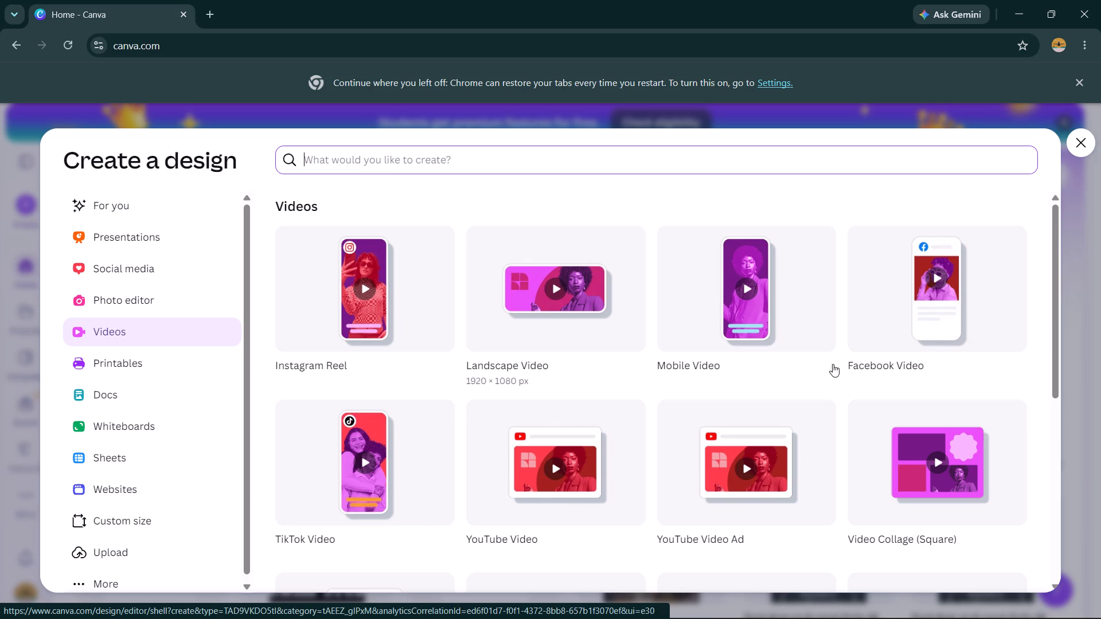
{"action": "scroll", "coordinate": [815, 343], "scroll_direction": "down", "scroll_amount": 2}
{"action": "scroll", "coordinate": [544, 342], "scroll_direction": "up", "scroll_amount": 1}
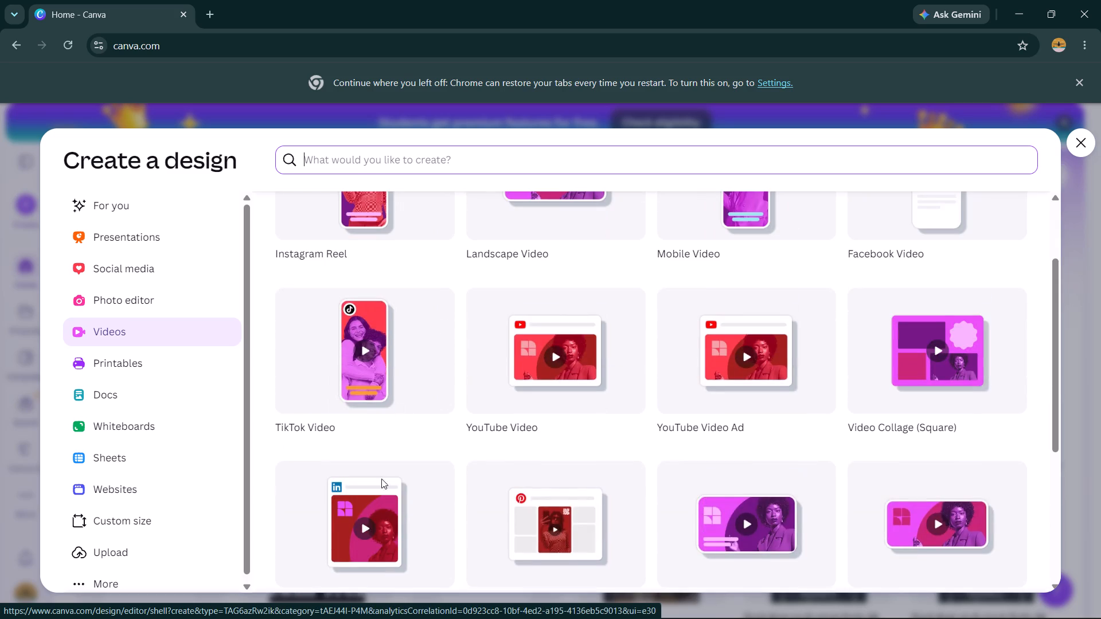
{"action": "scroll", "coordinate": [368, 530], "scroll_direction": "down", "scroll_amount": 2}
{"action": "left_click", "coordinate": [361, 311]}
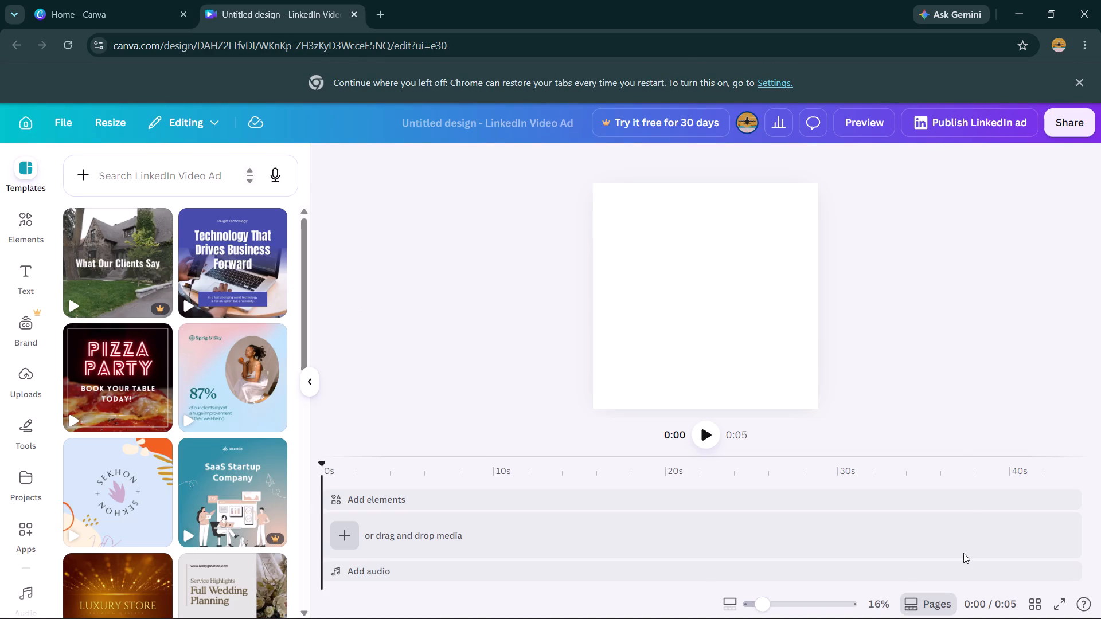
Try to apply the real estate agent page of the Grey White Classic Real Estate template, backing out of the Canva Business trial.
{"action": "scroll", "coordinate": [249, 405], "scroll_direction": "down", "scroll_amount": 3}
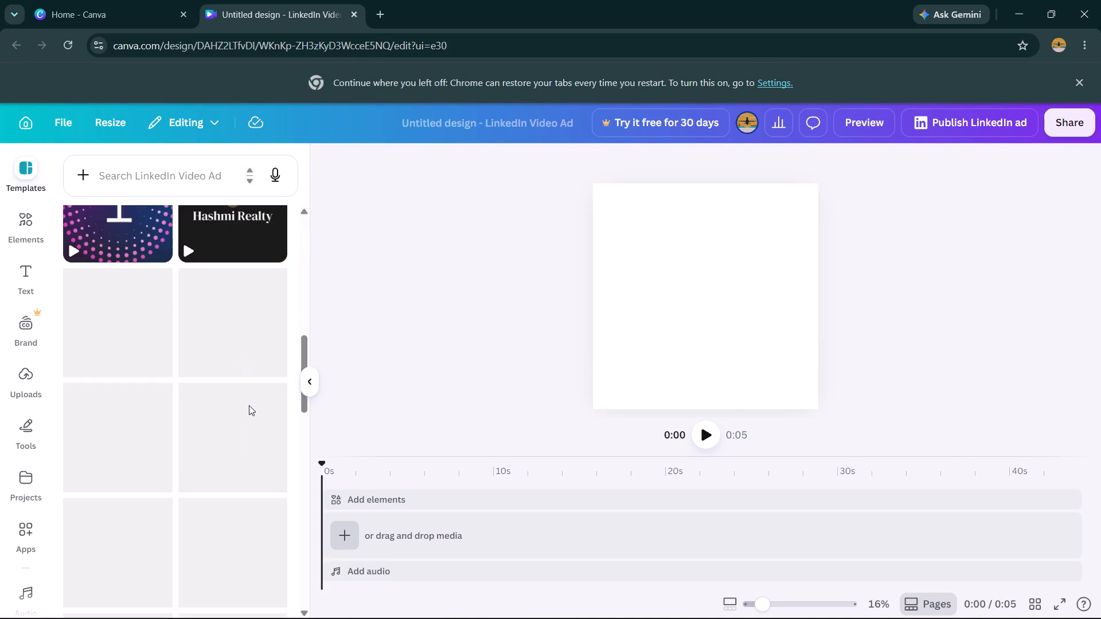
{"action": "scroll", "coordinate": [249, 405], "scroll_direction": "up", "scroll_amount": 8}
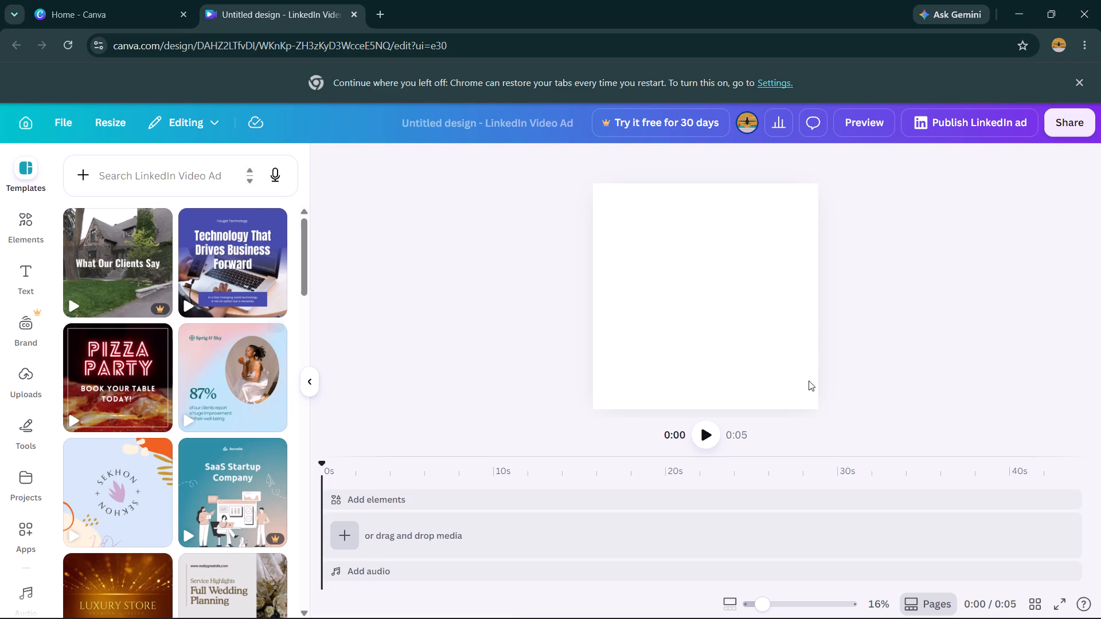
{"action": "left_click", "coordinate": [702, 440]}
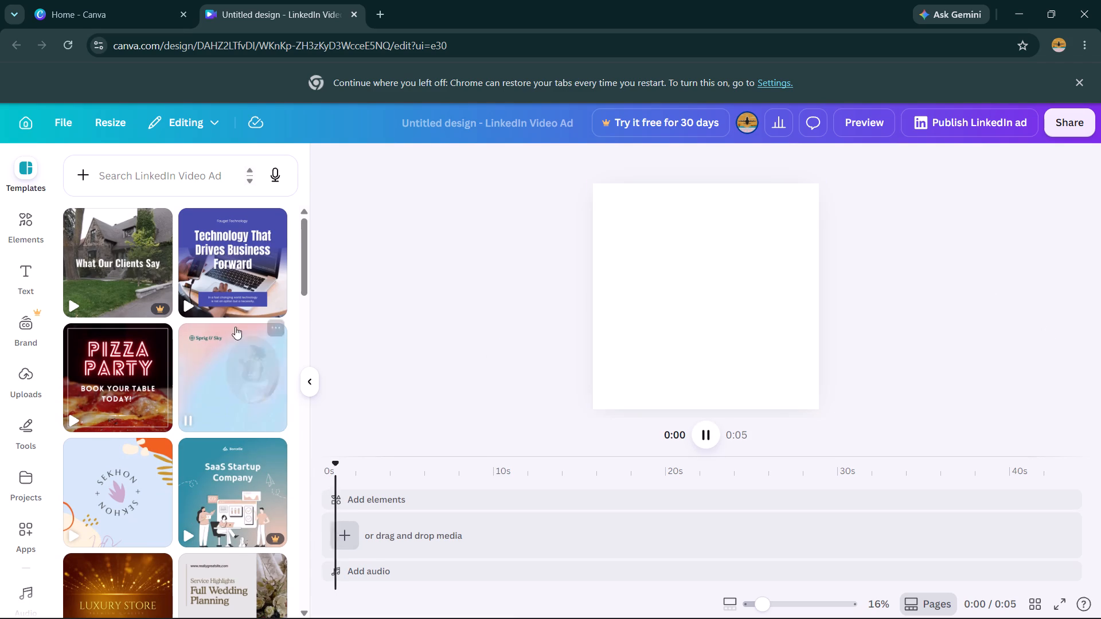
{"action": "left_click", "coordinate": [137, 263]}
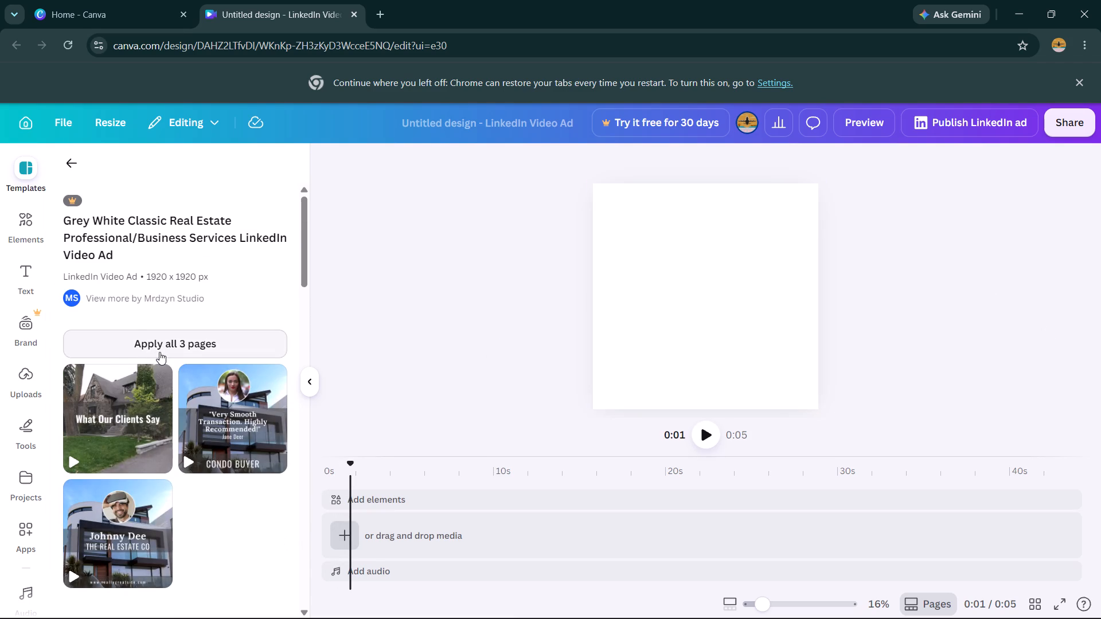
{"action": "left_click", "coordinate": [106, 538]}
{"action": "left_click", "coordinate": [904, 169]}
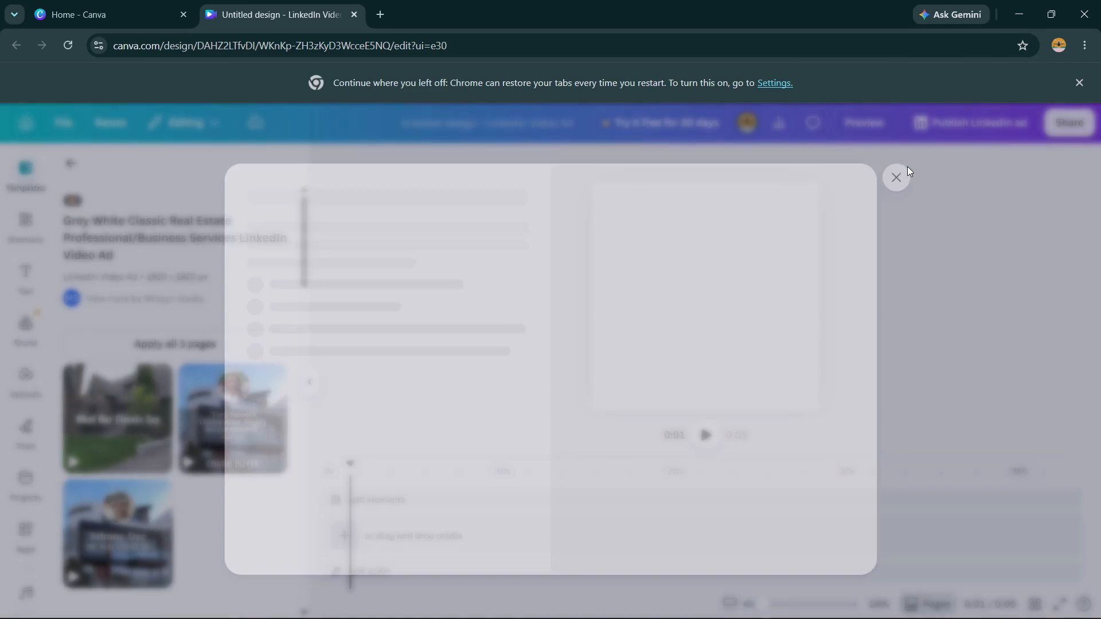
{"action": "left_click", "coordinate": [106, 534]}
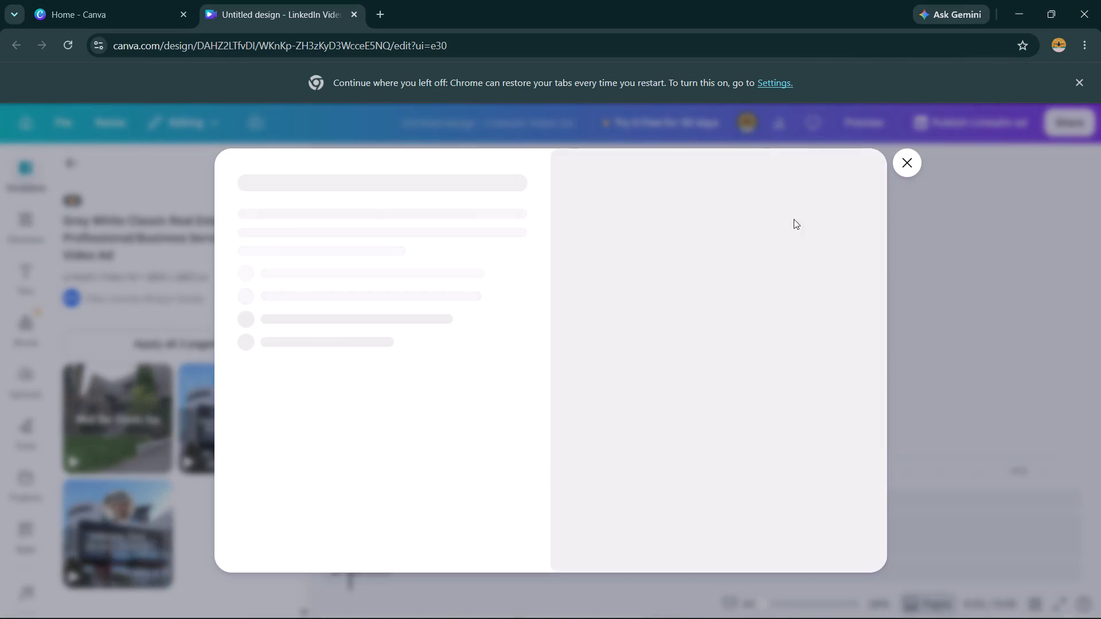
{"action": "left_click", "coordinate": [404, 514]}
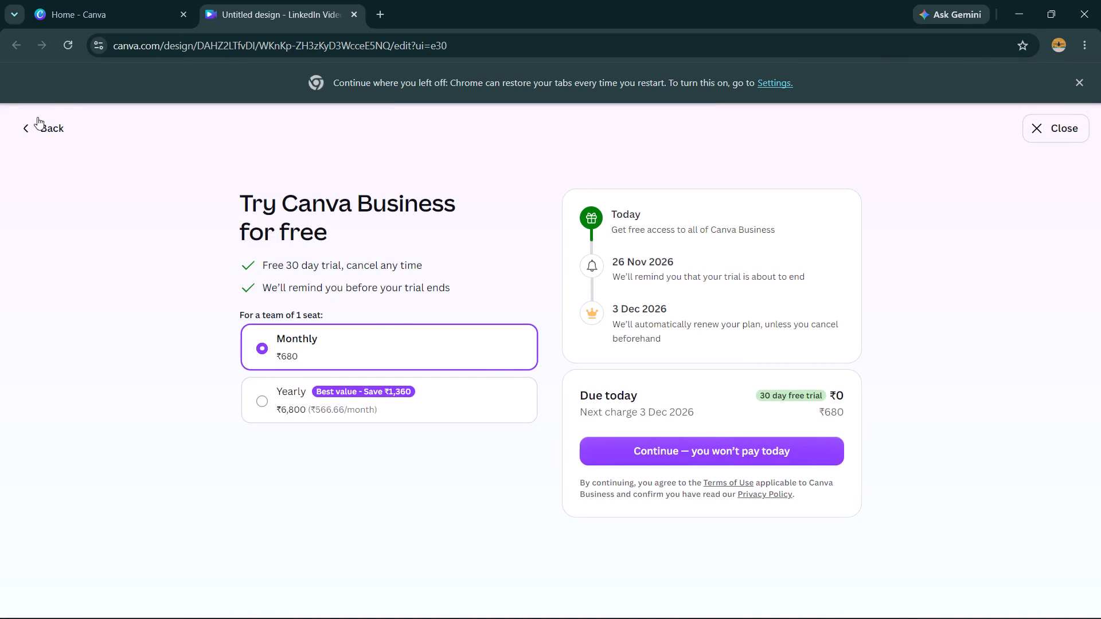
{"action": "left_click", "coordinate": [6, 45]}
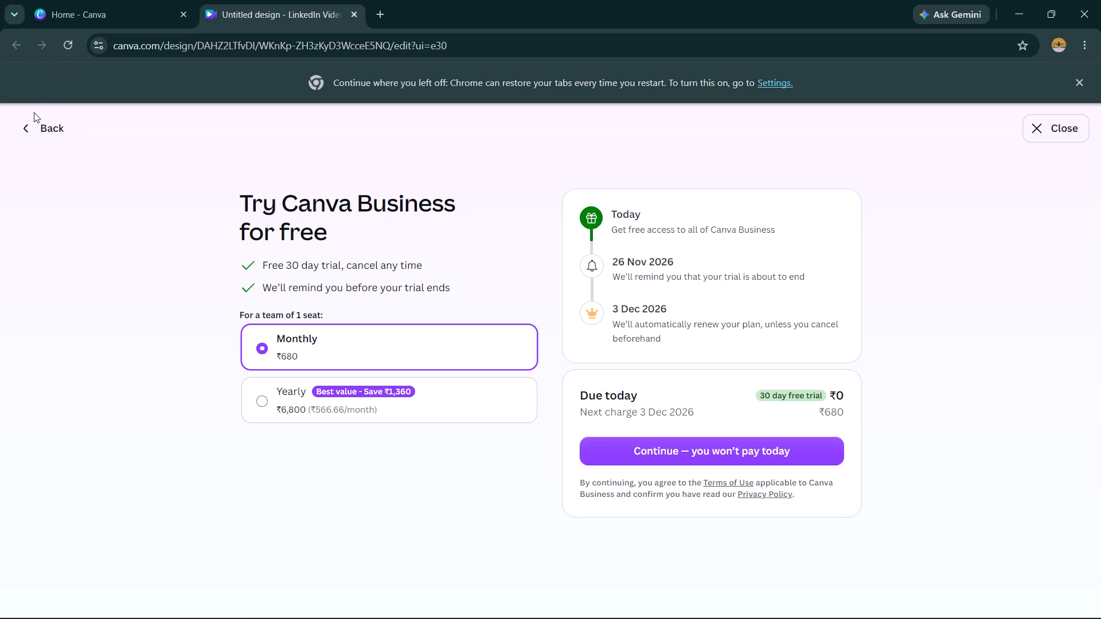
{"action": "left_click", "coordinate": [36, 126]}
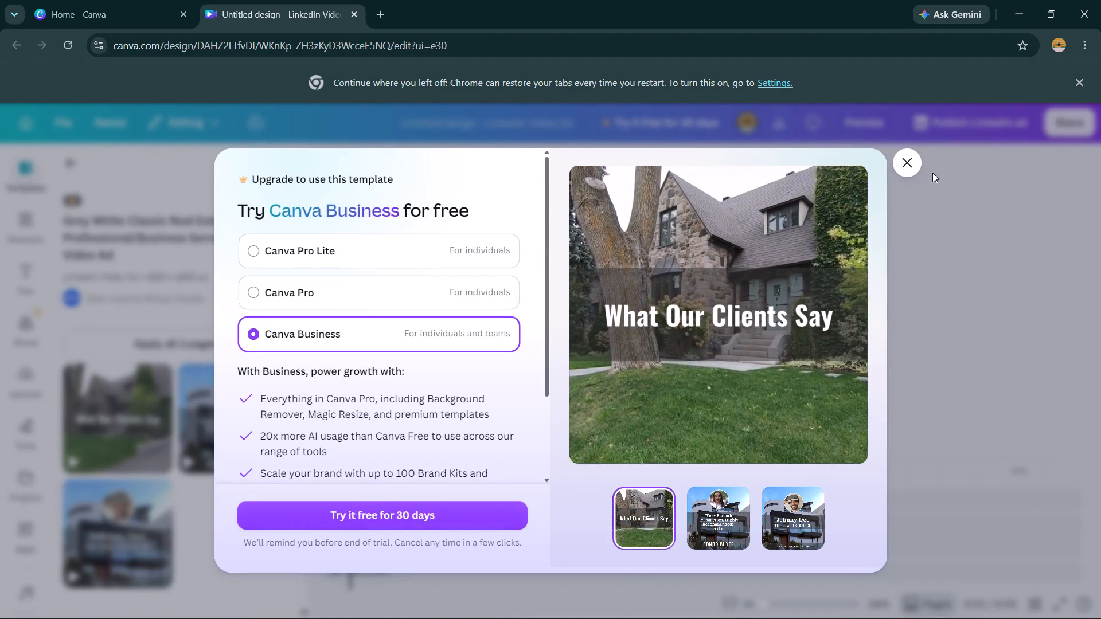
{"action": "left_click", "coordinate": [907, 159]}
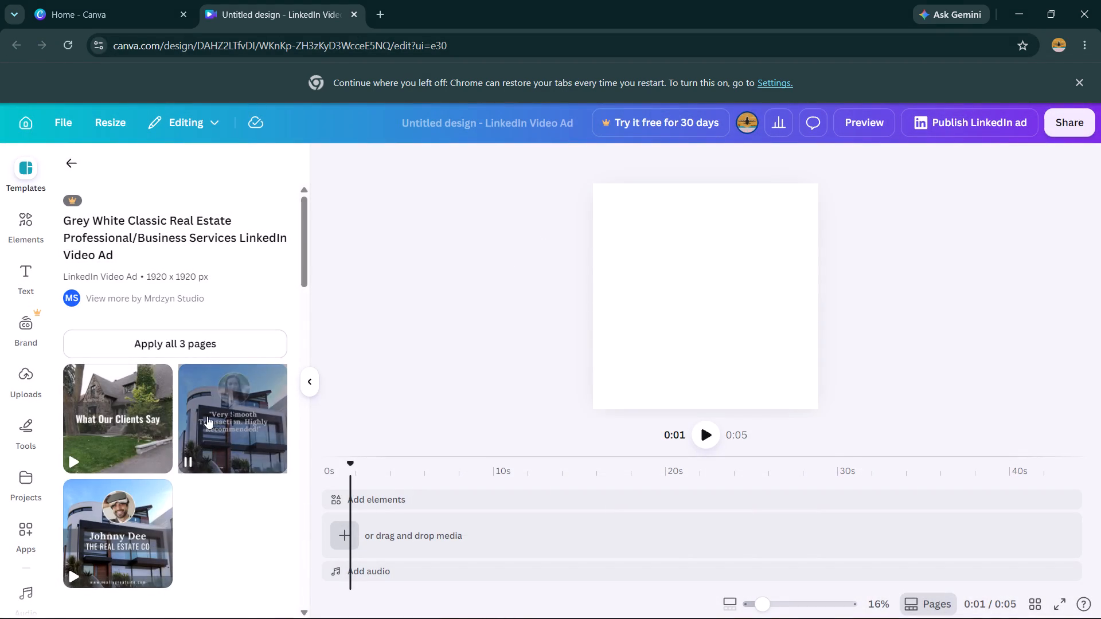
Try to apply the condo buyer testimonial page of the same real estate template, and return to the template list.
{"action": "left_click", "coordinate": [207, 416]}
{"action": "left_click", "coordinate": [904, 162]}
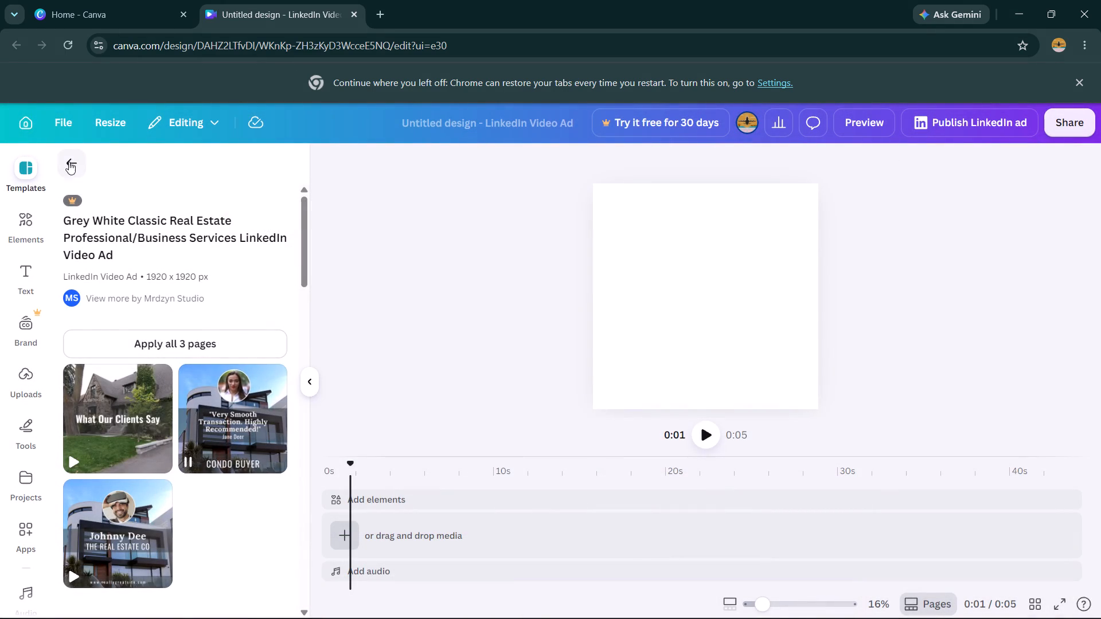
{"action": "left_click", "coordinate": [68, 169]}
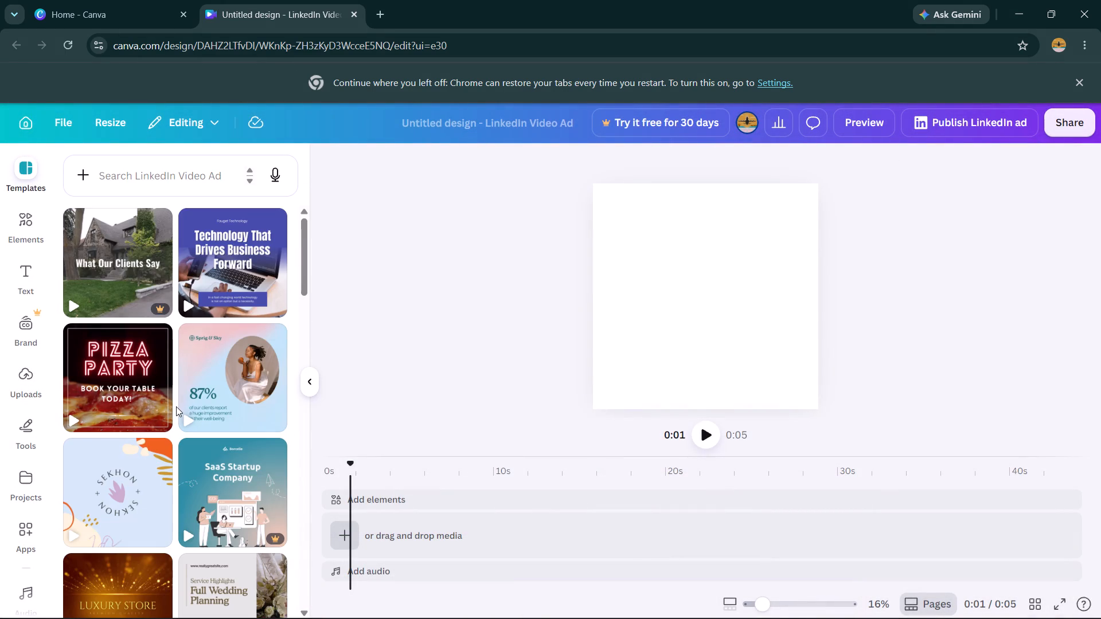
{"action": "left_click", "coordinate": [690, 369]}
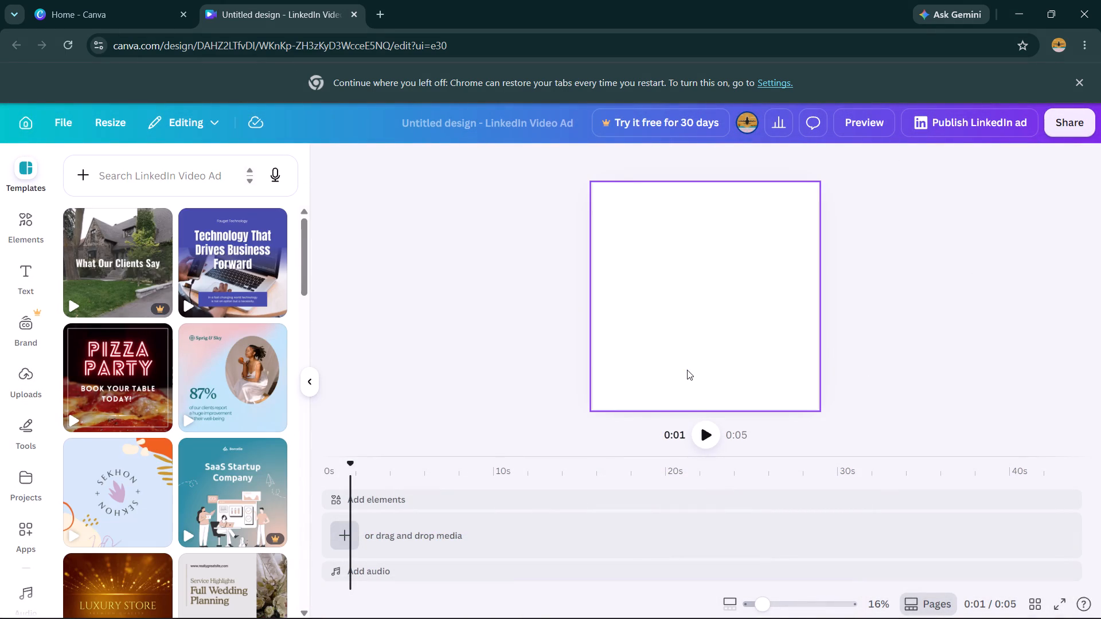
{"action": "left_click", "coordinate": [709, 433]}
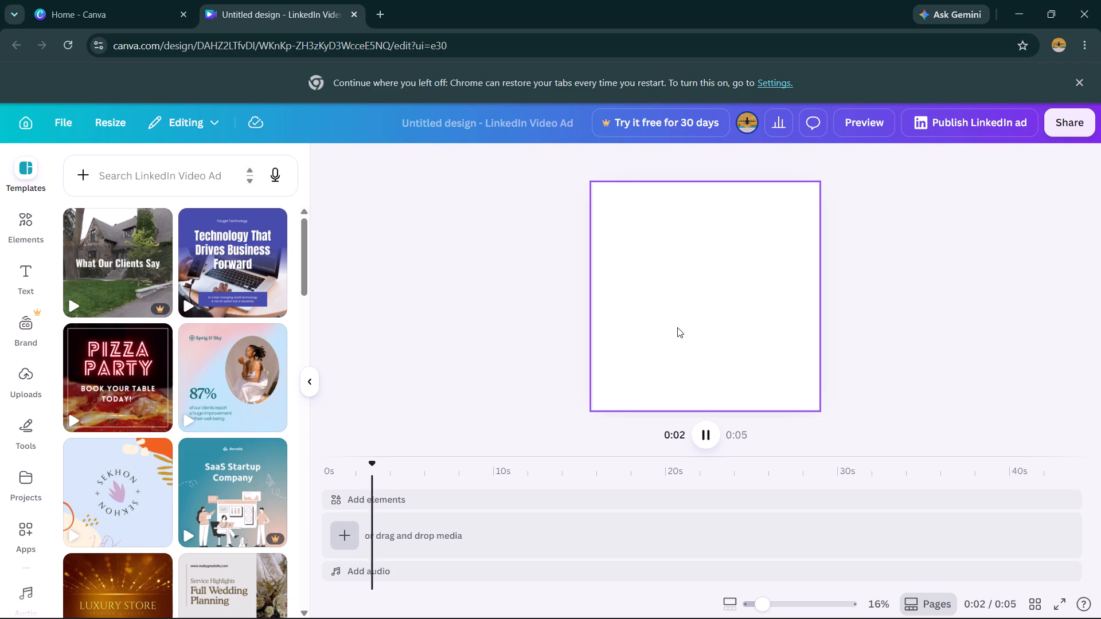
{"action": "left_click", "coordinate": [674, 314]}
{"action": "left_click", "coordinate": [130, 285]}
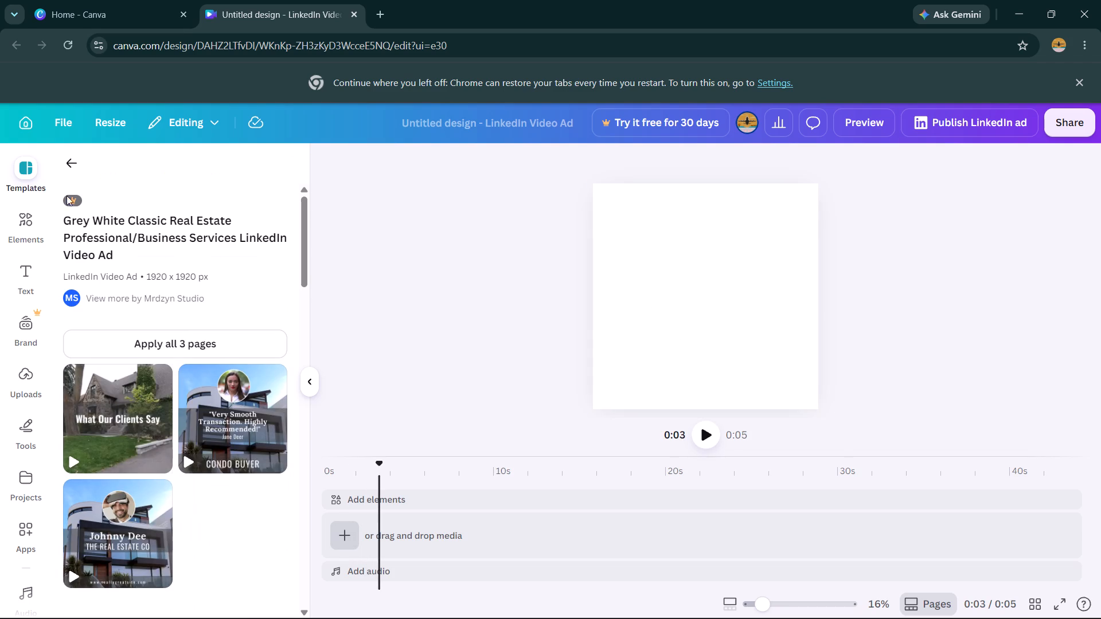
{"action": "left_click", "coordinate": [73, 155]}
Apply the 2025 Highlights page of the white and dark blue Team Kudos and Company Milestones template to the blank design.
{"action": "scroll", "coordinate": [212, 370], "scroll_direction": "down", "scroll_amount": 3}
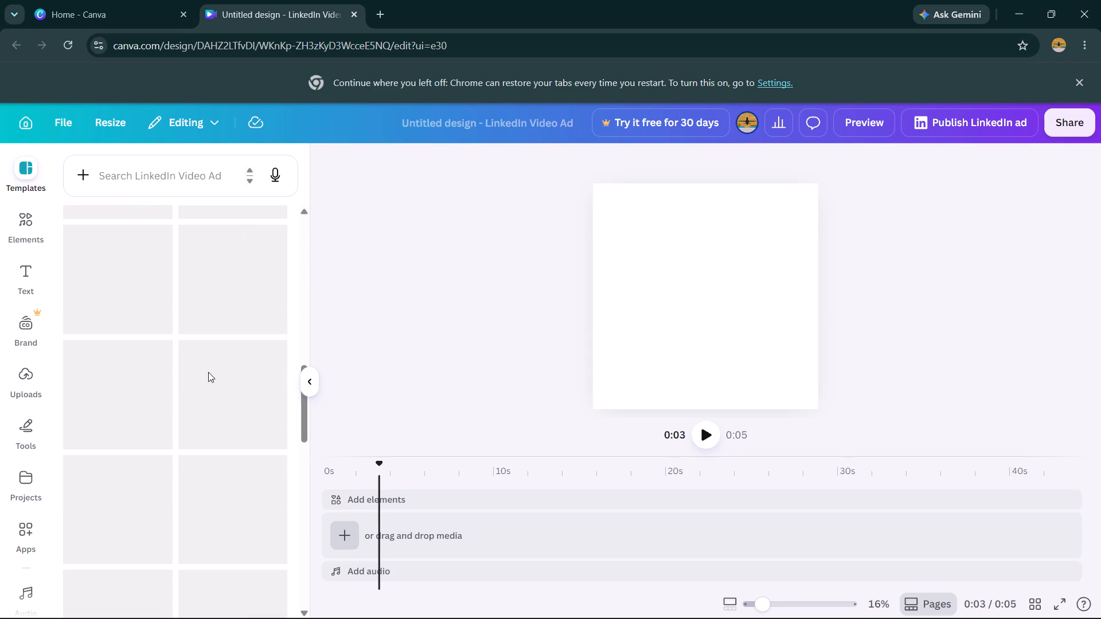
{"action": "scroll", "coordinate": [201, 377], "scroll_direction": "up", "scroll_amount": 2}
{"action": "scroll", "coordinate": [201, 377], "scroll_direction": "down", "scroll_amount": 1}
{"action": "scroll", "coordinate": [201, 354], "scroll_direction": "up", "scroll_amount": 1}
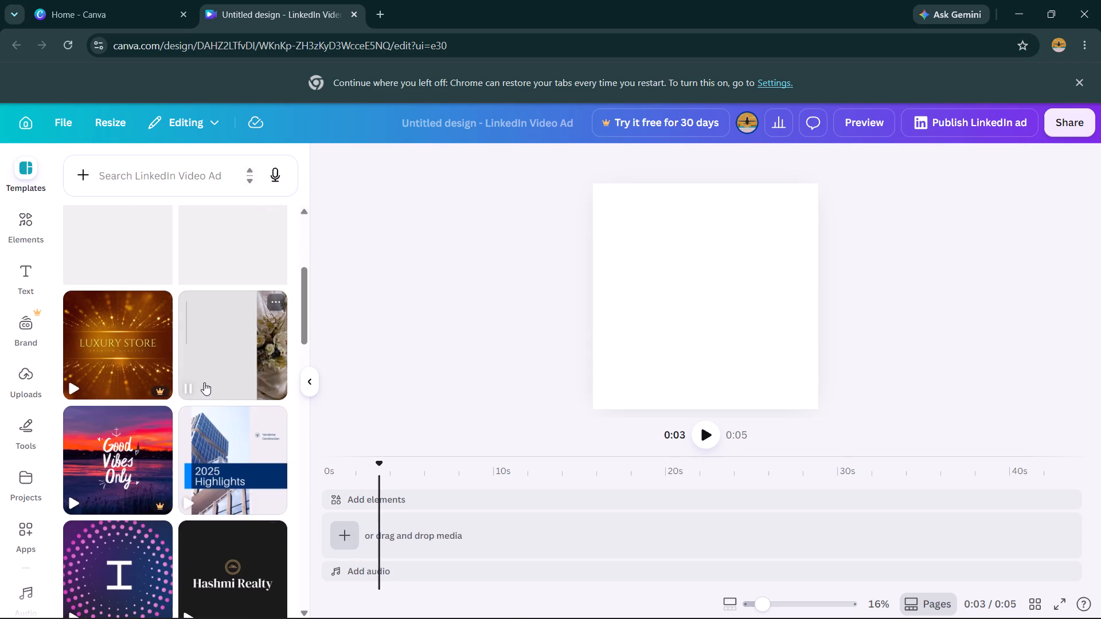
{"action": "left_click", "coordinate": [219, 430]}
{"action": "left_click", "coordinate": [252, 438]}
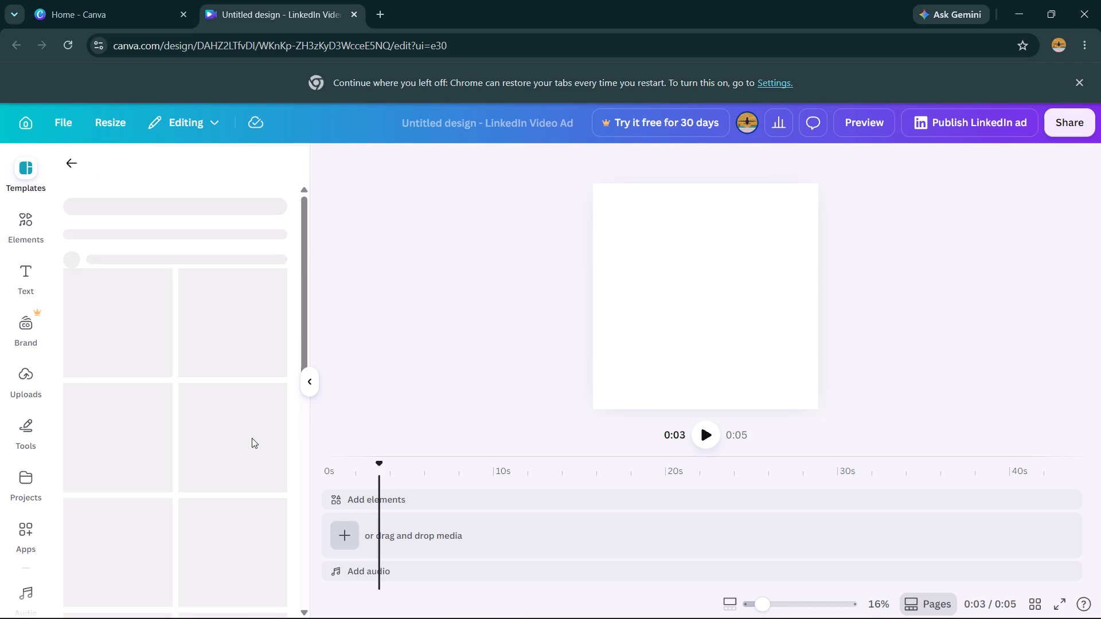
{"action": "left_click", "coordinate": [106, 391]}
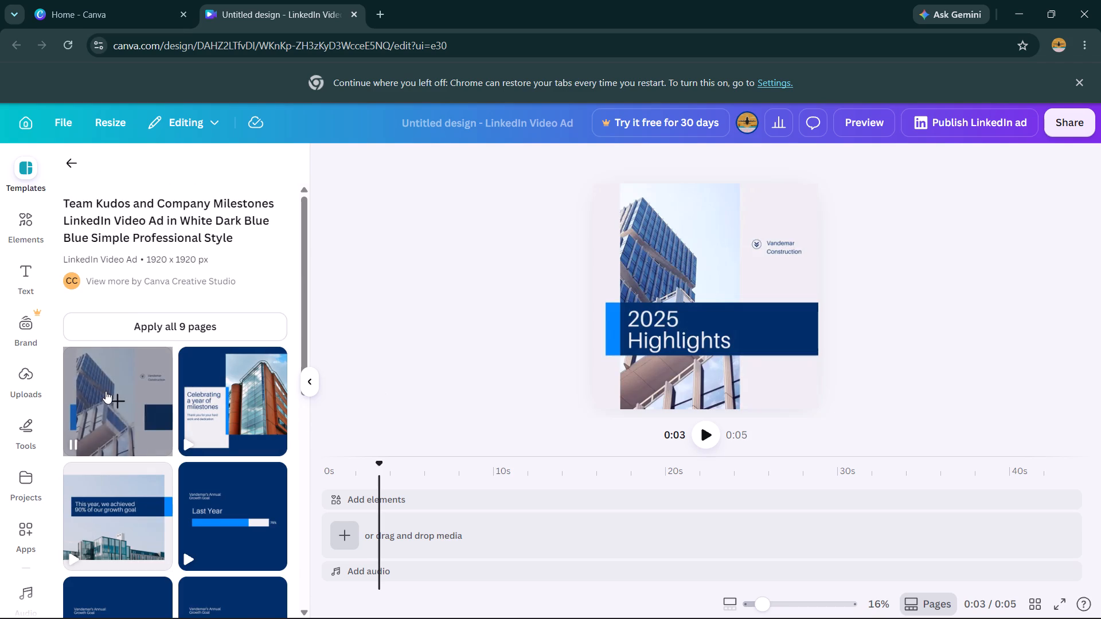
{"action": "left_click", "coordinate": [709, 433]}
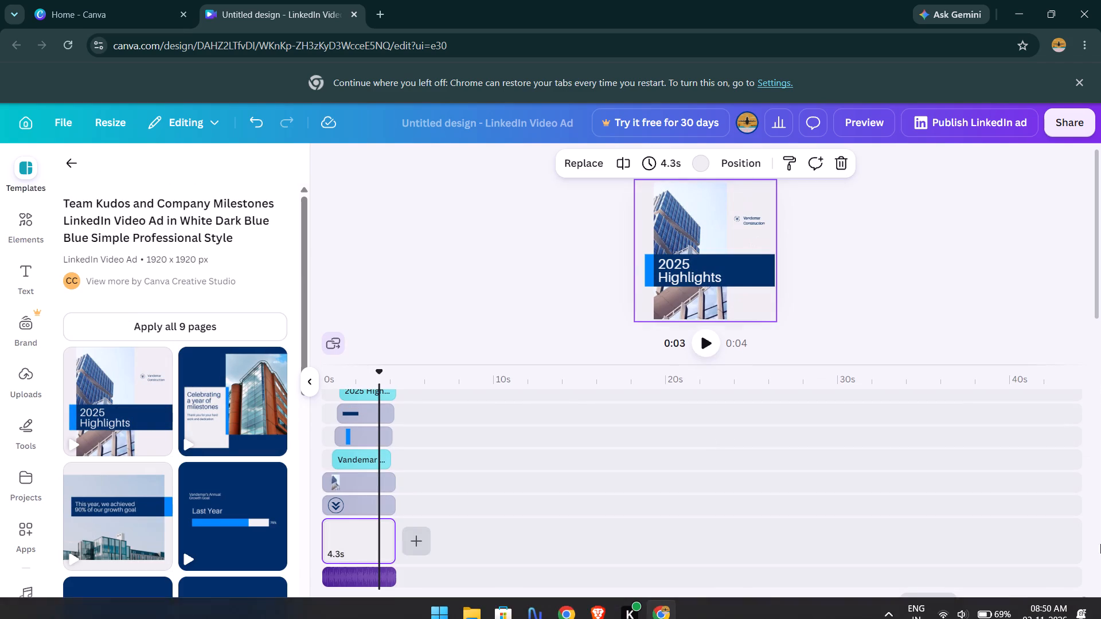
Duplicate the building photo on the 2025 Highlights page three times.
{"action": "scroll", "coordinate": [833, 341], "scroll_direction": "up", "scroll_amount": 1}
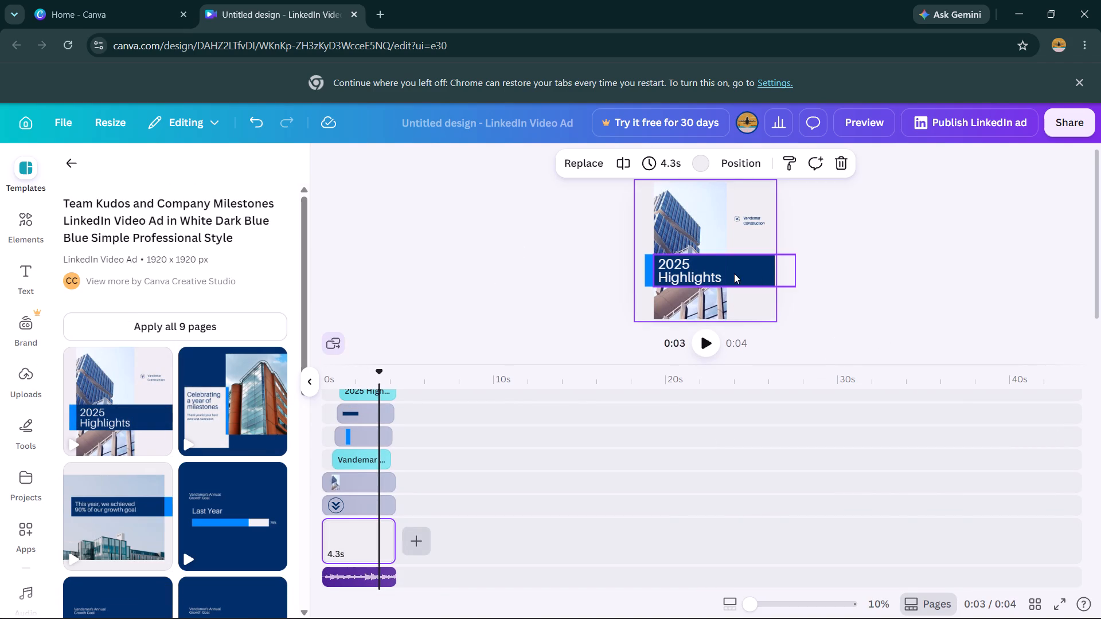
{"action": "right_click", "coordinate": [683, 221]}
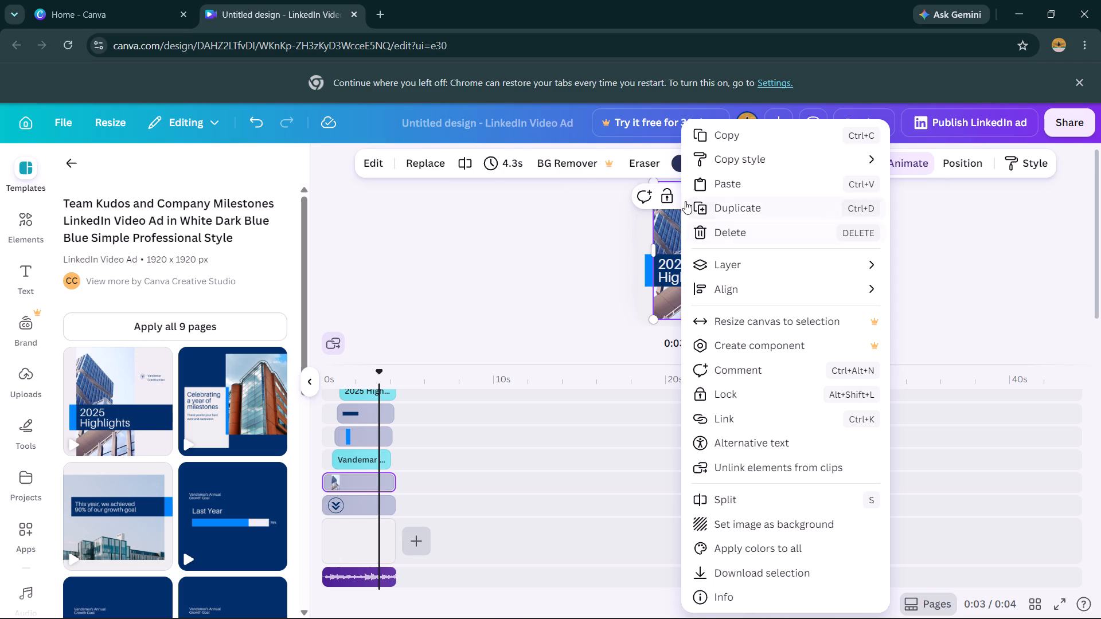
{"action": "left_click", "coordinate": [712, 218]}
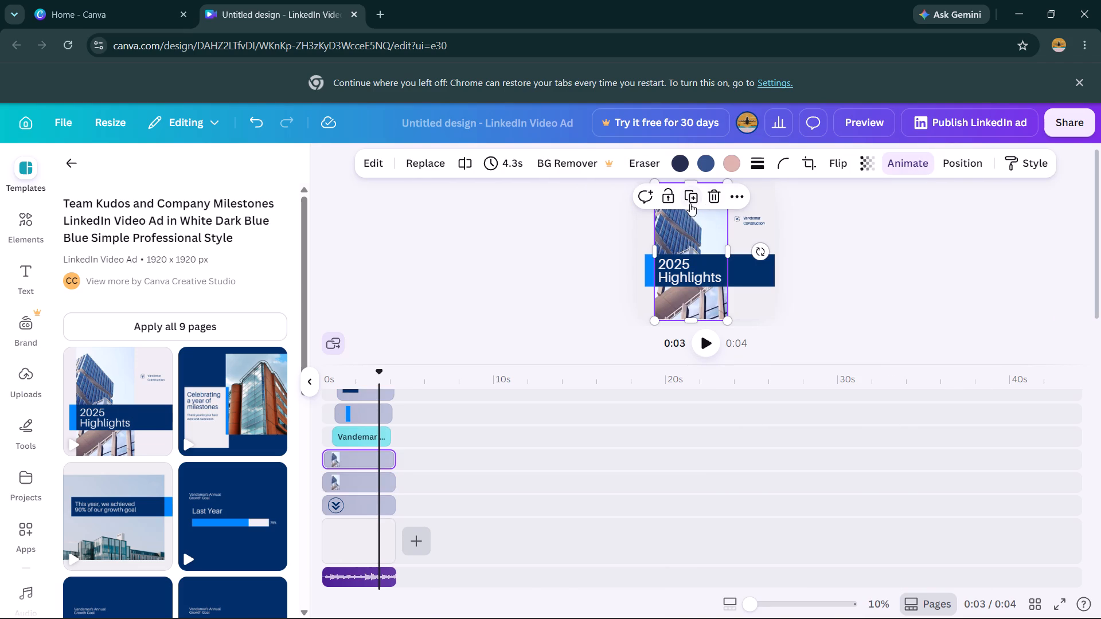
{"action": "double_click", "coordinate": [690, 203]}
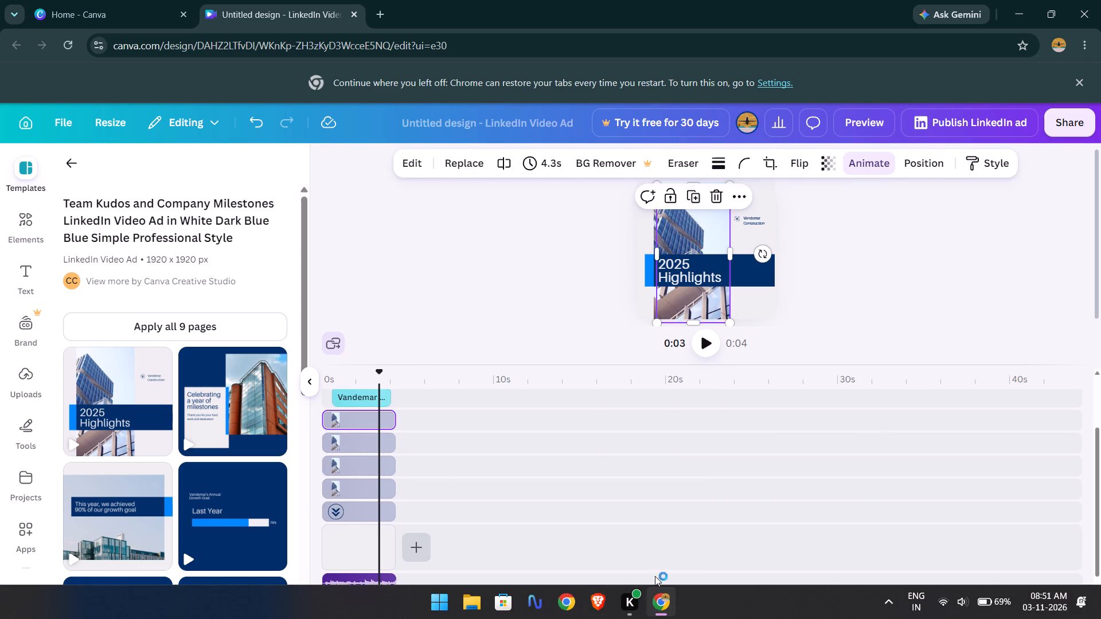
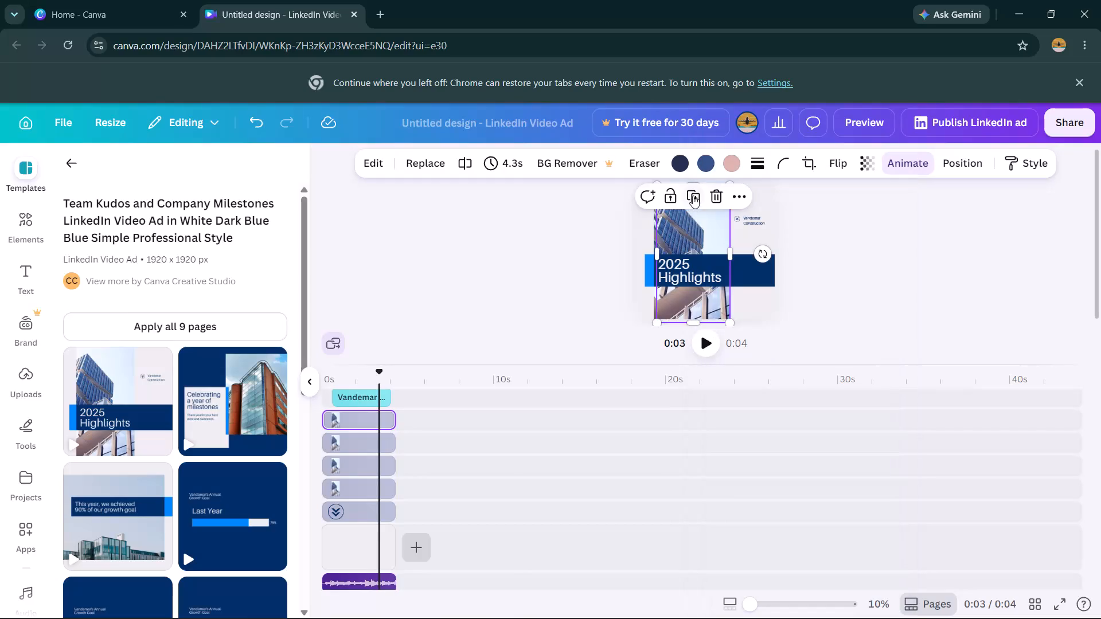
Make many more duplicates of the building photo on the 2025 Highlights page.
{"action": "triple_click", "coordinate": [693, 194]}
{"action": "triple_click", "coordinate": [702, 200]}
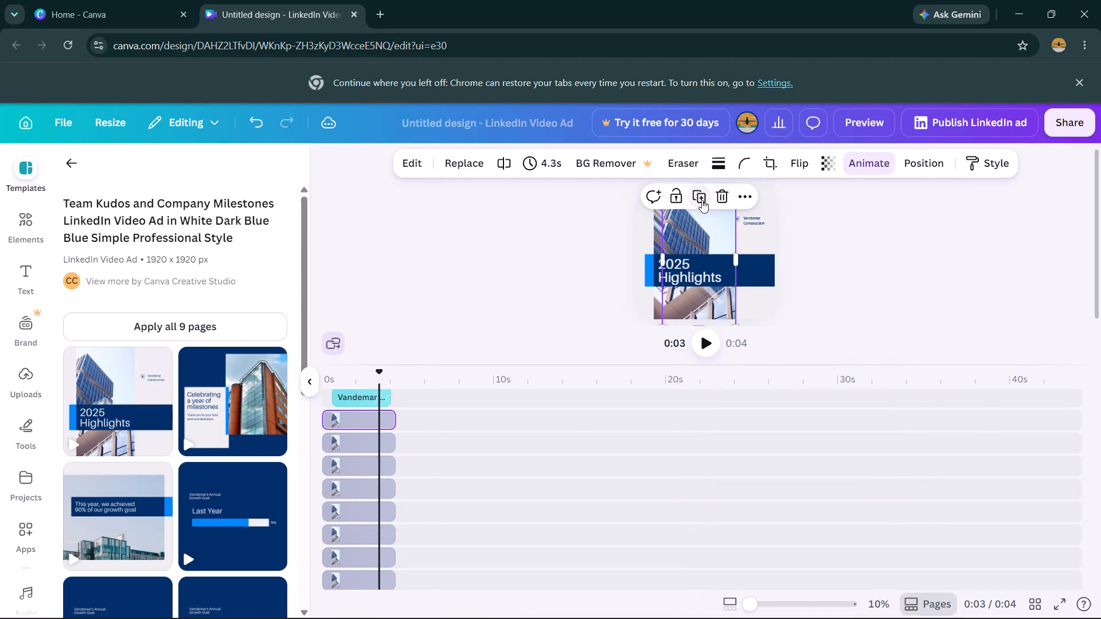
{"action": "triple_click", "coordinate": [702, 200]}
{"action": "triple_click", "coordinate": [702, 200]}
{"action": "triple_click", "coordinate": [708, 199]}
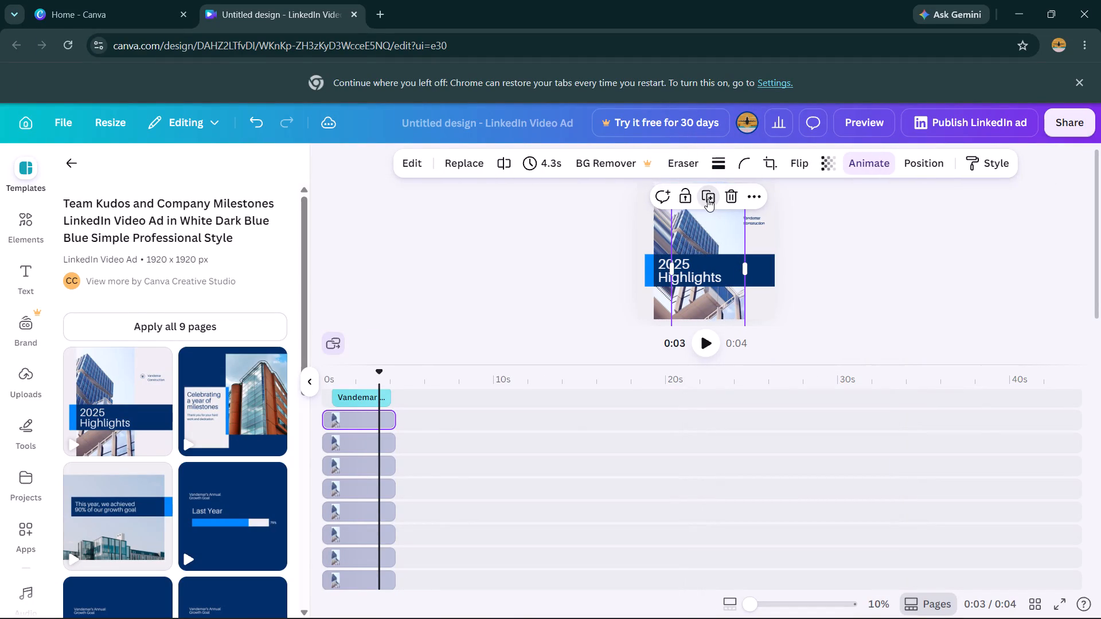
{"action": "triple_click", "coordinate": [719, 201]}
{"action": "triple_click", "coordinate": [718, 201]}
{"action": "triple_click", "coordinate": [718, 201]}
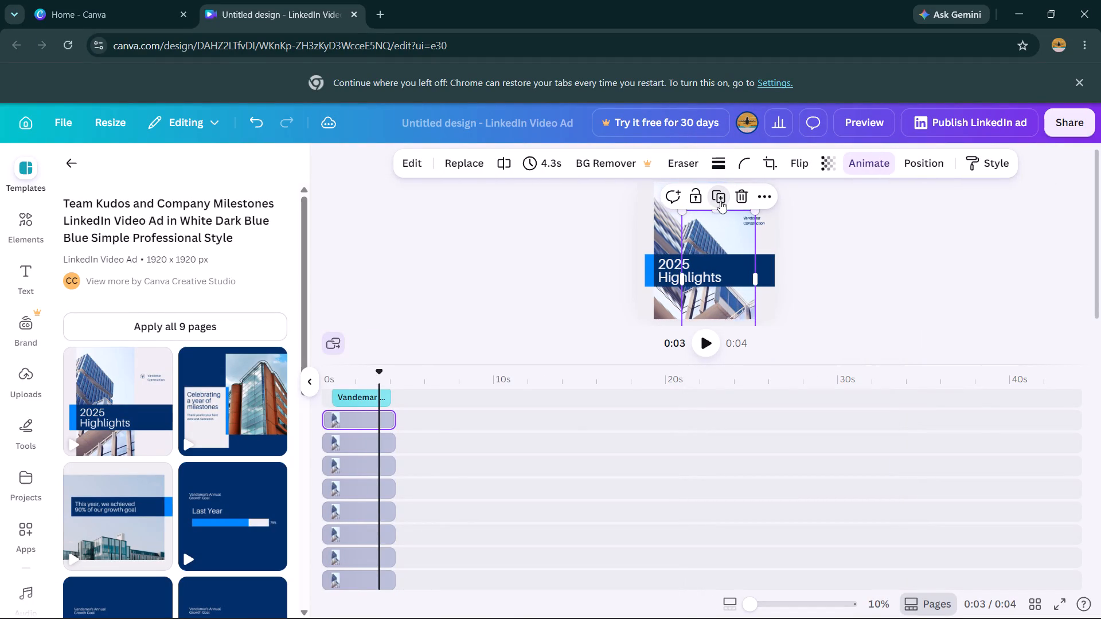
{"action": "triple_click", "coordinate": [720, 201]}
{"action": "double_click", "coordinate": [720, 201]}
Spread the stacked building photo copies apart toward the lower right of the page.
{"action": "left_click", "coordinate": [713, 235]}
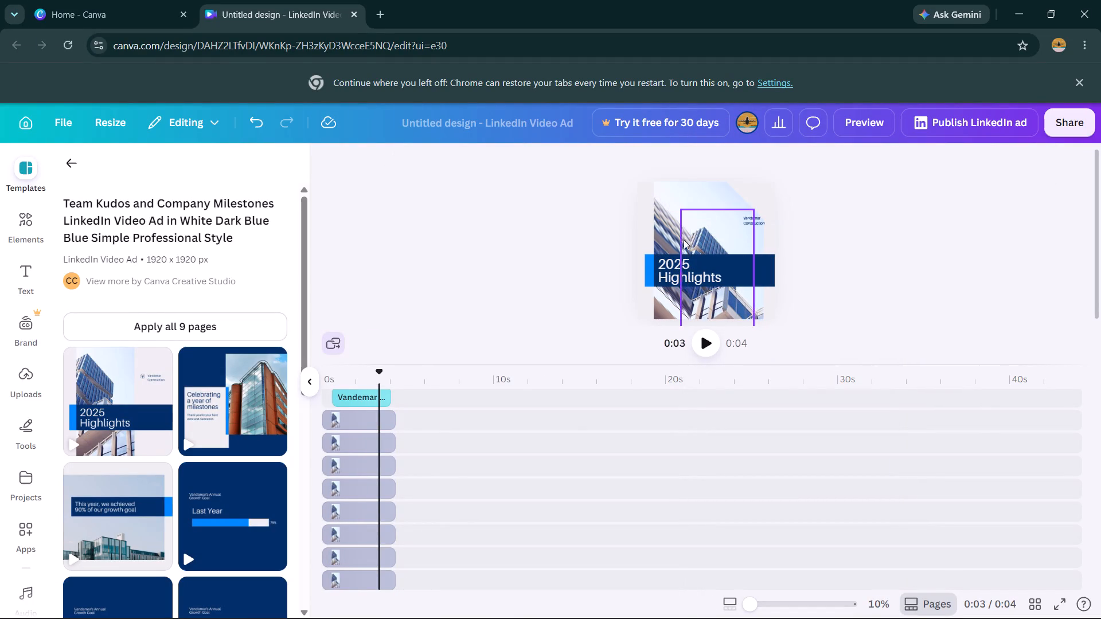
{"action": "left_click", "coordinate": [686, 233]}
{"action": "left_click_drag", "start_coordinate": [681, 230], "coordinate": [701, 241]}
{"action": "left_click_drag", "start_coordinate": [675, 229], "coordinate": [694, 233]}
{"action": "left_click_drag", "start_coordinate": [668, 228], "coordinate": [706, 236]}
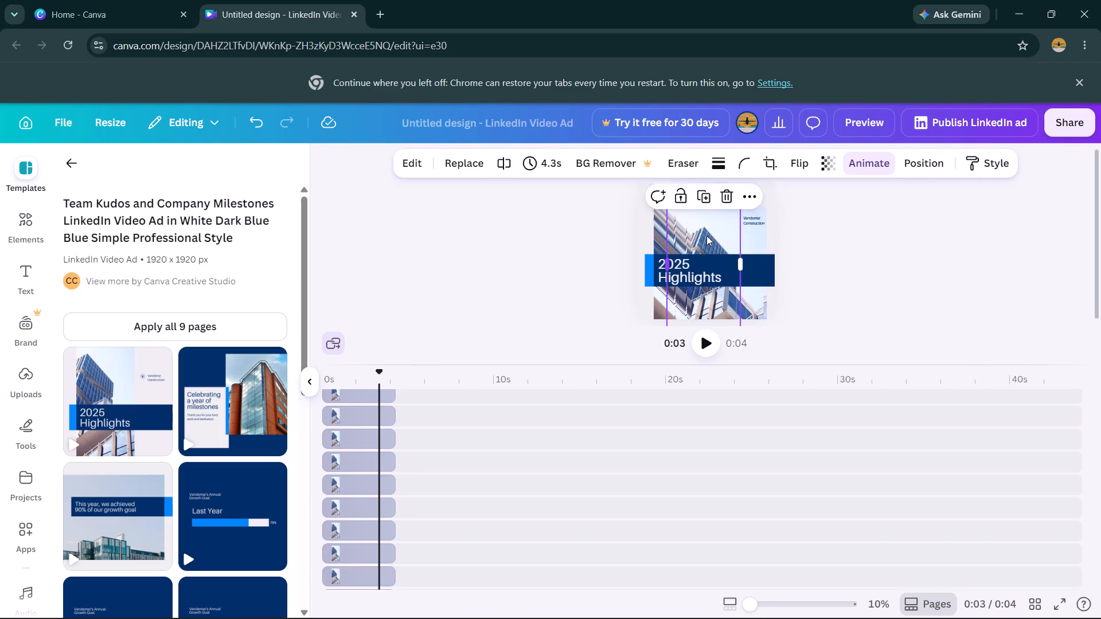
{"action": "left_click_drag", "start_coordinate": [671, 220], "coordinate": [700, 232]}
{"action": "left_click_drag", "start_coordinate": [677, 221], "coordinate": [719, 253]}
{"action": "left_click_drag", "start_coordinate": [676, 212], "coordinate": [702, 240]}
{"action": "left_click_drag", "start_coordinate": [684, 205], "coordinate": [692, 240]}
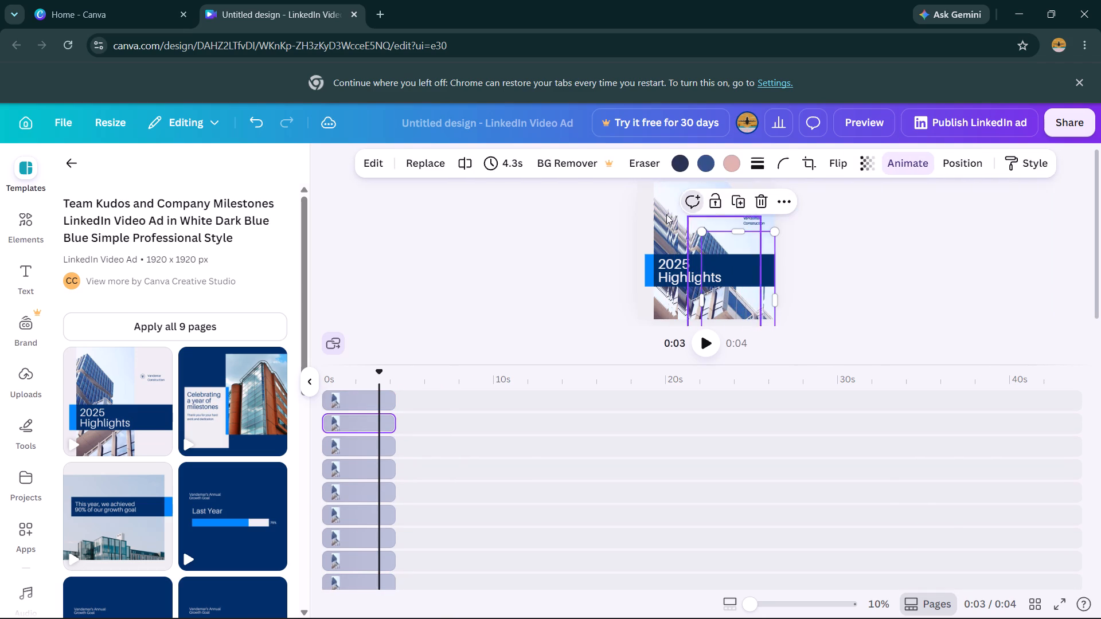
{"action": "left_click_drag", "start_coordinate": [667, 213], "coordinate": [683, 226]}
{"action": "left_click_drag", "start_coordinate": [669, 212], "coordinate": [689, 228]}
{"action": "left_click_drag", "start_coordinate": [677, 220], "coordinate": [694, 241]}
Select several overlapping building photo copies together and shift the photos toward the page's lower right.
{"action": "left_click_drag", "start_coordinate": [653, 224], "coordinate": [683, 236]}
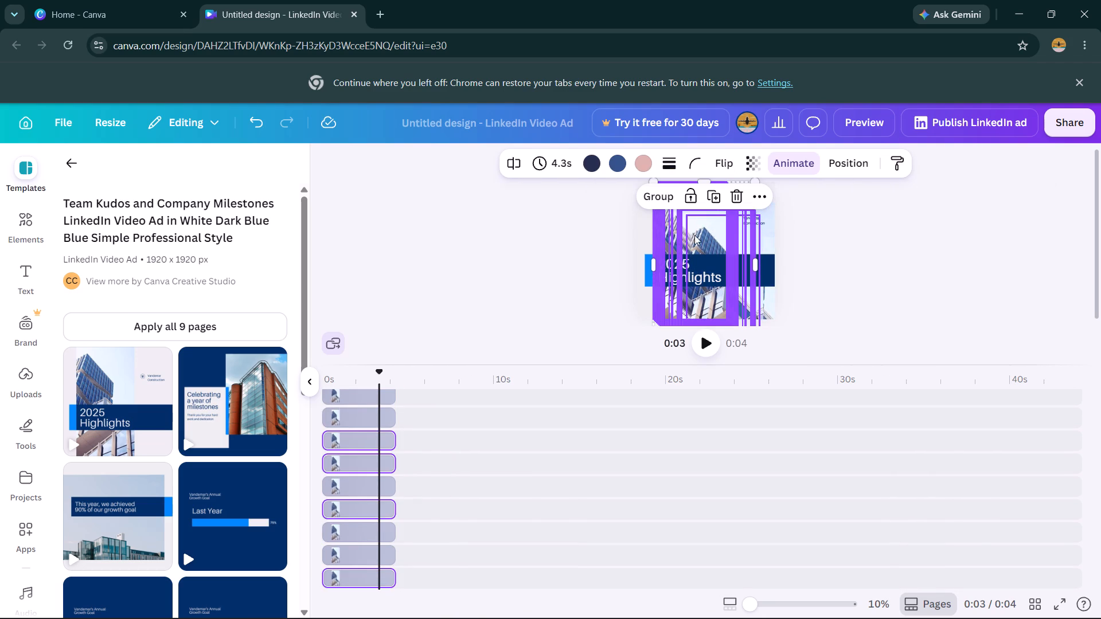
{"action": "left_click_drag", "start_coordinate": [690, 244], "coordinate": [700, 252]}
{"action": "left_click_drag", "start_coordinate": [691, 229], "coordinate": [712, 253]}
{"action": "left_click_drag", "start_coordinate": [694, 225], "coordinate": [712, 253]}
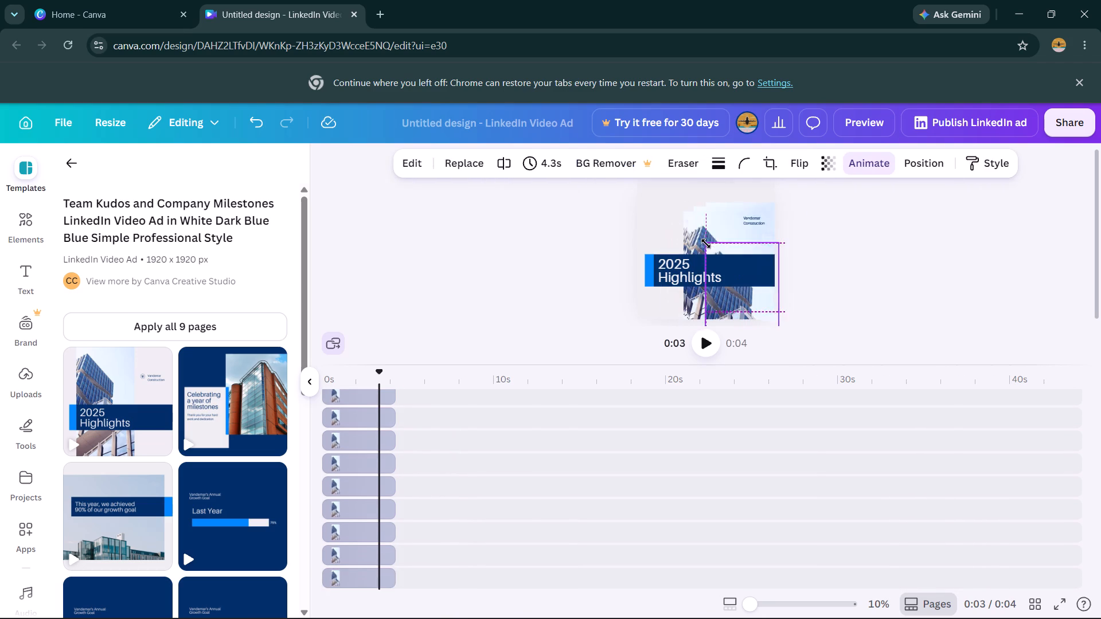
Move building photo copies leftward to cover the left part of the page.
{"action": "left_click", "coordinate": [705, 238]}
{"action": "left_click_drag", "start_coordinate": [708, 235], "coordinate": [704, 226]}
{"action": "left_click_drag", "start_coordinate": [706, 237], "coordinate": [699, 228]}
{"action": "left_click_drag", "start_coordinate": [710, 234], "coordinate": [705, 218]}
{"action": "left_click_drag", "start_coordinate": [723, 249], "coordinate": [697, 241]}
{"action": "left_click_drag", "start_coordinate": [710, 232], "coordinate": [725, 230]}
{"action": "left_click_drag", "start_coordinate": [708, 231], "coordinate": [689, 236]}
{"action": "left_click_drag", "start_coordinate": [705, 237], "coordinate": [693, 240]}
{"action": "left_click_drag", "start_coordinate": [703, 232], "coordinate": [670, 237]}
{"action": "left_click_drag", "start_coordinate": [688, 231], "coordinate": [677, 231]}
{"action": "left_click_drag", "start_coordinate": [693, 224], "coordinate": [675, 230]}
{"action": "left_click", "coordinate": [684, 226]}
{"action": "left_click_drag", "start_coordinate": [679, 226], "coordinate": [684, 222]}
Nudge the overlapping building photo copies around the upper middle of the page.
{"action": "left_click", "coordinate": [685, 222]}
{"action": "left_click_drag", "start_coordinate": [688, 219], "coordinate": [675, 221]}
{"action": "left_click_drag", "start_coordinate": [668, 224], "coordinate": [681, 213]}
{"action": "left_click_drag", "start_coordinate": [694, 214], "coordinate": [679, 206]}
{"action": "left_click_drag", "start_coordinate": [674, 197], "coordinate": [688, 221]}
{"action": "left_click_drag", "start_coordinate": [695, 221], "coordinate": [686, 218]}
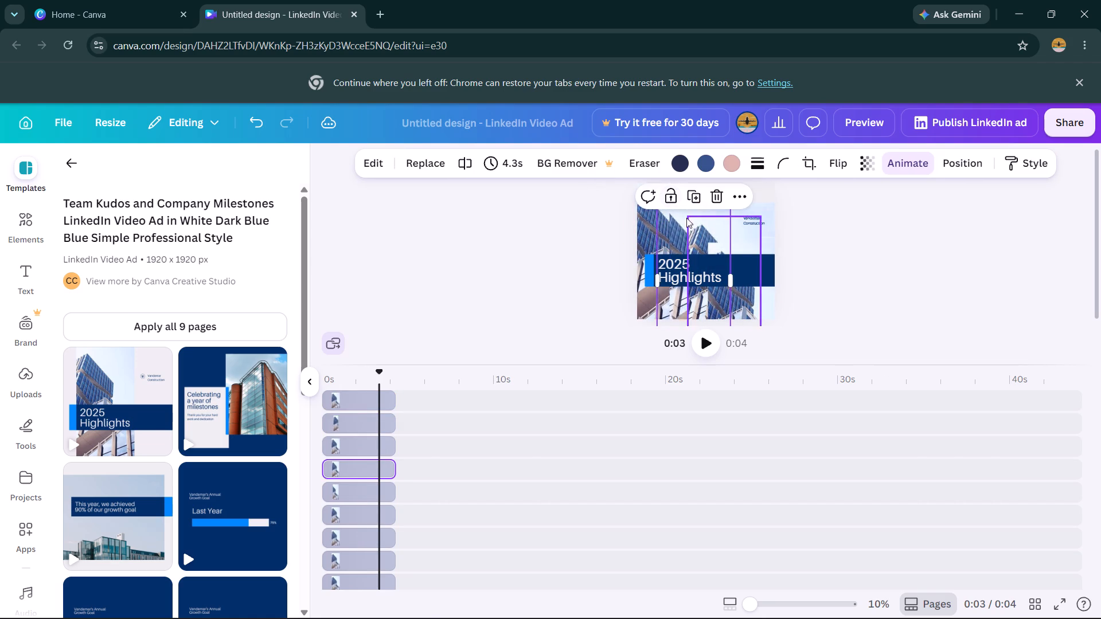
{"action": "left_click_drag", "start_coordinate": [686, 218], "coordinate": [680, 214]}
{"action": "left_click", "coordinate": [683, 201]}
{"action": "left_click_drag", "start_coordinate": [688, 199], "coordinate": [687, 209]}
{"action": "left_click", "coordinate": [693, 211]}
{"action": "left_click_drag", "start_coordinate": [700, 206], "coordinate": [699, 188]}
{"action": "left_click_drag", "start_coordinate": [699, 190], "coordinate": [693, 193]}
{"action": "left_click", "coordinate": [692, 193]}
{"action": "left_click", "coordinate": [692, 216]}
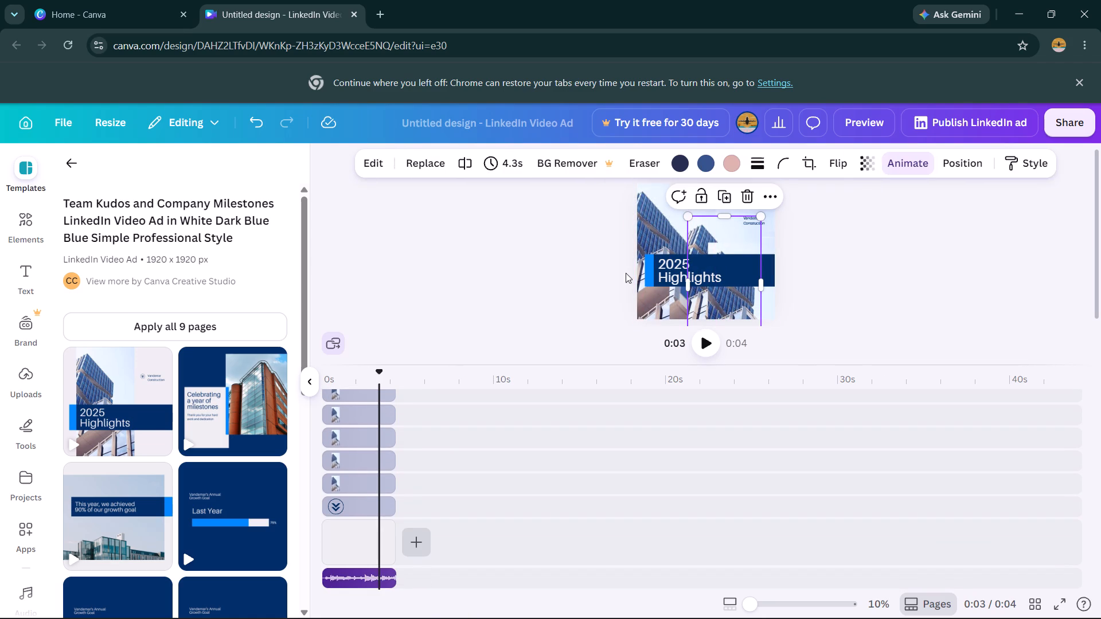
Widen the front building photo copy leftward and shift it slightly left.
{"action": "left_click_drag", "start_coordinate": [683, 265], "coordinate": [674, 262]}
{"action": "left_click_drag", "start_coordinate": [692, 266], "coordinate": [682, 266]}
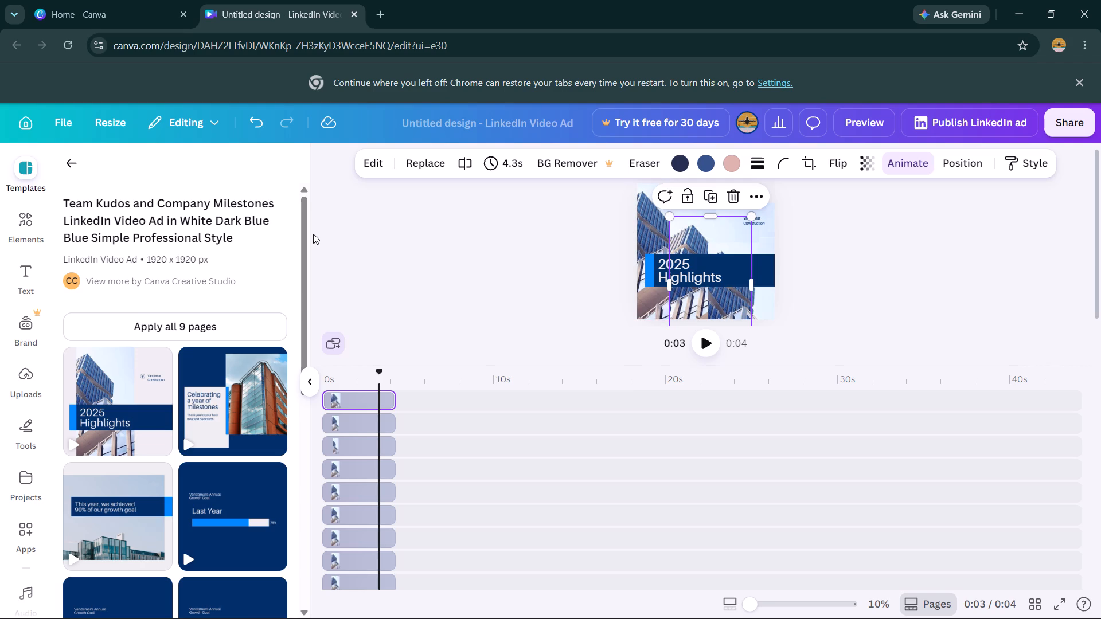
Return from the Team Kudos and Company Milestones template to the template list.
{"action": "left_click", "coordinate": [80, 162]}
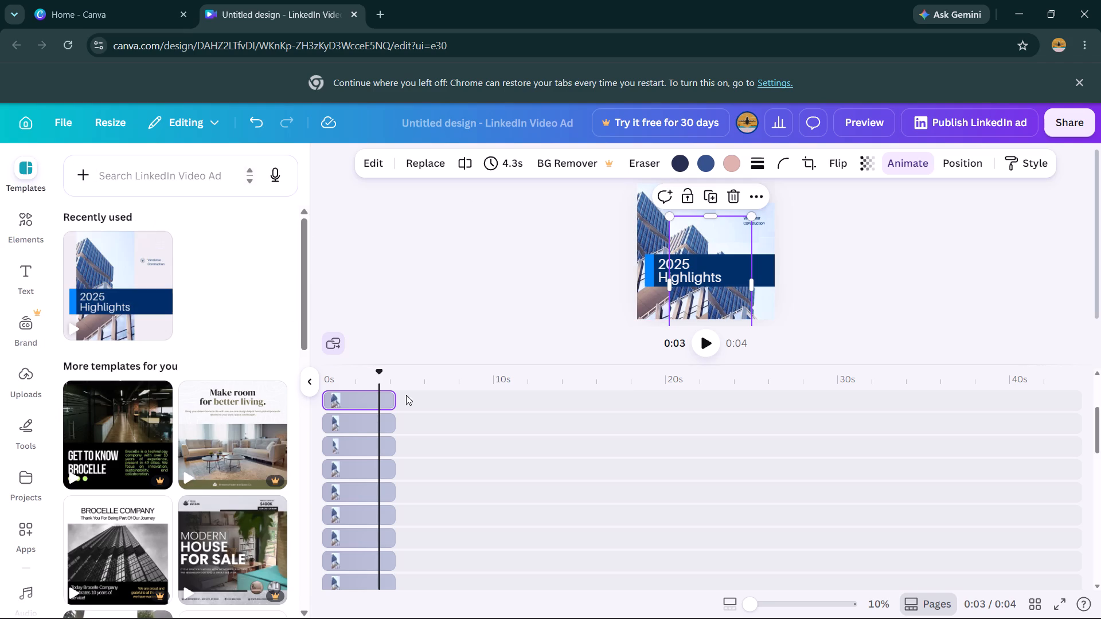
Scrub through the page's timeline, stop at its end at 4.3 s, and enlarge the page preview.
{"action": "left_click_drag", "start_coordinate": [654, 375], "coordinate": [667, 444]}
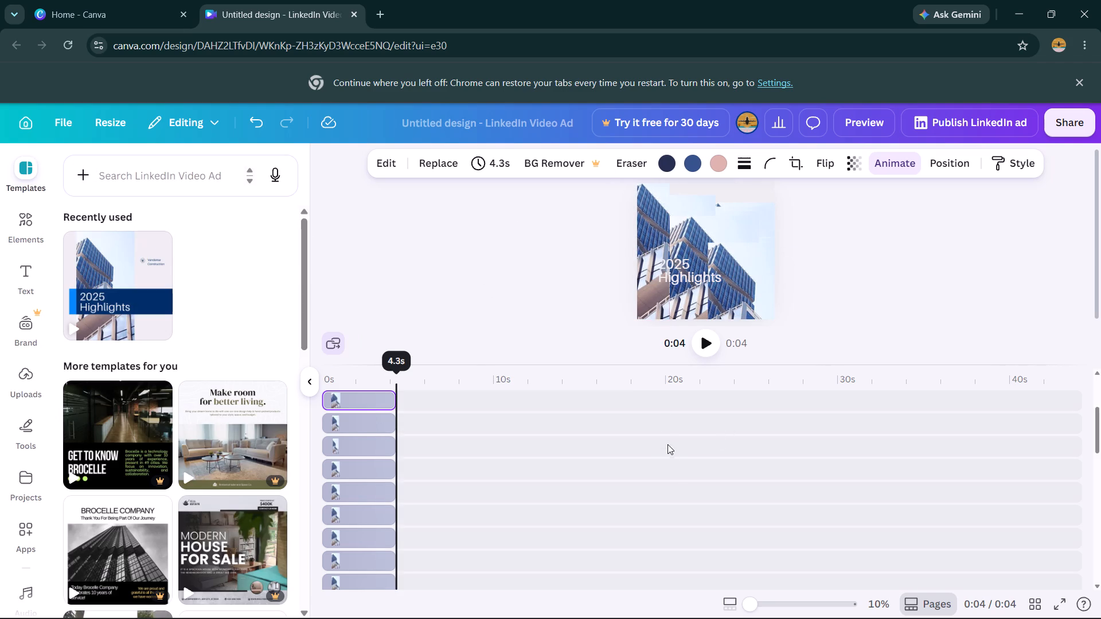
{"action": "left_click_drag", "start_coordinate": [667, 444], "coordinate": [544, 287]}
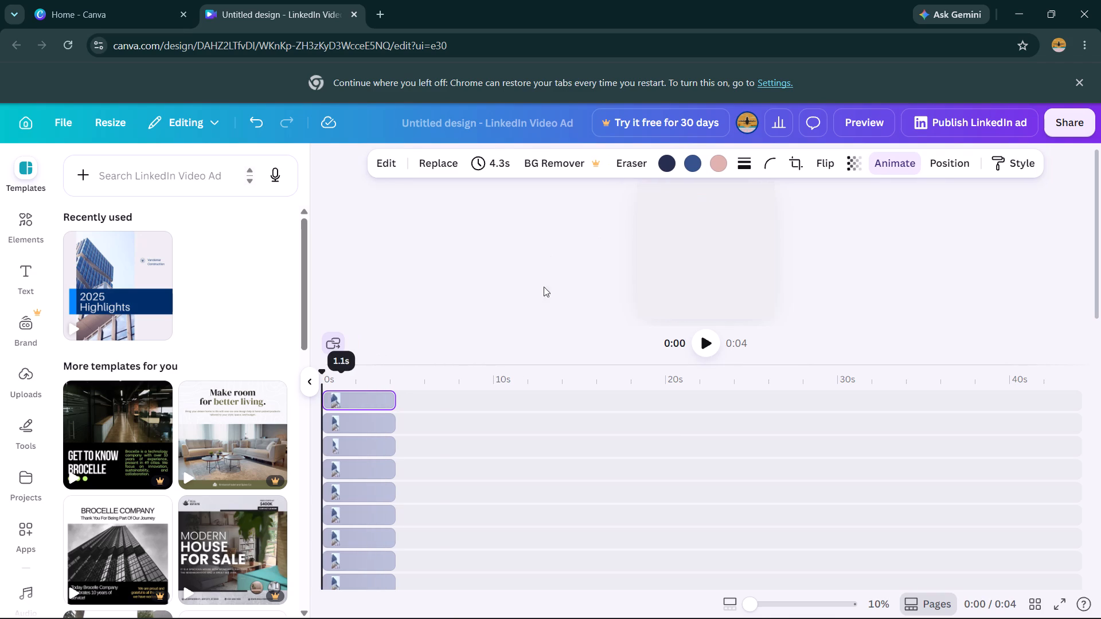
{"action": "left_click_drag", "start_coordinate": [544, 287], "coordinate": [697, 353]}
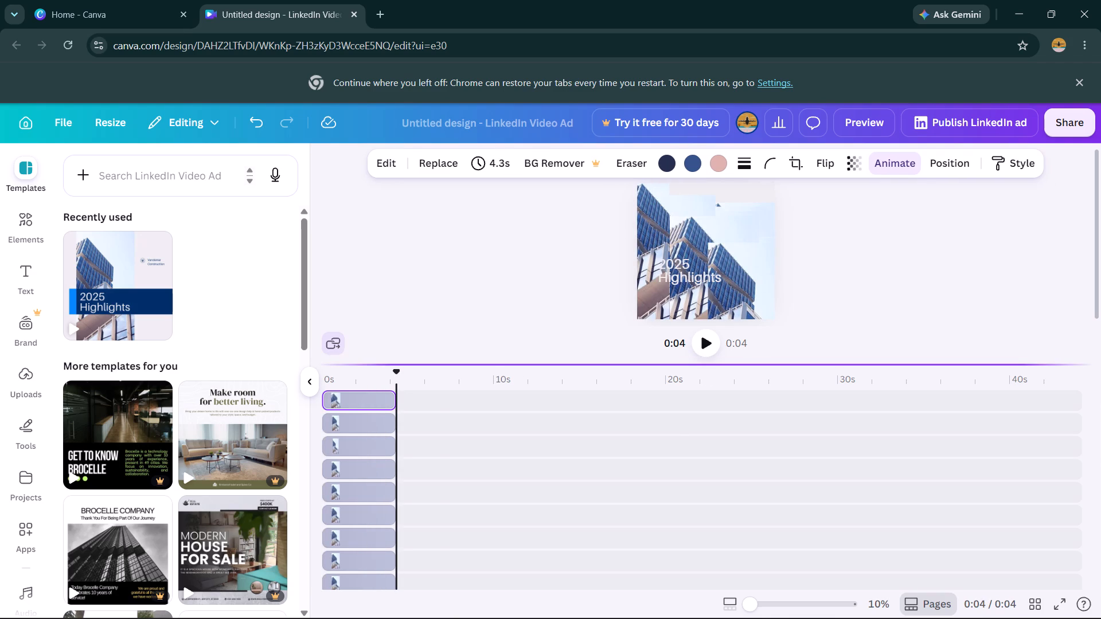
{"action": "left_click_drag", "start_coordinate": [646, 362], "coordinate": [648, 544]}
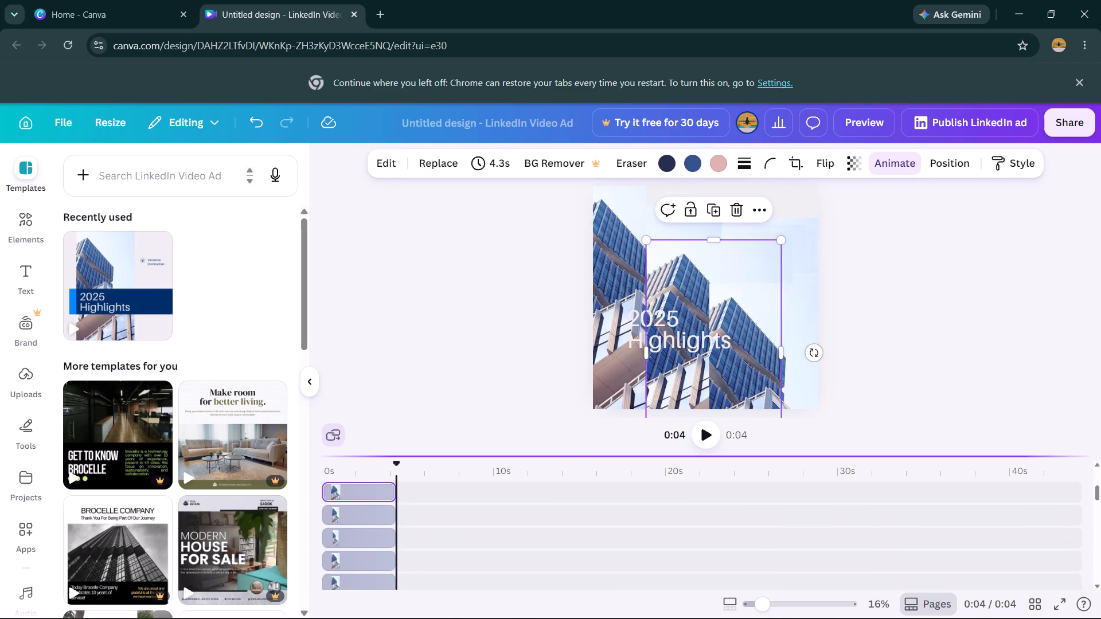
Shift the overlapping building photo copies toward the page's centre and lower right, narrowing the front copy.
{"action": "left_click_drag", "start_coordinate": [648, 544], "coordinate": [644, 545]}
{"action": "left_click_drag", "start_coordinate": [643, 275], "coordinate": [658, 275]}
{"action": "left_click_drag", "start_coordinate": [670, 273], "coordinate": [637, 287]}
{"action": "left_click_drag", "start_coordinate": [689, 271], "coordinate": [681, 285]}
{"action": "left_click_drag", "start_coordinate": [693, 280], "coordinate": [680, 285]}
{"action": "left_click_drag", "start_coordinate": [693, 266], "coordinate": [664, 299]}
{"action": "left_click_drag", "start_coordinate": [653, 263], "coordinate": [676, 282]}
{"action": "left_click_drag", "start_coordinate": [663, 252], "coordinate": [712, 283]}
{"action": "left_click_drag", "start_coordinate": [686, 245], "coordinate": [707, 267]}
{"action": "left_click_drag", "start_coordinate": [645, 236], "coordinate": [711, 286]}
{"action": "left_click_drag", "start_coordinate": [651, 266], "coordinate": [698, 299]}
{"action": "left_click_drag", "start_coordinate": [638, 274], "coordinate": [723, 258]}
{"action": "left_click_drag", "start_coordinate": [720, 252], "coordinate": [717, 254]}
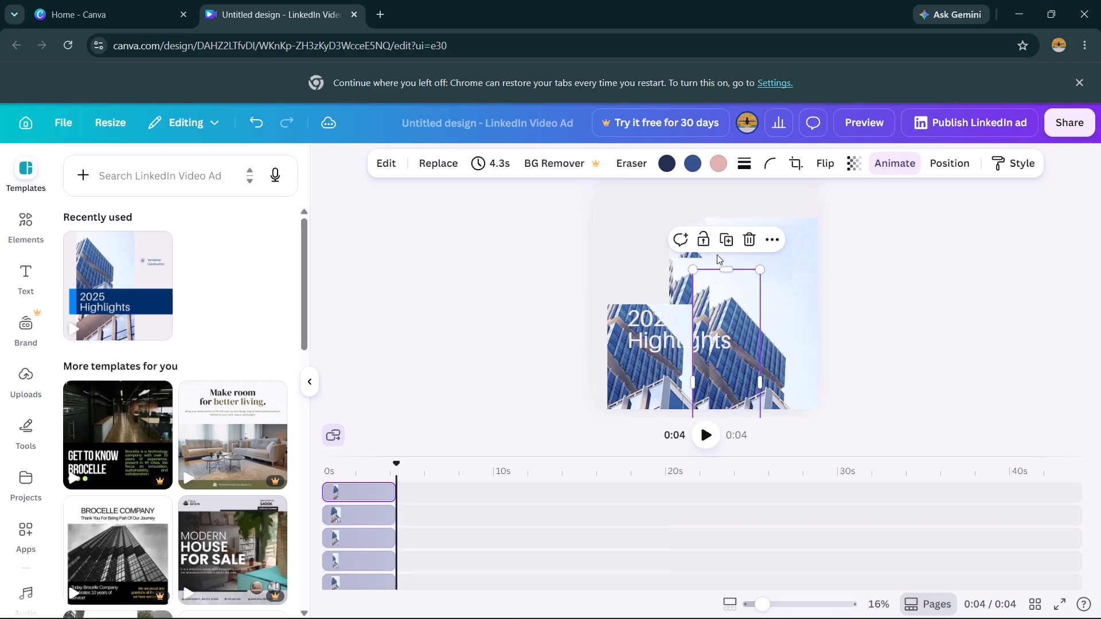
Move the building photo copies up and left toward the top of the page.
{"action": "left_click_drag", "start_coordinate": [717, 254], "coordinate": [663, 280]}
{"action": "left_click_drag", "start_coordinate": [685, 281], "coordinate": [661, 206]}
{"action": "left_click_drag", "start_coordinate": [689, 322], "coordinate": [673, 238]}
{"action": "left_click_drag", "start_coordinate": [706, 286], "coordinate": [647, 229]}
{"action": "left_click_drag", "start_coordinate": [702, 279], "coordinate": [686, 248]}
{"action": "left_click_drag", "start_coordinate": [725, 275], "coordinate": [685, 240]}
{"action": "left_click_drag", "start_coordinate": [723, 272], "coordinate": [697, 243]}
{"action": "left_click_drag", "start_coordinate": [724, 279], "coordinate": [697, 237]}
{"action": "left_click_drag", "start_coordinate": [728, 280], "coordinate": [699, 237]}
{"action": "left_click_drag", "start_coordinate": [736, 280], "coordinate": [716, 267]}
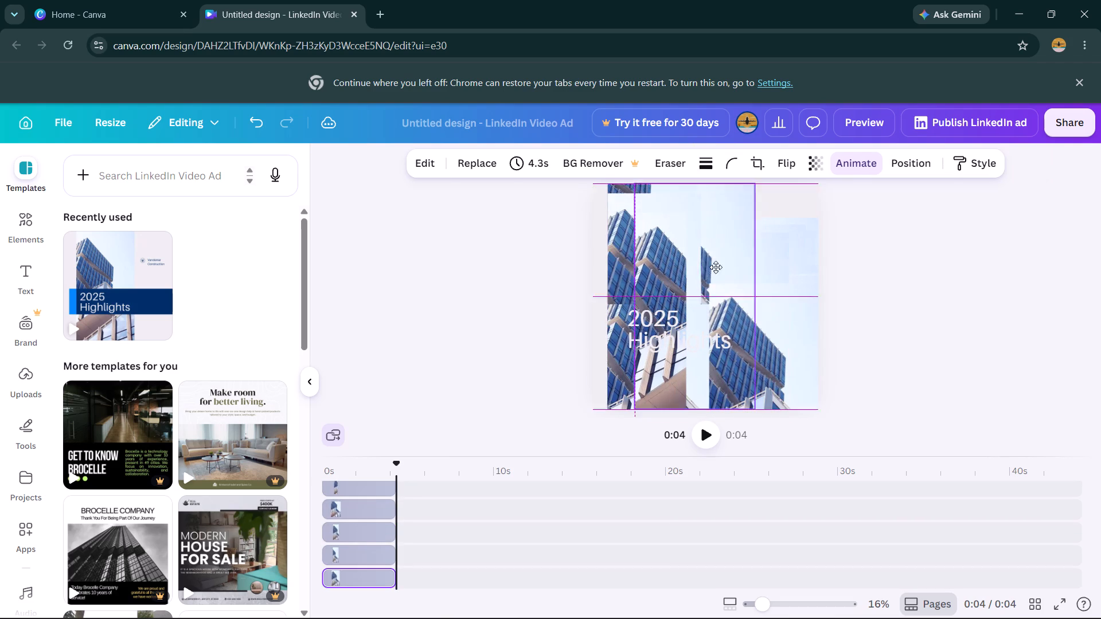
Move more building photo copies and the 2025 Highlights heading toward the upper left of the page.
{"action": "left_click_drag", "start_coordinate": [716, 267], "coordinate": [720, 291]}
{"action": "left_click_drag", "start_coordinate": [725, 301], "coordinate": [714, 244]}
{"action": "left_click_drag", "start_coordinate": [748, 287], "coordinate": [725, 263]}
{"action": "left_click_drag", "start_coordinate": [744, 293], "coordinate": [706, 238]}
{"action": "left_click_drag", "start_coordinate": [739, 321], "coordinate": [708, 252]}
{"action": "left_click_drag", "start_coordinate": [736, 307], "coordinate": [702, 253]}
{"action": "left_click_drag", "start_coordinate": [738, 310], "coordinate": [710, 255]}
{"action": "left_click_drag", "start_coordinate": [743, 302], "coordinate": [724, 249]}
{"action": "left_click_drag", "start_coordinate": [742, 285], "coordinate": [737, 277]}
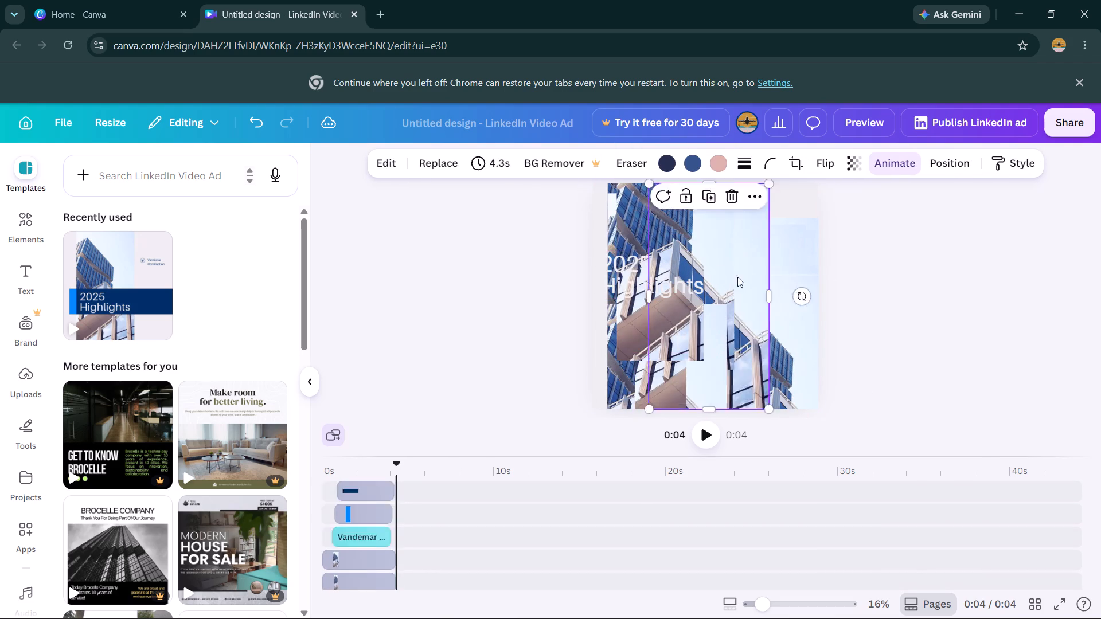
Shift building photo copies from the lower right toward the upper left of the page.
{"action": "left_click_drag", "start_coordinate": [737, 277], "coordinate": [725, 254]}
{"action": "left_click_drag", "start_coordinate": [736, 301], "coordinate": [721, 291]}
{"action": "left_click_drag", "start_coordinate": [731, 306], "coordinate": [720, 286]}
{"action": "left_click_drag", "start_coordinate": [737, 326], "coordinate": [729, 296]}
{"action": "left_click_drag", "start_coordinate": [753, 329], "coordinate": [735, 307]}
{"action": "left_click_drag", "start_coordinate": [751, 339], "coordinate": [694, 253]}
{"action": "left_click_drag", "start_coordinate": [729, 304], "coordinate": [720, 282]}
{"action": "left_click_drag", "start_coordinate": [745, 322], "coordinate": [706, 240]}
{"action": "left_click_drag", "start_coordinate": [728, 295], "coordinate": [731, 268]}
{"action": "left_click_drag", "start_coordinate": [745, 293], "coordinate": [735, 265]}
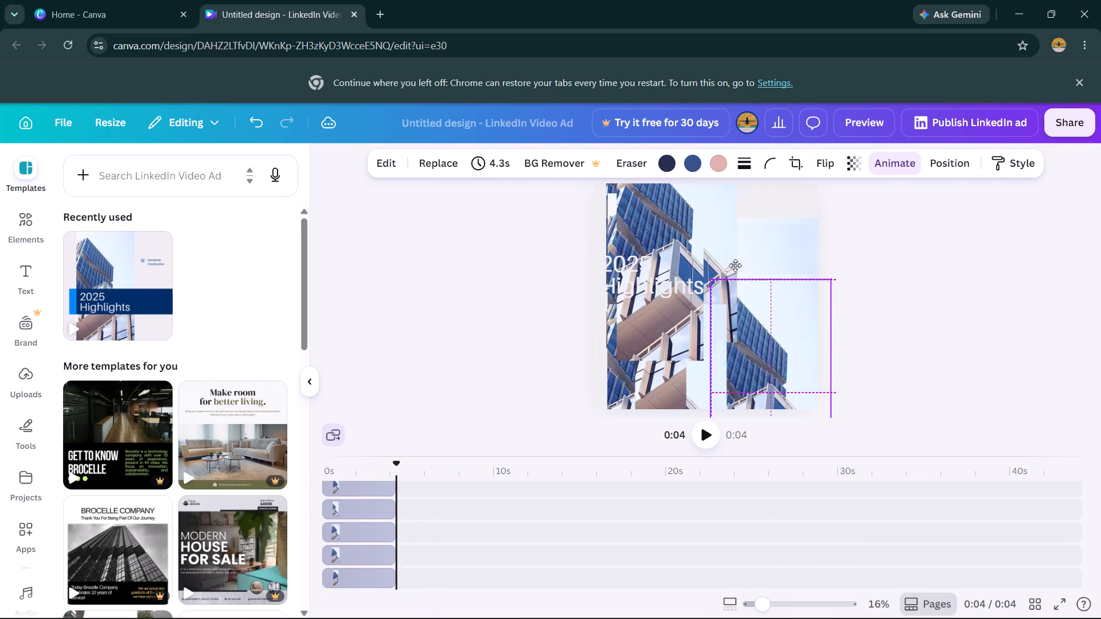
Move the 2025 Highlights heading and further building photo copies higher and to the left on the page.
{"action": "left_click_drag", "start_coordinate": [735, 265], "coordinate": [728, 256]}
{"action": "left_click_drag", "start_coordinate": [753, 280], "coordinate": [693, 235]}
{"action": "left_click_drag", "start_coordinate": [744, 296], "coordinate": [658, 191]}
{"action": "left_click_drag", "start_coordinate": [706, 292], "coordinate": [687, 249]}
{"action": "left_click_drag", "start_coordinate": [716, 309], "coordinate": [714, 278]}
{"action": "left_click_drag", "start_coordinate": [732, 335], "coordinate": [706, 263]}
{"action": "left_click_drag", "start_coordinate": [744, 346], "coordinate": [704, 259]}
{"action": "left_click_drag", "start_coordinate": [704, 314], "coordinate": [676, 256]}
{"action": "left_click_drag", "start_coordinate": [700, 286], "coordinate": [689, 248]}
{"action": "left_click", "coordinate": [704, 282]}
{"action": "left_click_drag", "start_coordinate": [705, 291], "coordinate": [712, 298]}
{"action": "left_click_drag", "start_coordinate": [741, 305], "coordinate": [733, 301]}
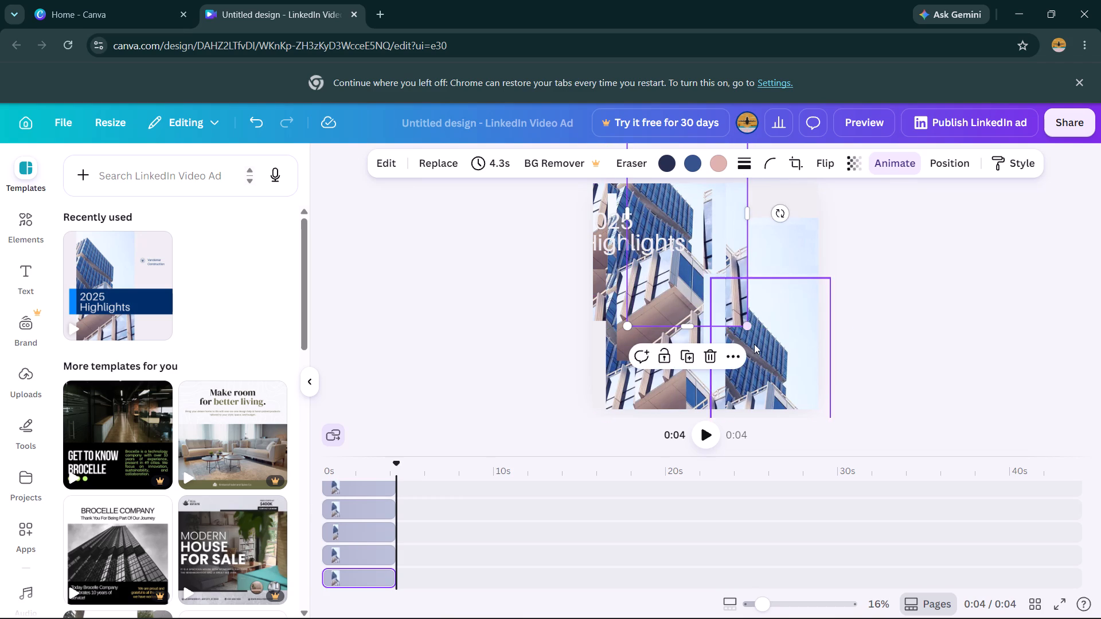
Pull building photo copies from the page's lower right toward its upper left area.
{"action": "left_click_drag", "start_coordinate": [755, 345], "coordinate": [734, 311]}
{"action": "left_click_drag", "start_coordinate": [745, 336], "coordinate": [668, 211]}
{"action": "left_click_drag", "start_coordinate": [783, 367], "coordinate": [701, 249]}
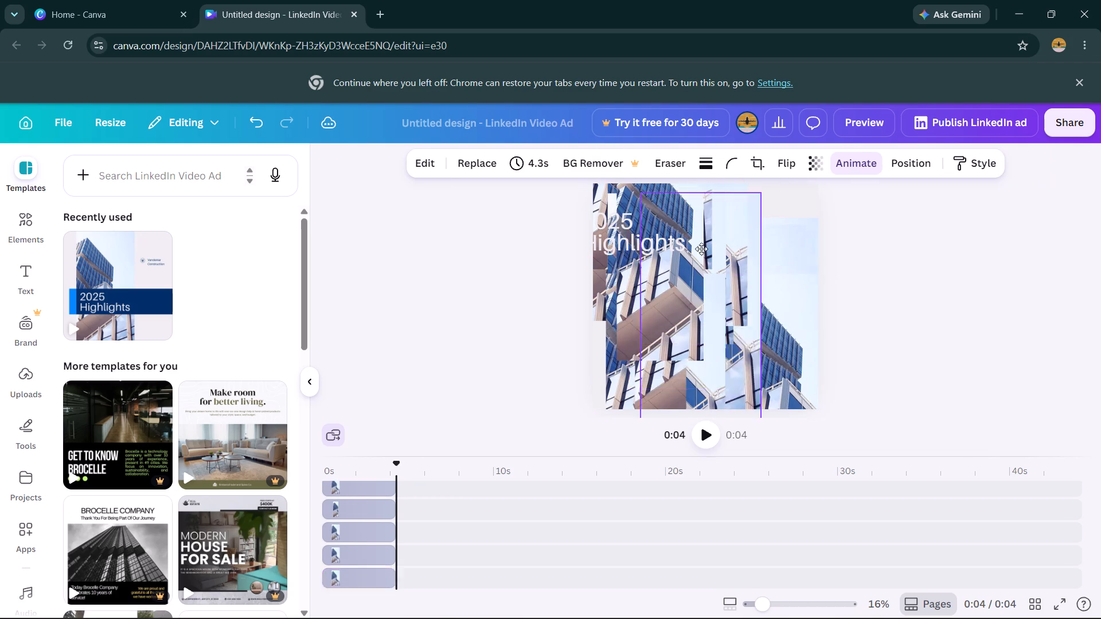
{"action": "left_click_drag", "start_coordinate": [701, 249], "coordinate": [698, 241]}
{"action": "left_click_drag", "start_coordinate": [713, 287], "coordinate": [683, 229]}
{"action": "left_click_drag", "start_coordinate": [767, 342], "coordinate": [673, 216]}
{"action": "left_click_drag", "start_coordinate": [730, 298], "coordinate": [668, 217]}
{"action": "left_click_drag", "start_coordinate": [727, 275], "coordinate": [659, 188]}
{"action": "left_click_drag", "start_coordinate": [724, 260], "coordinate": [715, 238]}
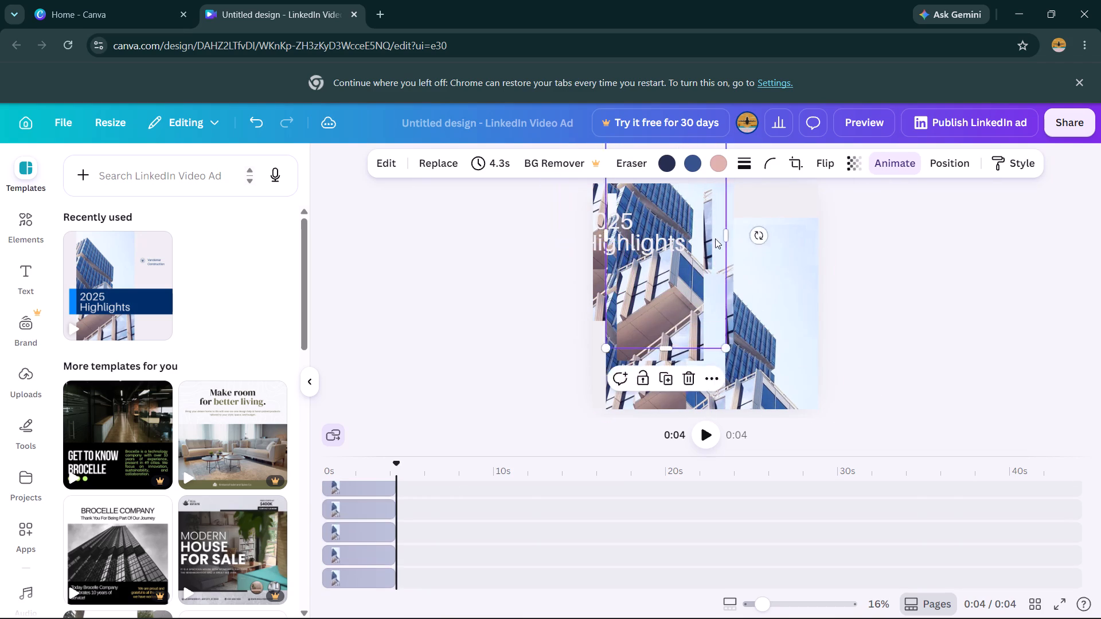
Move building photo copies from the lower left upward to cover the page's top and upper right.
{"action": "left_click_drag", "start_coordinate": [715, 238], "coordinate": [689, 156]}
{"action": "left_click_drag", "start_coordinate": [660, 298], "coordinate": [722, 238]}
{"action": "left_click_drag", "start_coordinate": [641, 316], "coordinate": [704, 247]}
{"action": "left_click_drag", "start_coordinate": [616, 336], "coordinate": [735, 191]}
{"action": "left_click_drag", "start_coordinate": [662, 263], "coordinate": [731, 182]}
{"action": "left_click_drag", "start_coordinate": [693, 263], "coordinate": [732, 194]}
{"action": "left_click_drag", "start_coordinate": [685, 248], "coordinate": [739, 174]}
{"action": "left_click_drag", "start_coordinate": [705, 230], "coordinate": [686, 155]}
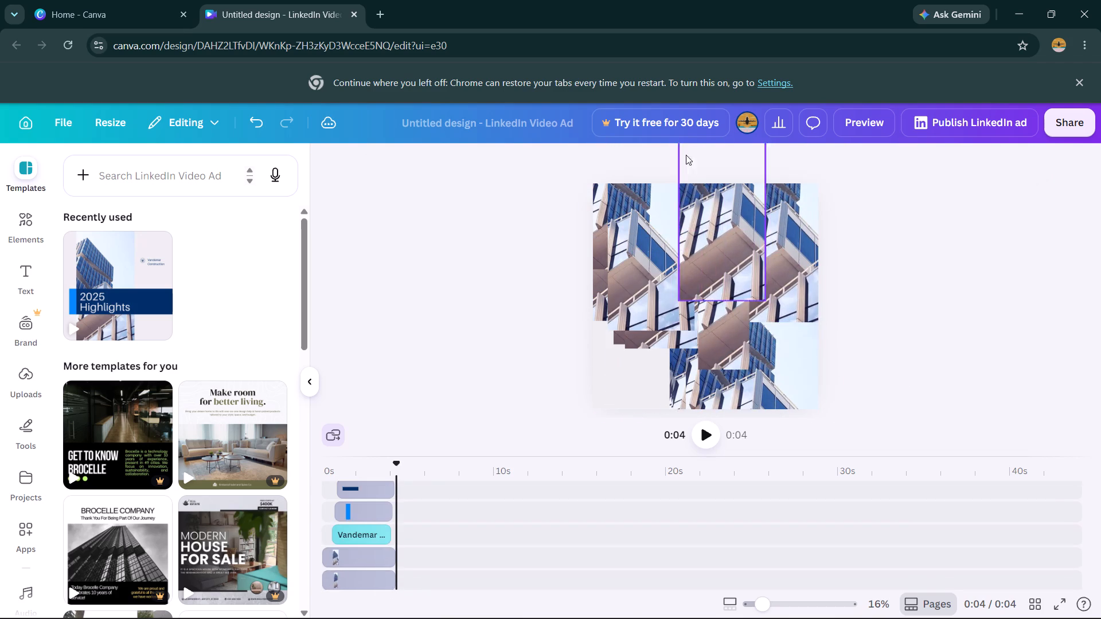
Shift building photo copies from the page's lower middle up and left over the central area.
{"action": "left_click_drag", "start_coordinate": [686, 155], "coordinate": [711, 225]}
{"action": "left_click_drag", "start_coordinate": [715, 370], "coordinate": [692, 286]}
{"action": "left_click_drag", "start_coordinate": [702, 331], "coordinate": [669, 252]}
{"action": "left_click_drag", "start_coordinate": [693, 287], "coordinate": [673, 254]}
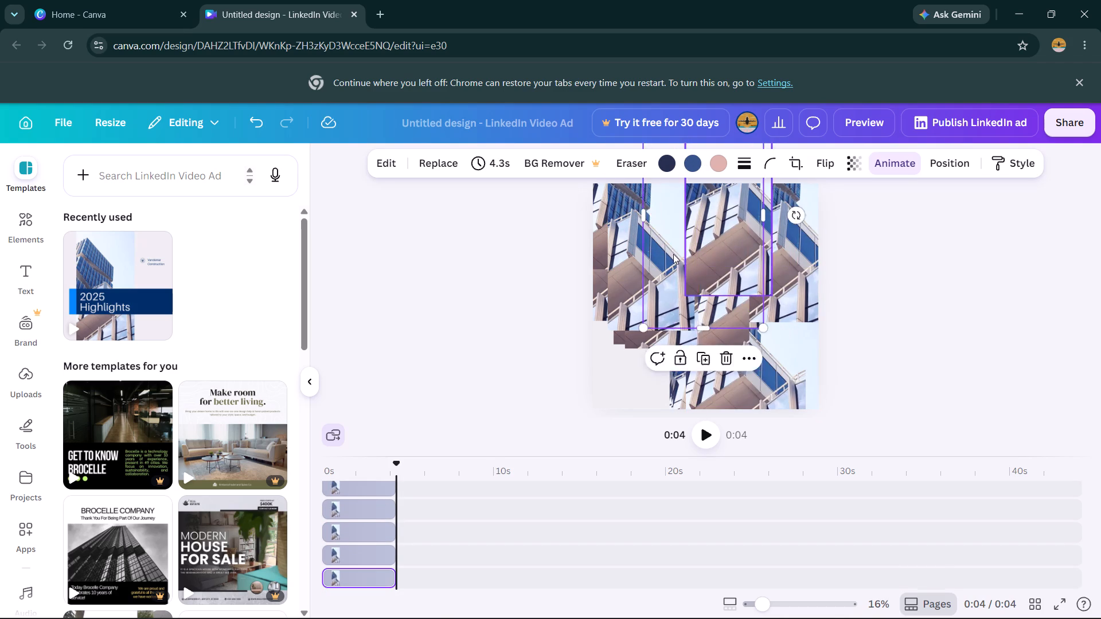
{"action": "left_click_drag", "start_coordinate": [673, 254], "coordinate": [651, 205]}
{"action": "left_click_drag", "start_coordinate": [695, 274], "coordinate": [646, 167]}
{"action": "left_click_drag", "start_coordinate": [746, 334], "coordinate": [705, 281]}
{"action": "left_click_drag", "start_coordinate": [750, 328], "coordinate": [715, 295]}
{"action": "left_click_drag", "start_coordinate": [739, 341], "coordinate": [684, 277]}
{"action": "left_click_drag", "start_coordinate": [721, 332], "coordinate": [705, 285]}
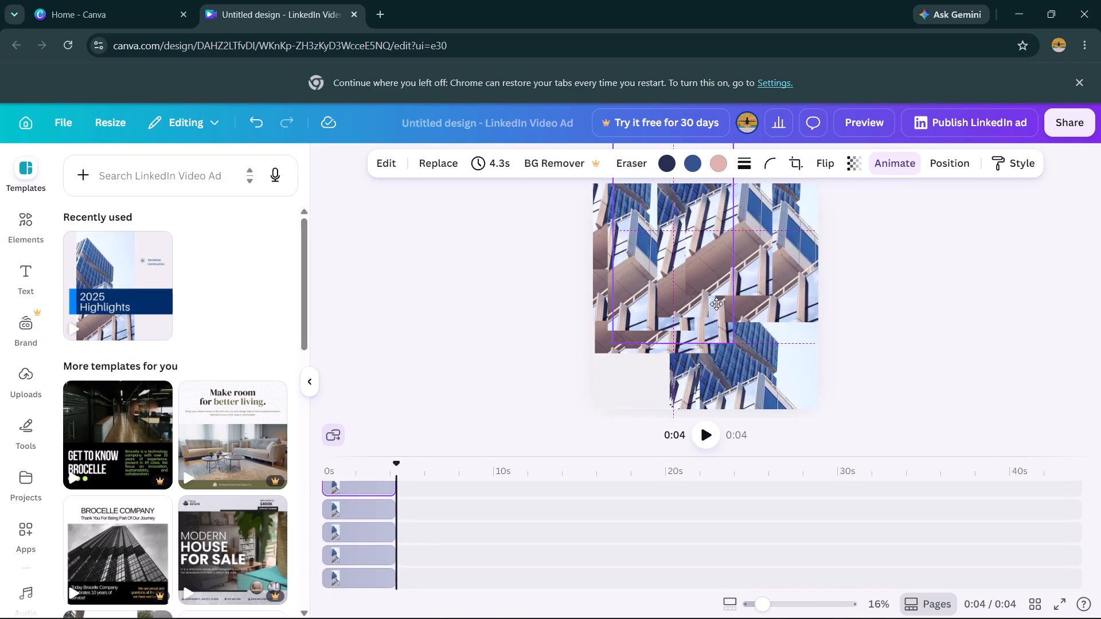
Move more overlapping building photo copies in the page's centre up and to the left.
{"action": "left_click_drag", "start_coordinate": [721, 312], "coordinate": [702, 261]}
{"action": "left_click_drag", "start_coordinate": [737, 315], "coordinate": [689, 193]}
{"action": "left_click_drag", "start_coordinate": [713, 288], "coordinate": [702, 254]}
{"action": "left_click_drag", "start_coordinate": [715, 286], "coordinate": [705, 250]}
{"action": "left_click_drag", "start_coordinate": [717, 276], "coordinate": [711, 272]}
{"action": "left_click_drag", "start_coordinate": [717, 318], "coordinate": [690, 260]}
{"action": "left_click_drag", "start_coordinate": [721, 291], "coordinate": [696, 274]}
{"action": "left_click_drag", "start_coordinate": [695, 295], "coordinate": [677, 238]}
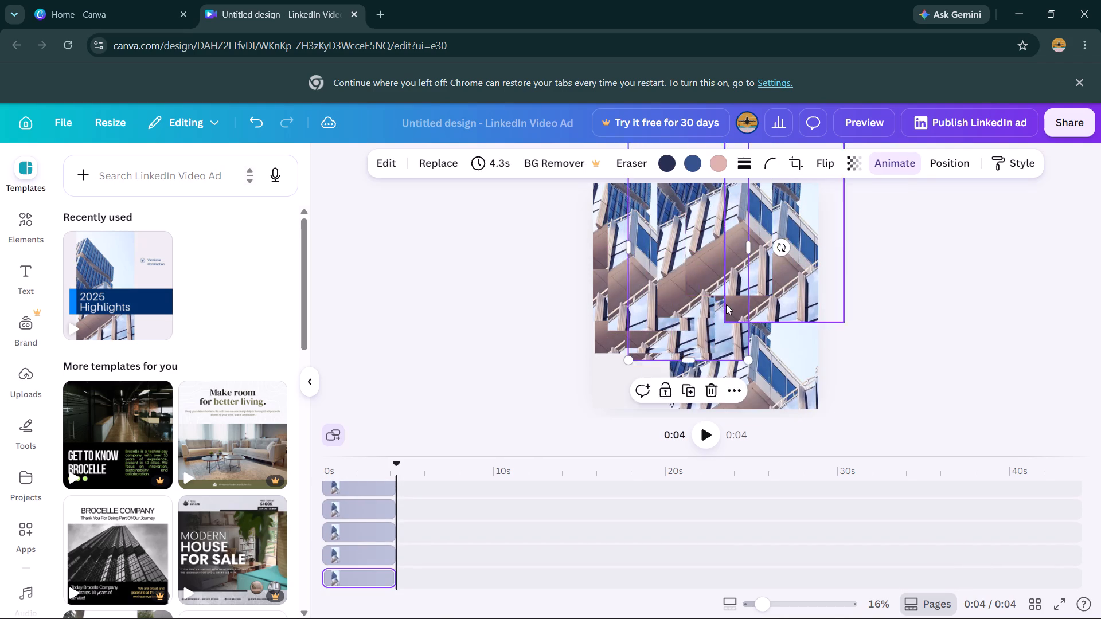
Move building photo copies from the right and centre upward toward the page's top edge.
{"action": "left_click_drag", "start_coordinate": [726, 304], "coordinate": [694, 245]}
{"action": "left_click_drag", "start_coordinate": [747, 292], "coordinate": [726, 227]}
{"action": "left_click_drag", "start_coordinate": [732, 276], "coordinate": [716, 260]}
{"action": "left_click_drag", "start_coordinate": [728, 285], "coordinate": [684, 217]}
{"action": "left_click_drag", "start_coordinate": [683, 261], "coordinate": [670, 221]}
{"action": "left_click_drag", "start_coordinate": [669, 274], "coordinate": [668, 228]}
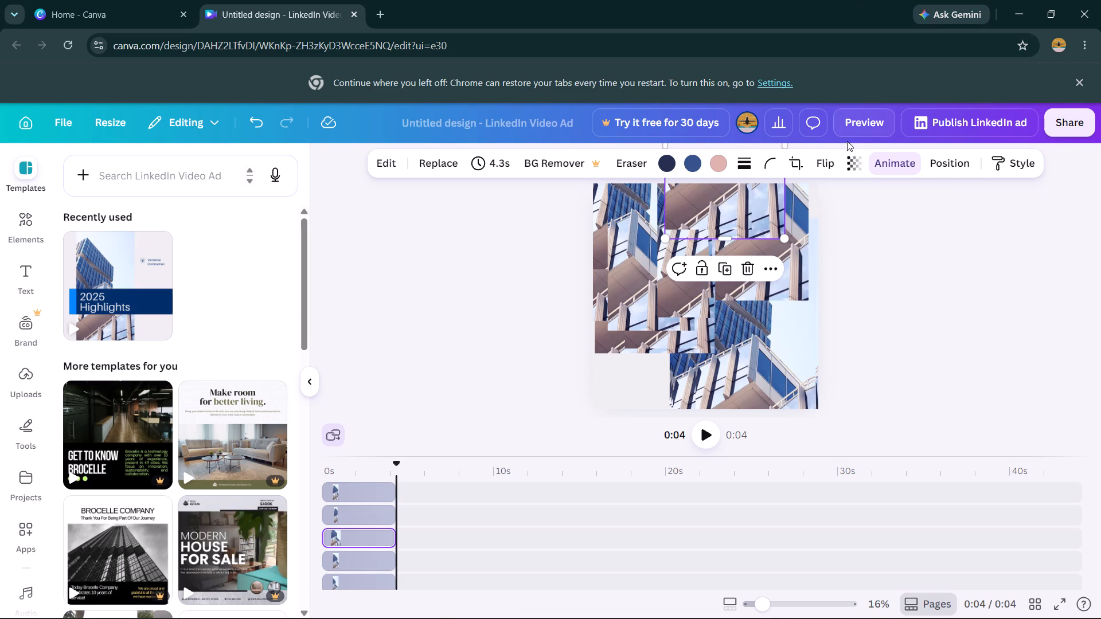
Move building photo copies from the page's lower right upward over the right centre.
{"action": "left_click_drag", "start_coordinate": [755, 347], "coordinate": [759, 284]}
{"action": "left_click_drag", "start_coordinate": [772, 317], "coordinate": [771, 273]}
{"action": "left_click_drag", "start_coordinate": [782, 318], "coordinate": [760, 288]}
{"action": "left_click_drag", "start_coordinate": [770, 302], "coordinate": [765, 286]}
Shift building photo copies in the page's upper right down and slightly to the left.
{"action": "left_click_drag", "start_coordinate": [767, 270], "coordinate": [758, 304]}
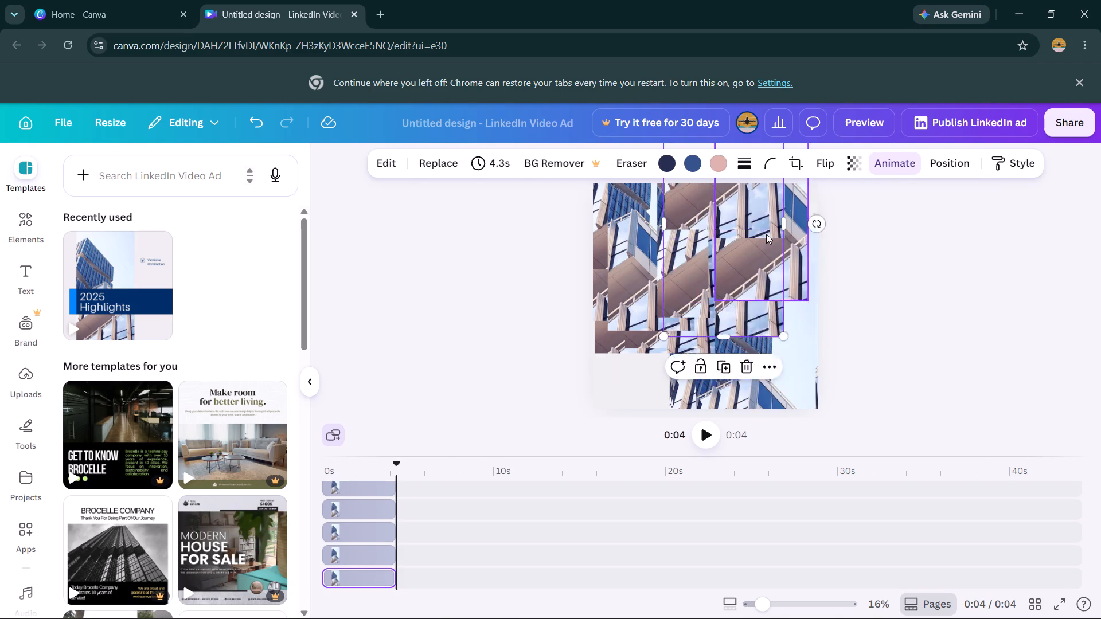
{"action": "left_click_drag", "start_coordinate": [766, 235], "coordinate": [756, 287]}
{"action": "left_click_drag", "start_coordinate": [764, 237], "coordinate": [751, 301]}
{"action": "left_click_drag", "start_coordinate": [752, 258], "coordinate": [733, 298]}
{"action": "left_click_drag", "start_coordinate": [715, 270], "coordinate": [706, 308]}
Move overlapping building photo copies from the page's upper centre down, mostly toward the lower right.
{"action": "left_click_drag", "start_coordinate": [676, 203], "coordinate": [689, 258]}
{"action": "left_click_drag", "start_coordinate": [689, 227], "coordinate": [720, 273]}
{"action": "left_click_drag", "start_coordinate": [705, 240], "coordinate": [749, 268]}
{"action": "left_click_drag", "start_coordinate": [755, 231], "coordinate": [715, 271]}
{"action": "left_click_drag", "start_coordinate": [716, 232], "coordinate": [733, 284]}
{"action": "left_click_drag", "start_coordinate": [728, 257], "coordinate": [729, 268]}
{"action": "left_click_drag", "start_coordinate": [711, 222], "coordinate": [722, 283]}
{"action": "left_click_drag", "start_coordinate": [716, 252], "coordinate": [715, 297]}
{"action": "left_click_drag", "start_coordinate": [713, 252], "coordinate": [731, 277]}
{"action": "left_click_drag", "start_coordinate": [725, 245], "coordinate": [749, 287]}
{"action": "left_click_drag", "start_coordinate": [735, 249], "coordinate": [742, 277]}
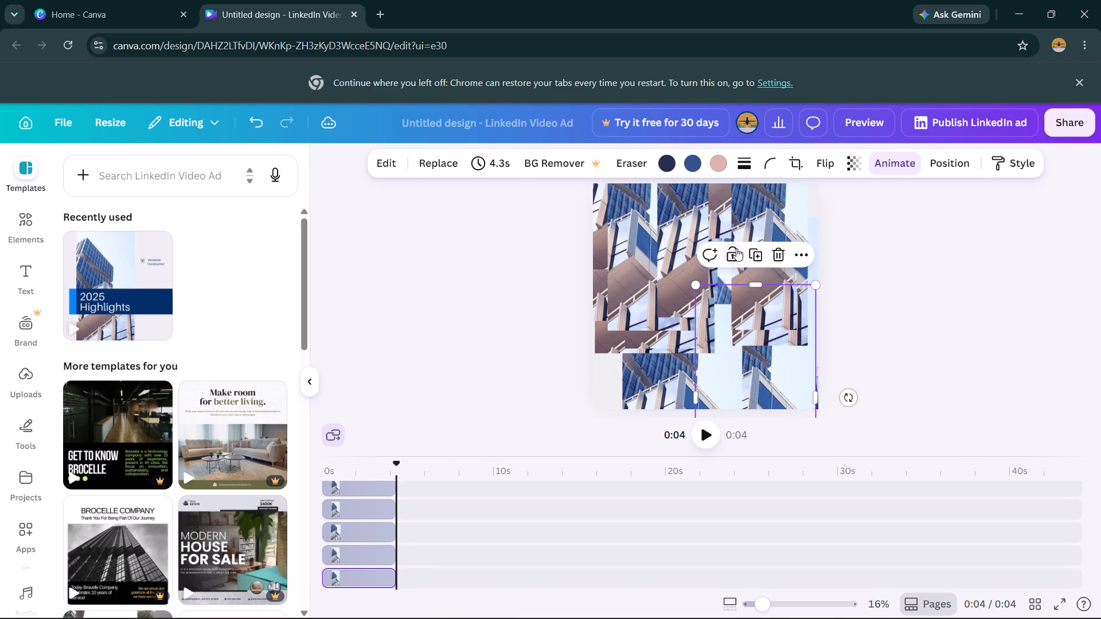
Shift building photo copies in the page's upper right slightly downward and toward the right edge.
{"action": "left_click_drag", "start_coordinate": [736, 248], "coordinate": [741, 268]}
{"action": "left_click_drag", "start_coordinate": [734, 245], "coordinate": [743, 262]}
{"action": "left_click_drag", "start_coordinate": [734, 225], "coordinate": [748, 250]}
{"action": "left_click_drag", "start_coordinate": [747, 229], "coordinate": [753, 258]}
{"action": "left_click_drag", "start_coordinate": [751, 235], "coordinate": [758, 256]}
{"action": "left_click_drag", "start_coordinate": [759, 230], "coordinate": [759, 248]}
{"action": "left_click_drag", "start_coordinate": [776, 230], "coordinate": [783, 252]}
{"action": "left_click_drag", "start_coordinate": [797, 243], "coordinate": [805, 265]}
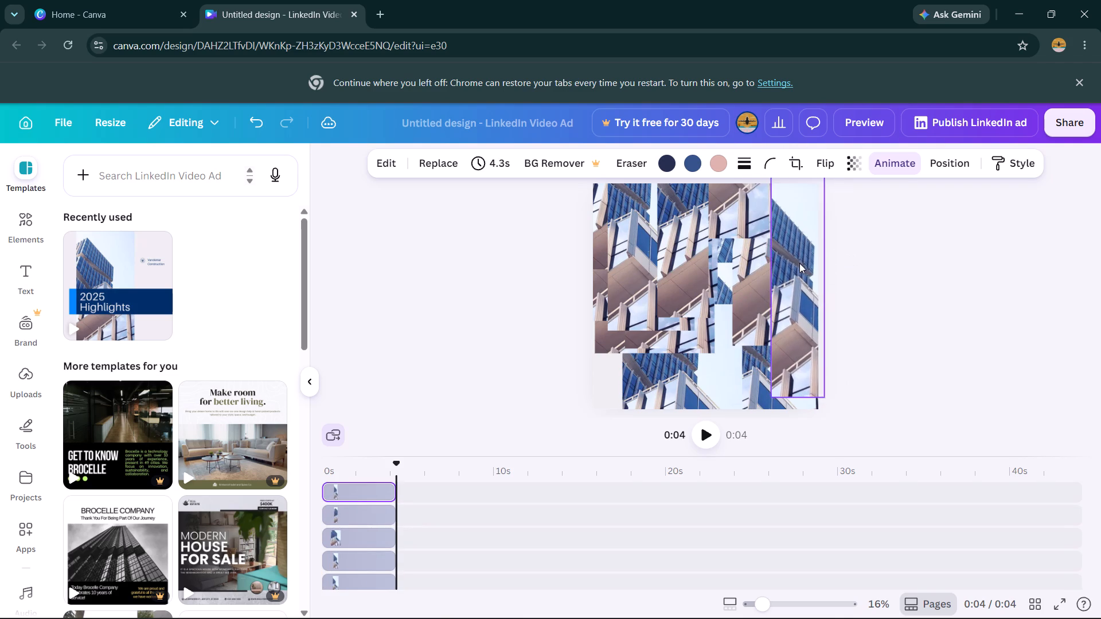
Move building photo copies stacked at the page's upper centre down over the lower right area.
{"action": "left_click_drag", "start_coordinate": [709, 193], "coordinate": [709, 246]}
{"action": "left_click_drag", "start_coordinate": [715, 221], "coordinate": [722, 239]}
{"action": "left_click", "coordinate": [719, 216]}
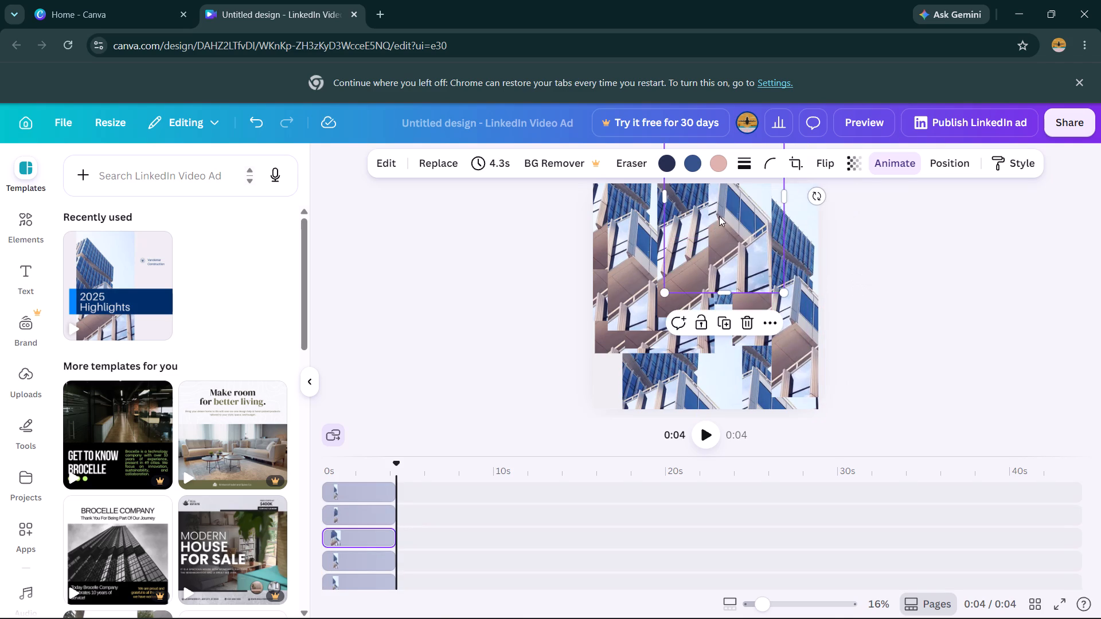
{"action": "left_click", "coordinate": [723, 216]}
{"action": "left_click_drag", "start_coordinate": [728, 197], "coordinate": [748, 244]}
{"action": "left_click_drag", "start_coordinate": [730, 209], "coordinate": [749, 245]}
{"action": "left_click_drag", "start_coordinate": [749, 231], "coordinate": [750, 236]}
{"action": "left_click_drag", "start_coordinate": [736, 228], "coordinate": [737, 283]}
{"action": "left_click_drag", "start_coordinate": [725, 250], "coordinate": [737, 282]}
{"action": "left_click_drag", "start_coordinate": [730, 245], "coordinate": [727, 266]}
{"action": "left_click_drag", "start_coordinate": [712, 241], "coordinate": [710, 268]}
{"action": "left_click_drag", "start_coordinate": [680, 210], "coordinate": [702, 275]}
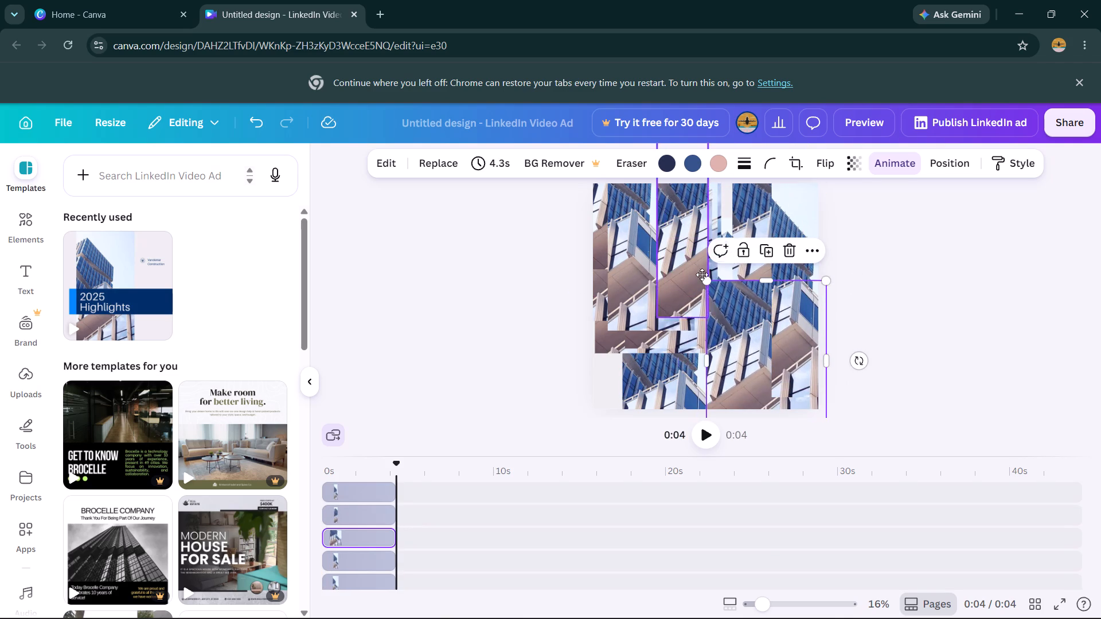
Move building photo copies left of the page's centre down and to the right over the middle area.
{"action": "left_click_drag", "start_coordinate": [702, 275], "coordinate": [700, 265]}
{"action": "left_click_drag", "start_coordinate": [688, 228], "coordinate": [703, 267]}
{"action": "left_click_drag", "start_coordinate": [648, 230], "coordinate": [685, 276]}
{"action": "left_click_drag", "start_coordinate": [669, 246], "coordinate": [680, 260]}
{"action": "left_click_drag", "start_coordinate": [674, 216], "coordinate": [690, 238]}
{"action": "left_click_drag", "start_coordinate": [671, 224], "coordinate": [719, 234]}
{"action": "left_click_drag", "start_coordinate": [706, 220], "coordinate": [724, 260]}
{"action": "left_click_drag", "start_coordinate": [705, 227], "coordinate": [724, 254]}
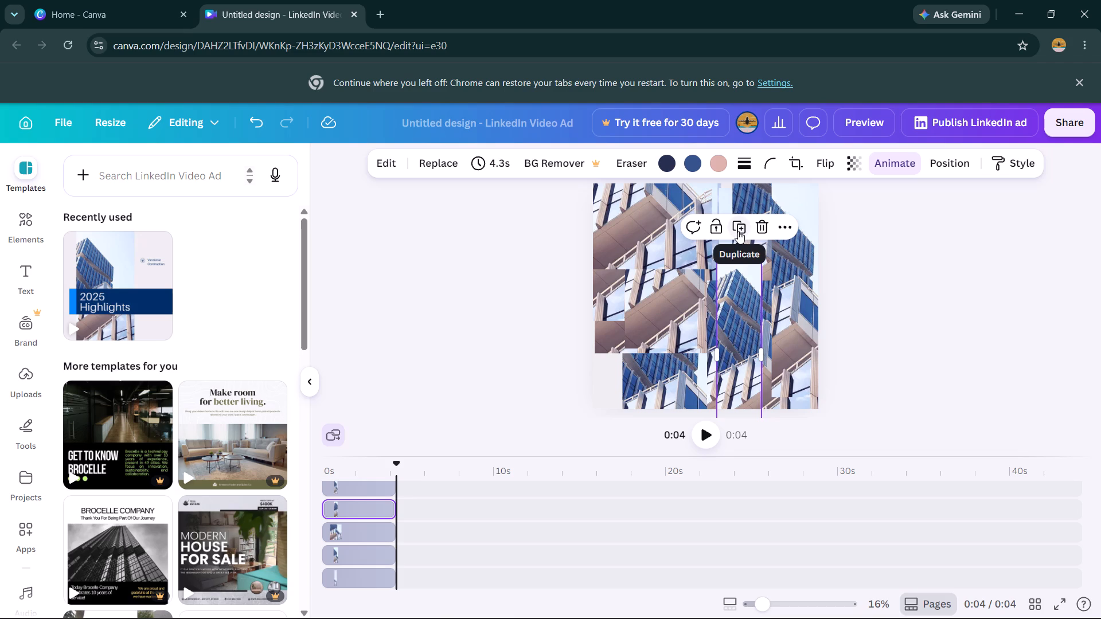
Shift overlapping building photo copies left of the page's centre down and right toward the lower middle.
{"action": "left_click_drag", "start_coordinate": [685, 252], "coordinate": [705, 281]}
{"action": "left_click_drag", "start_coordinate": [681, 257], "coordinate": [712, 316]}
{"action": "left_click_drag", "start_coordinate": [692, 269], "coordinate": [713, 309]}
{"action": "left_click_drag", "start_coordinate": [682, 284], "coordinate": [694, 312]}
{"action": "left_click_drag", "start_coordinate": [663, 266], "coordinate": [693, 321]}
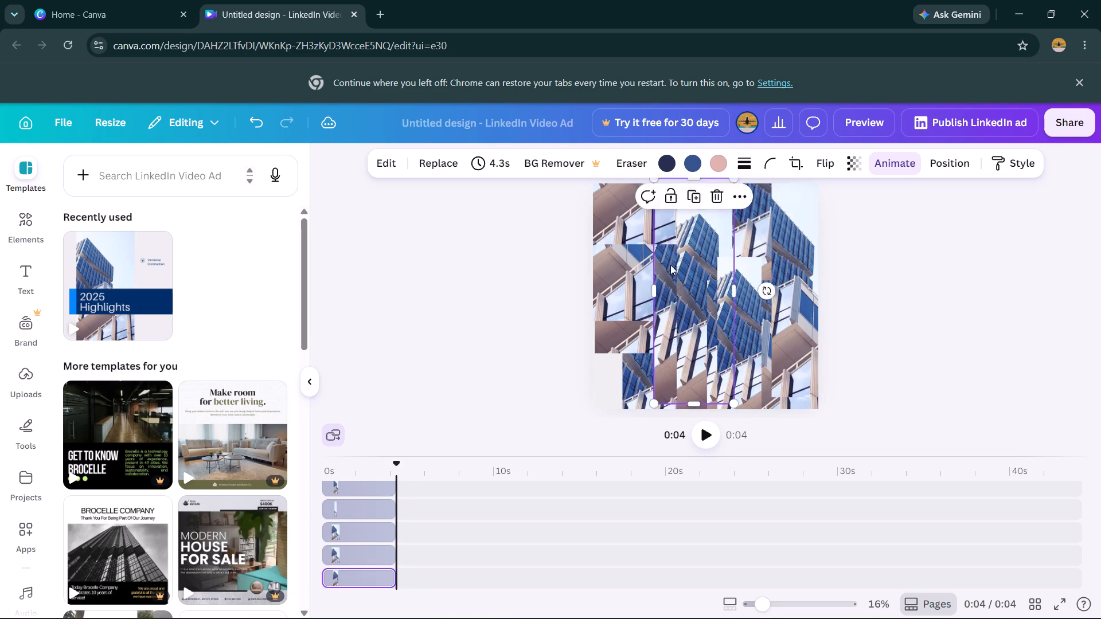
{"action": "left_click_drag", "start_coordinate": [673, 274], "coordinate": [699, 312]}
{"action": "left_click_drag", "start_coordinate": [689, 271], "coordinate": [705, 298]}
{"action": "left_click_drag", "start_coordinate": [682, 297], "coordinate": [695, 304]}
{"action": "left_click_drag", "start_coordinate": [685, 254], "coordinate": [687, 263]}
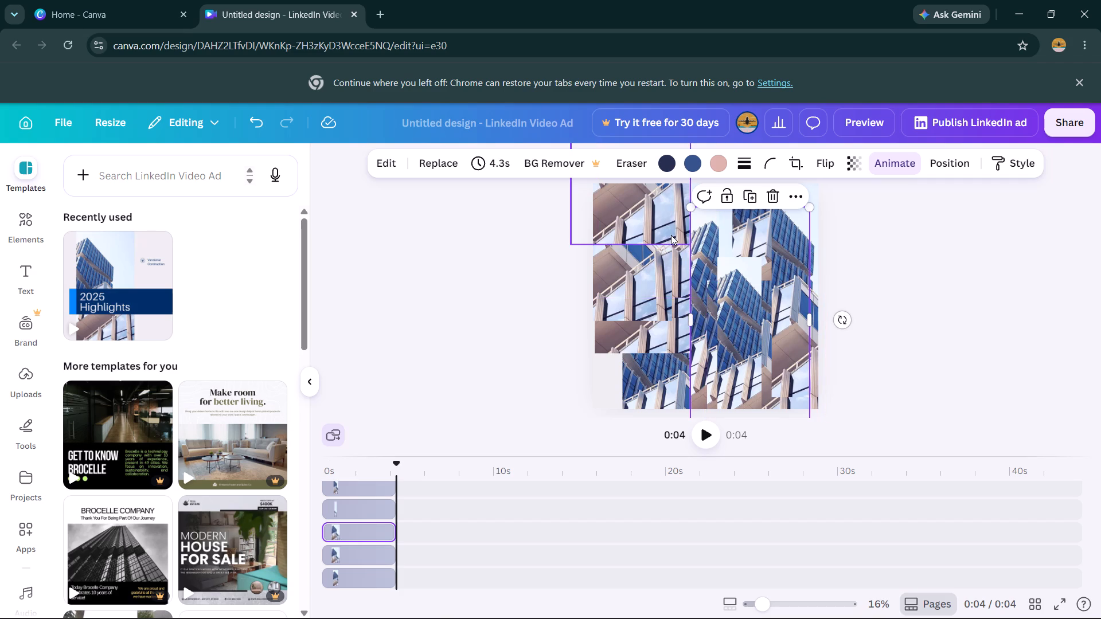
Move building photo copies from the page's upper left and centre down and right over the lower centre.
{"action": "left_click_drag", "start_coordinate": [670, 230], "coordinate": [703, 327]}
{"action": "left_click_drag", "start_coordinate": [690, 225], "coordinate": [712, 305]}
{"action": "left_click_drag", "start_coordinate": [691, 279], "coordinate": [719, 327]}
{"action": "left_click_drag", "start_coordinate": [704, 299], "coordinate": [727, 337]}
{"action": "left_click_drag", "start_coordinate": [709, 285], "coordinate": [735, 337]}
{"action": "left_click_drag", "start_coordinate": [706, 269], "coordinate": [729, 313]}
{"action": "left_click_drag", "start_coordinate": [692, 243], "coordinate": [709, 285]}
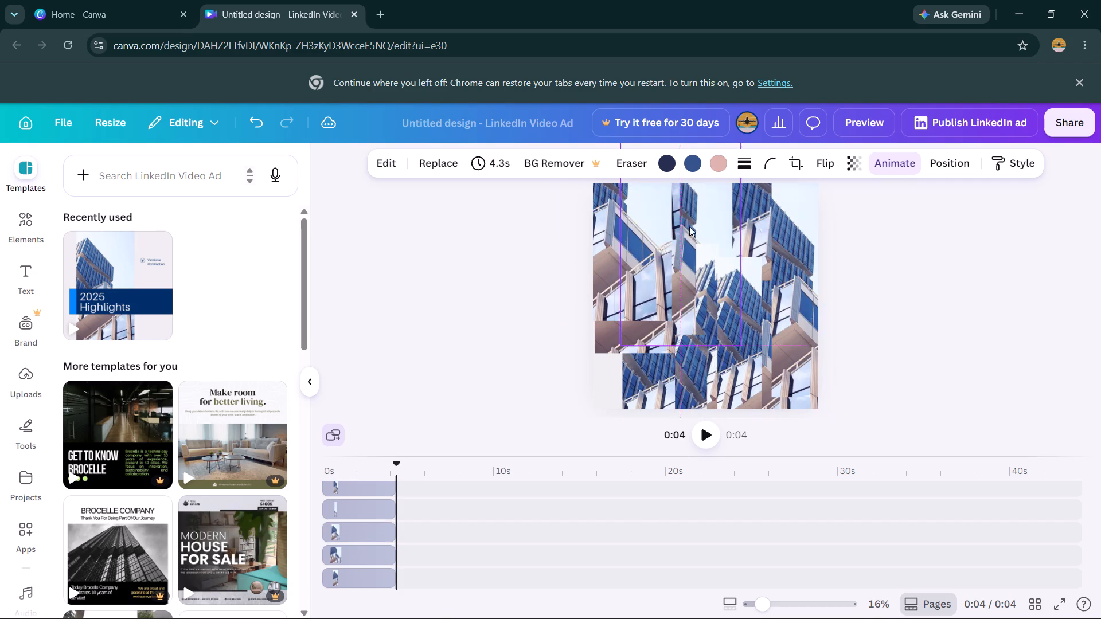
Move building photo copies from the page's upper left downward to cover the lower left area.
{"action": "left_click_drag", "start_coordinate": [703, 240], "coordinate": [724, 280]}
{"action": "left_click_drag", "start_coordinate": [690, 233], "coordinate": [706, 272]}
{"action": "left_click_drag", "start_coordinate": [675, 219], "coordinate": [692, 267]}
{"action": "left_click_drag", "start_coordinate": [682, 229], "coordinate": [692, 272]}
{"action": "left_click_drag", "start_coordinate": [680, 239], "coordinate": [697, 266]}
{"action": "left_click_drag", "start_coordinate": [681, 241], "coordinate": [684, 260]}
{"action": "left_click_drag", "start_coordinate": [673, 245], "coordinate": [693, 271]}
{"action": "left_click_drag", "start_coordinate": [675, 238], "coordinate": [678, 275]}
{"action": "left_click_drag", "start_coordinate": [653, 222], "coordinate": [681, 268]}
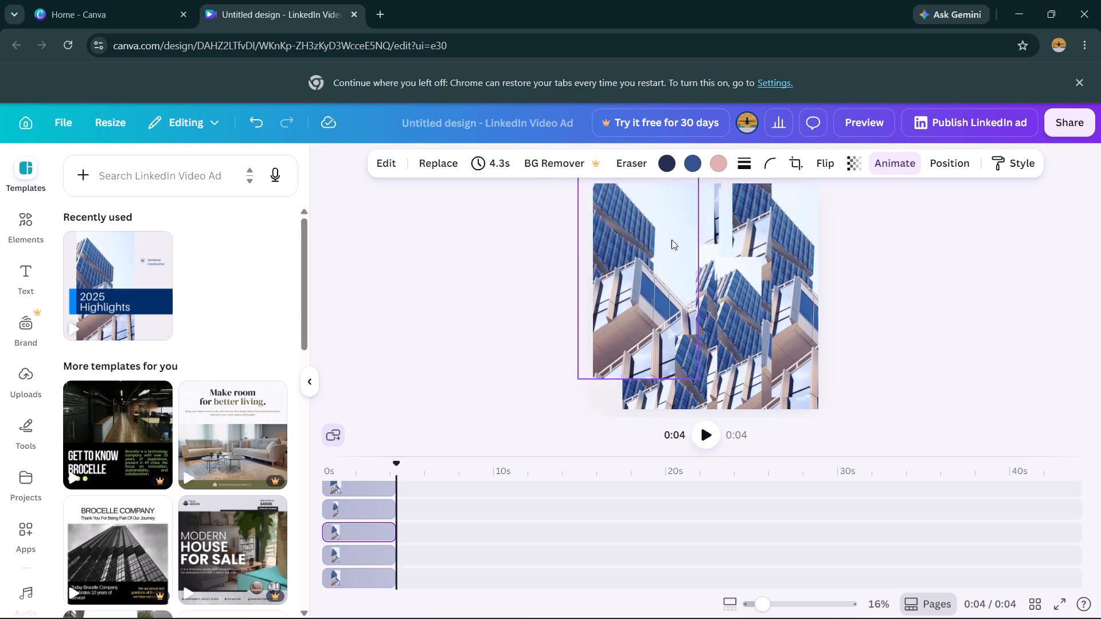
{"action": "left_click_drag", "start_coordinate": [671, 240], "coordinate": [693, 327]}
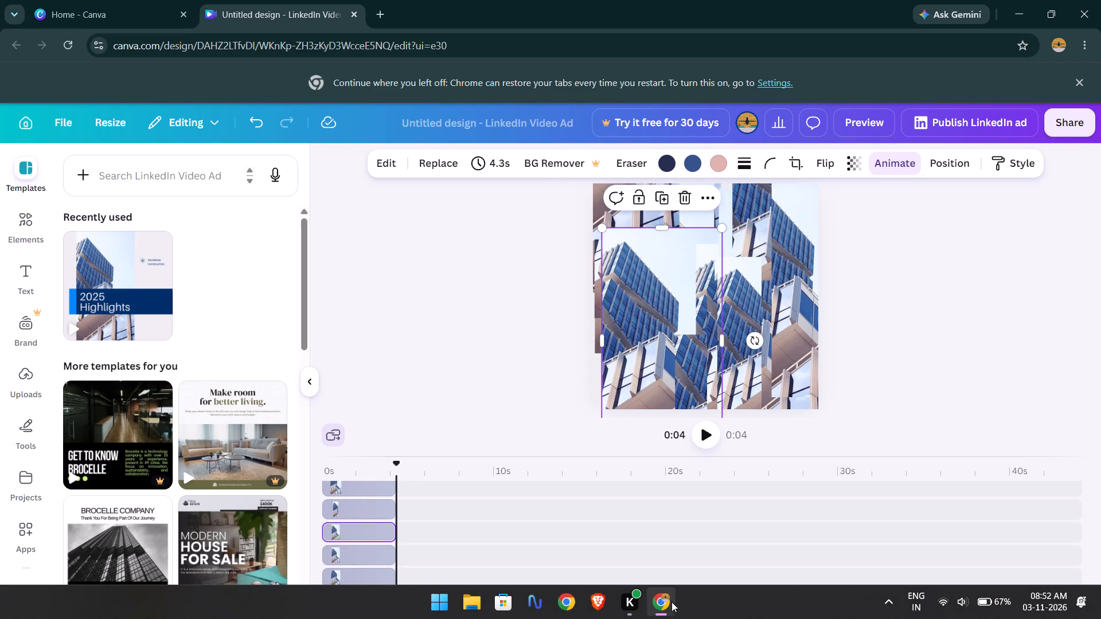
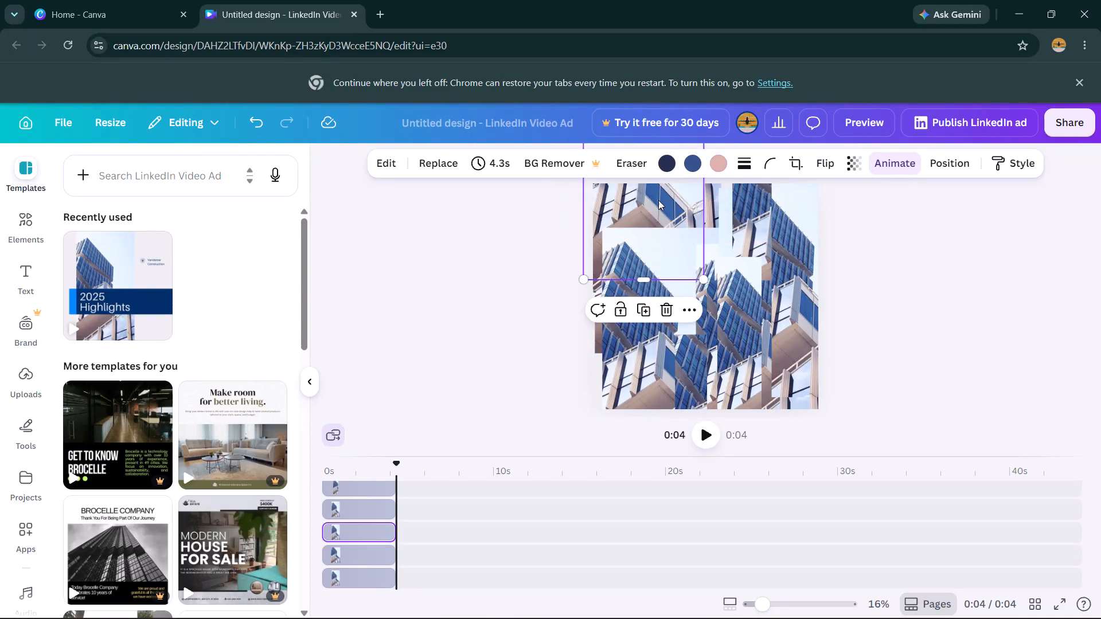
Move building photo copies from the page's upper middle down and right toward the centre.
{"action": "left_click_drag", "start_coordinate": [658, 202], "coordinate": [689, 258]}
{"action": "left_click_drag", "start_coordinate": [663, 207], "coordinate": [695, 278]}
{"action": "left_click_drag", "start_coordinate": [673, 218], "coordinate": [705, 264]}
{"action": "left_click_drag", "start_coordinate": [677, 172], "coordinate": [701, 232]}
{"action": "left_click_drag", "start_coordinate": [688, 207], "coordinate": [716, 265]}
{"action": "left_click_drag", "start_coordinate": [705, 211], "coordinate": [714, 252]}
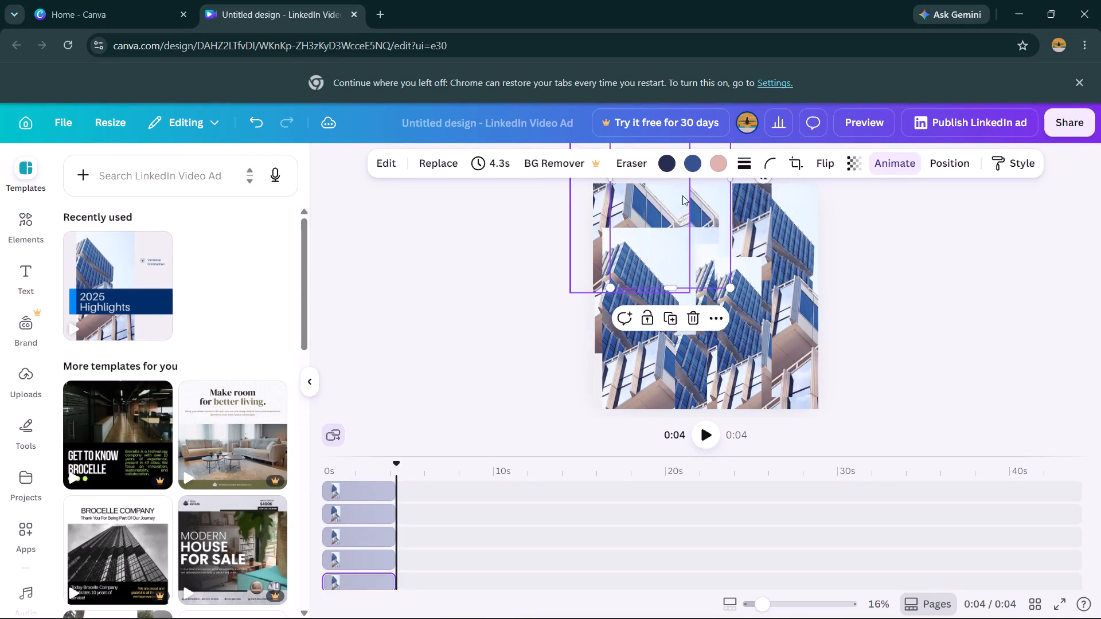
Shift overlapping building photo copies from the page's upper middle down, placing the last one over the lower left area.
{"action": "left_click_drag", "start_coordinate": [686, 205], "coordinate": [696, 227]}
{"action": "left_click_drag", "start_coordinate": [681, 201], "coordinate": [719, 260]}
{"action": "left_click_drag", "start_coordinate": [690, 230], "coordinate": [702, 267]}
{"action": "left_click_drag", "start_coordinate": [676, 247], "coordinate": [696, 273]}
{"action": "left_click_drag", "start_coordinate": [670, 240], "coordinate": [678, 254]}
{"action": "left_click_drag", "start_coordinate": [660, 218], "coordinate": [681, 261]}
{"action": "left_click_drag", "start_coordinate": [658, 208], "coordinate": [692, 255]}
{"action": "left_click", "coordinate": [680, 241]}
{"action": "left_click_drag", "start_coordinate": [658, 235], "coordinate": [693, 265]}
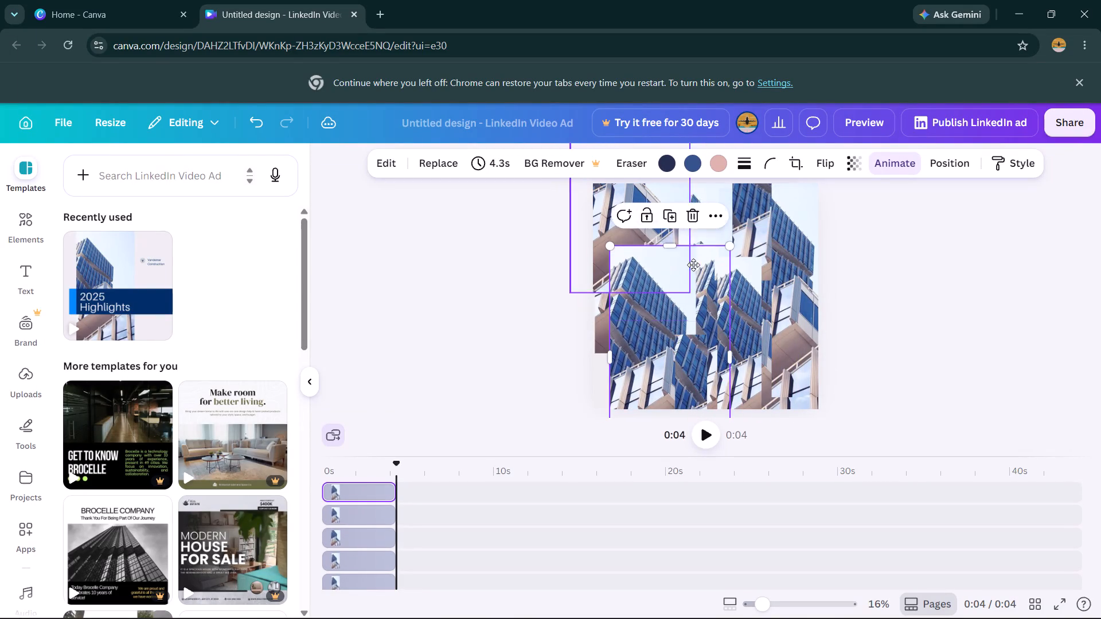
Spread building photo copies in the page's upper middle down and slightly right over the central area.
{"action": "left_click_drag", "start_coordinate": [693, 265], "coordinate": [678, 248]}
{"action": "left_click_drag", "start_coordinate": [658, 227], "coordinate": [681, 243]}
{"action": "left_click_drag", "start_coordinate": [666, 221], "coordinate": [696, 252]}
{"action": "left_click_drag", "start_coordinate": [684, 223], "coordinate": [699, 271]}
{"action": "left_click_drag", "start_coordinate": [681, 231], "coordinate": [700, 287]}
{"action": "left_click_drag", "start_coordinate": [692, 248], "coordinate": [691, 264]}
{"action": "left_click_drag", "start_coordinate": [681, 261], "coordinate": [686, 277]}
{"action": "left_click_drag", "start_coordinate": [668, 227], "coordinate": [677, 248]}
{"action": "left_click_drag", "start_coordinate": [661, 223], "coordinate": [673, 244]}
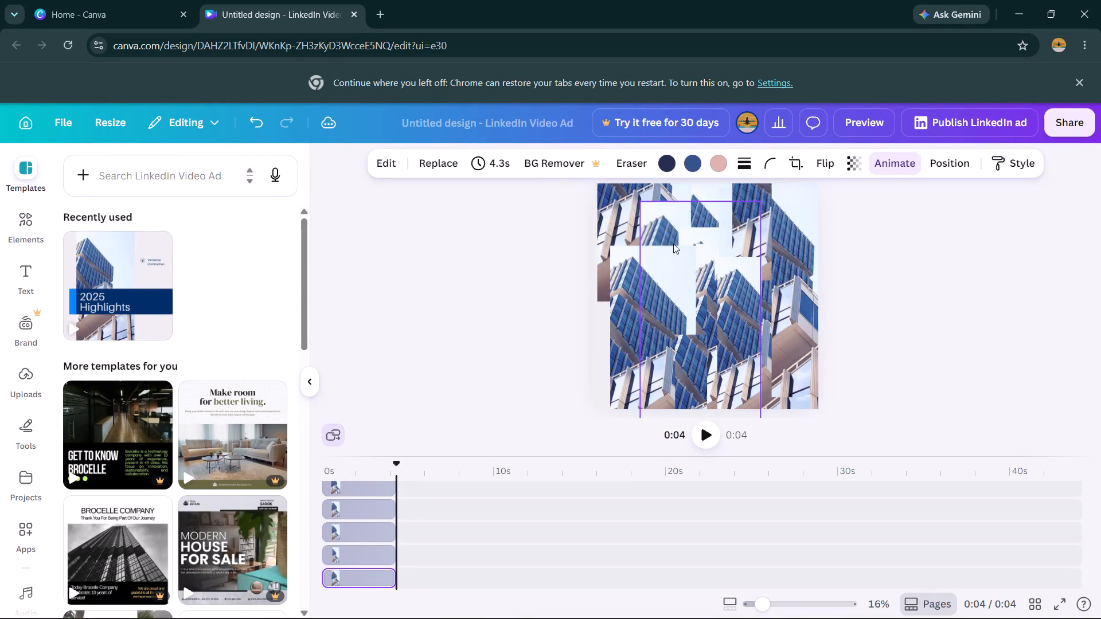
Move building photo copies from the page's upper left and middle down and right, clearing the upper left corner.
{"action": "left_click_drag", "start_coordinate": [673, 244], "coordinate": [692, 268]}
{"action": "left_click_drag", "start_coordinate": [667, 236], "coordinate": [704, 287]}
{"action": "left_click_drag", "start_coordinate": [677, 244], "coordinate": [702, 272]}
{"action": "left_click_drag", "start_coordinate": [682, 251], "coordinate": [698, 270]}
{"action": "left_click_drag", "start_coordinate": [674, 217], "coordinate": [709, 266]}
{"action": "left_click_drag", "start_coordinate": [674, 220], "coordinate": [741, 305]}
Move building photo copies from the page's centre and right side upward and left toward the top edge.
{"action": "left_click_drag", "start_coordinate": [704, 312], "coordinate": [693, 203]}
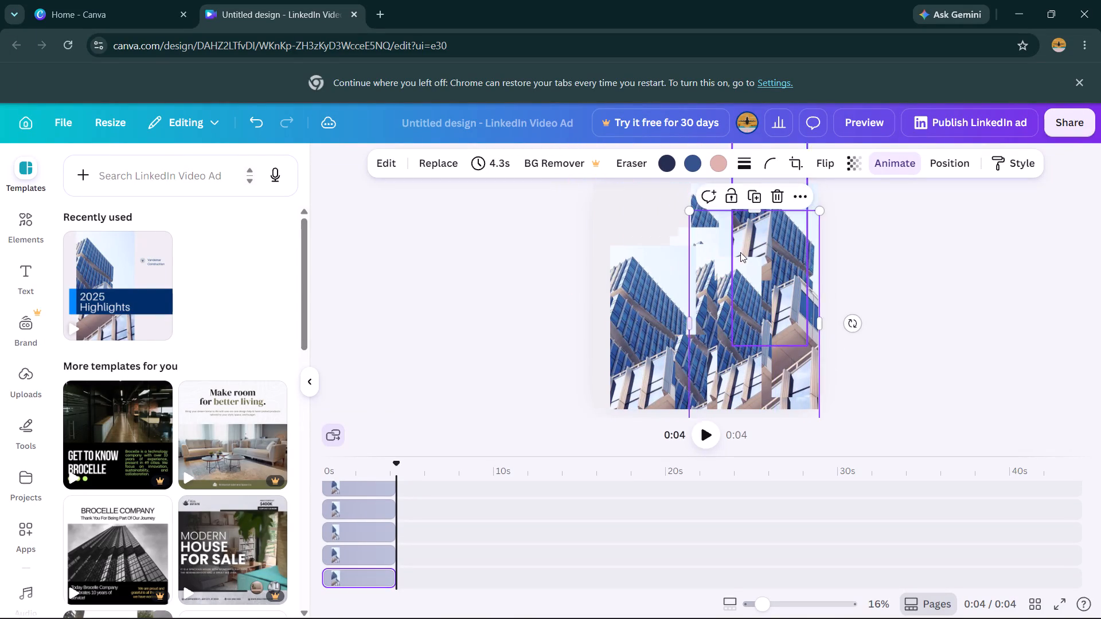
{"action": "left_click_drag", "start_coordinate": [741, 254], "coordinate": [733, 182]}
{"action": "left_click_drag", "start_coordinate": [755, 259], "coordinate": [717, 198]}
{"action": "left_click_drag", "start_coordinate": [730, 242], "coordinate": [686, 149]}
{"action": "left_click_drag", "start_coordinate": [695, 183], "coordinate": [687, 146]}
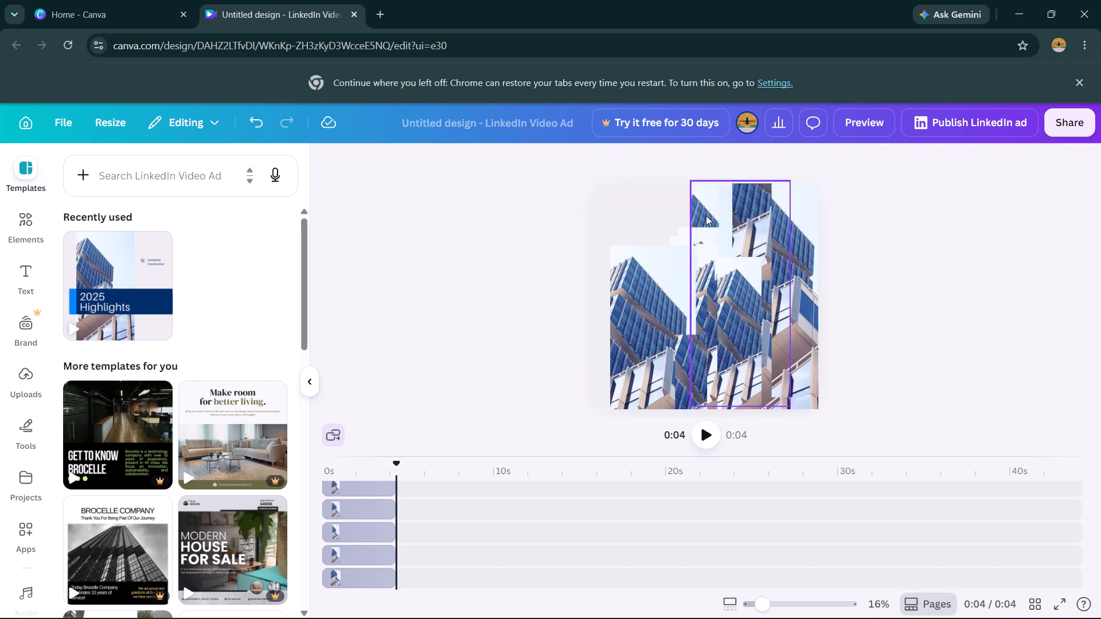
Move building photo copies right of the page's centre leftward over the upper middle area.
{"action": "left_click_drag", "start_coordinate": [733, 237], "coordinate": [663, 217]}
{"action": "left_click_drag", "start_coordinate": [741, 242], "coordinate": [720, 248]}
{"action": "left_click_drag", "start_coordinate": [756, 246], "coordinate": [731, 246]}
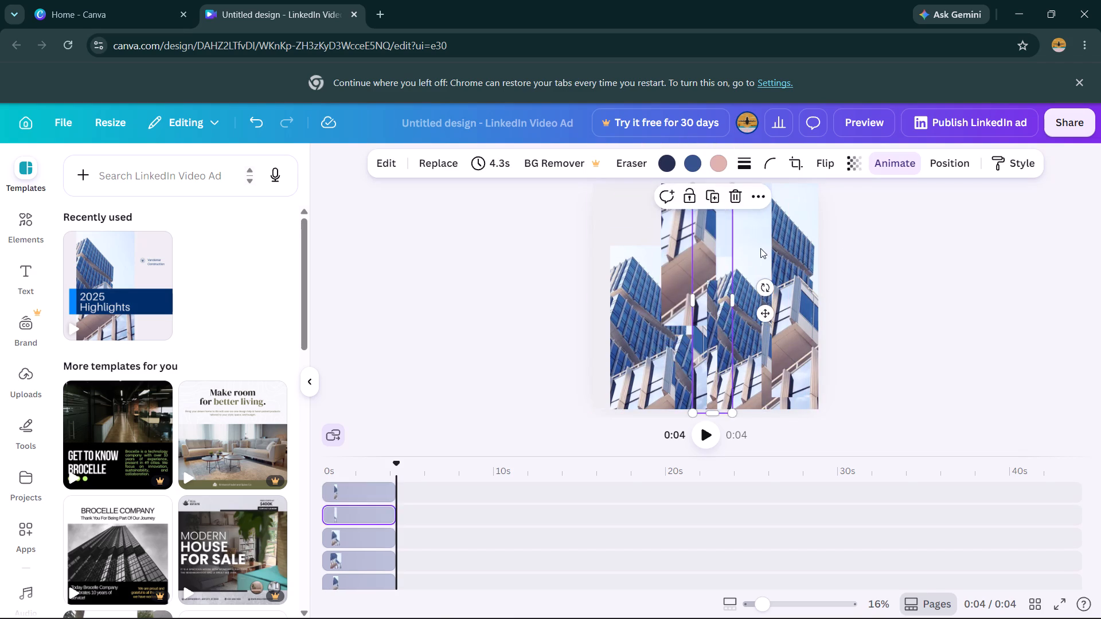
{"action": "left_click_drag", "start_coordinate": [759, 248], "coordinate": [700, 253]}
{"action": "left_click_drag", "start_coordinate": [741, 253], "coordinate": [692, 232]}
{"action": "left_click_drag", "start_coordinate": [732, 248], "coordinate": [678, 242]}
{"action": "left_click_drag", "start_coordinate": [717, 251], "coordinate": [689, 250]}
Shift building photo copies from the page's middle leftward to cover its left side.
{"action": "left_click_drag", "start_coordinate": [723, 241], "coordinate": [643, 231]}
{"action": "left_click_drag", "start_coordinate": [725, 236], "coordinate": [683, 242]}
{"action": "left_click_drag", "start_coordinate": [721, 239], "coordinate": [678, 240]}
{"action": "left_click_drag", "start_coordinate": [740, 235], "coordinate": [716, 239]}
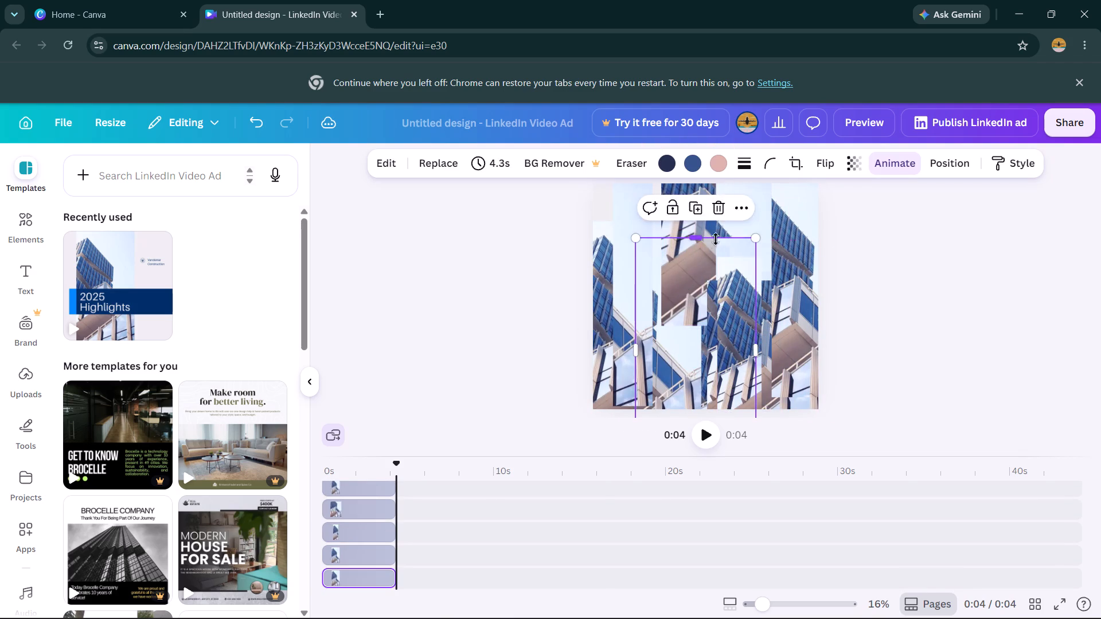
{"action": "left_click_drag", "start_coordinate": [716, 239], "coordinate": [715, 240]}
{"action": "left_click_drag", "start_coordinate": [706, 241], "coordinate": [685, 229]}
{"action": "left_click_drag", "start_coordinate": [693, 265], "coordinate": [672, 253]}
{"action": "left_click_drag", "start_coordinate": [678, 264], "coordinate": [624, 267]}
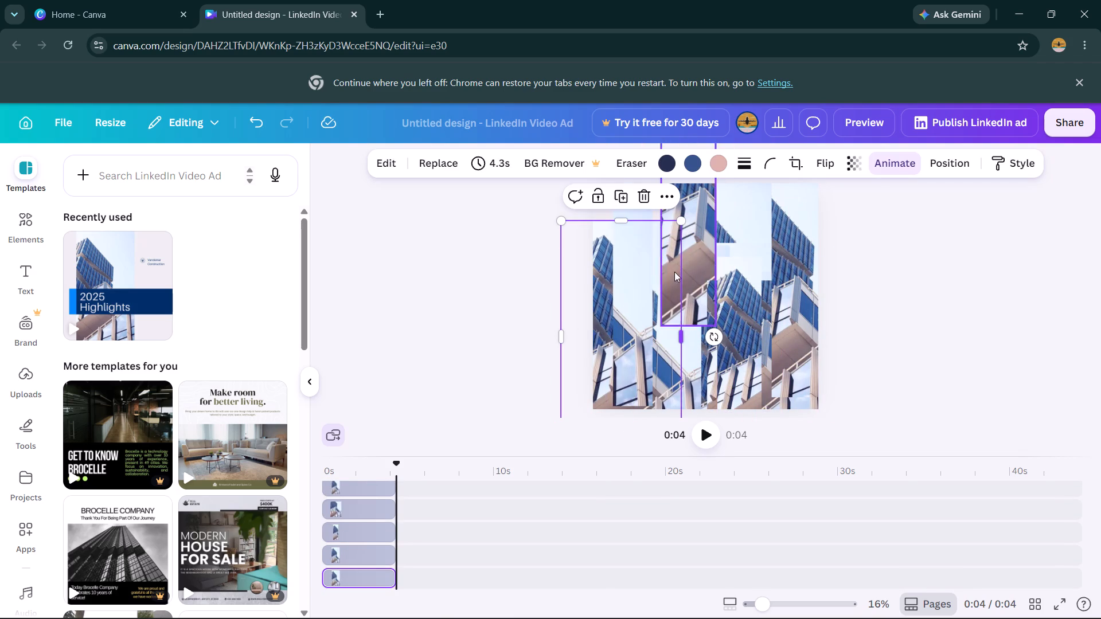
Move tall building photo copies from the page's right side leftward over the middle.
{"action": "left_click_drag", "start_coordinate": [783, 260], "coordinate": [689, 272]}
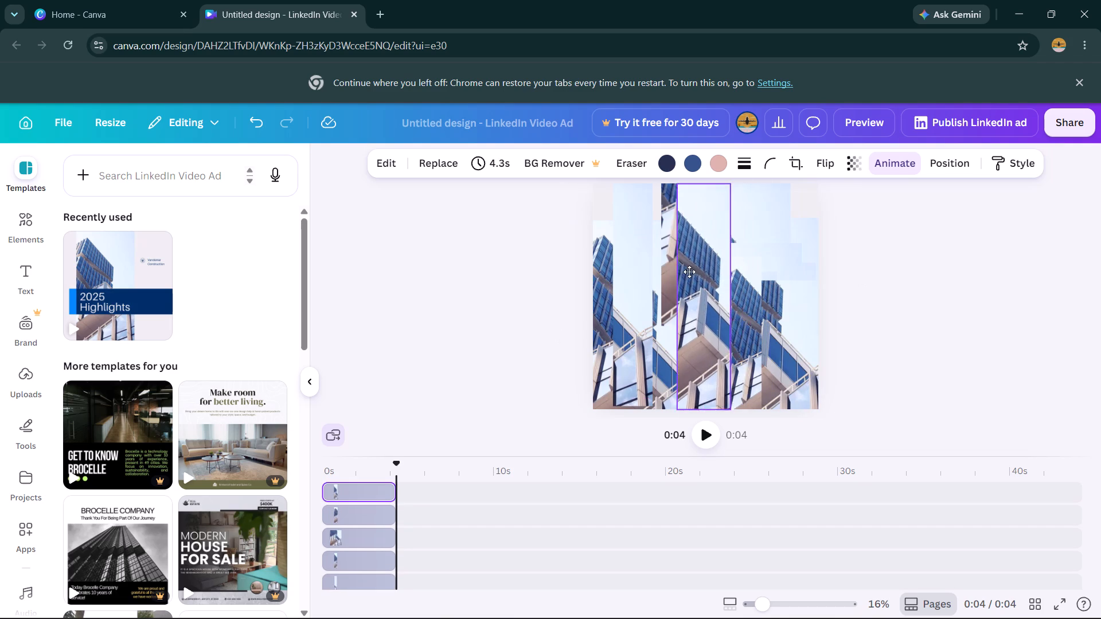
{"action": "left_click_drag", "start_coordinate": [689, 272], "coordinate": [728, 276]}
{"action": "left_click_drag", "start_coordinate": [787, 241], "coordinate": [689, 234]}
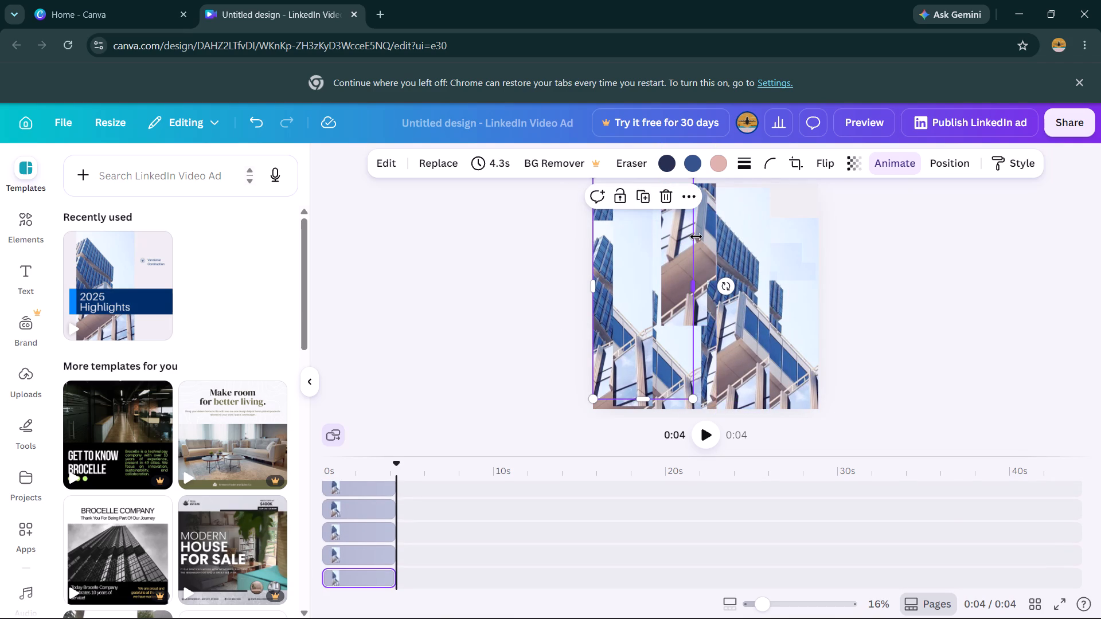
{"action": "left_click_drag", "start_coordinate": [763, 245], "coordinate": [718, 258]}
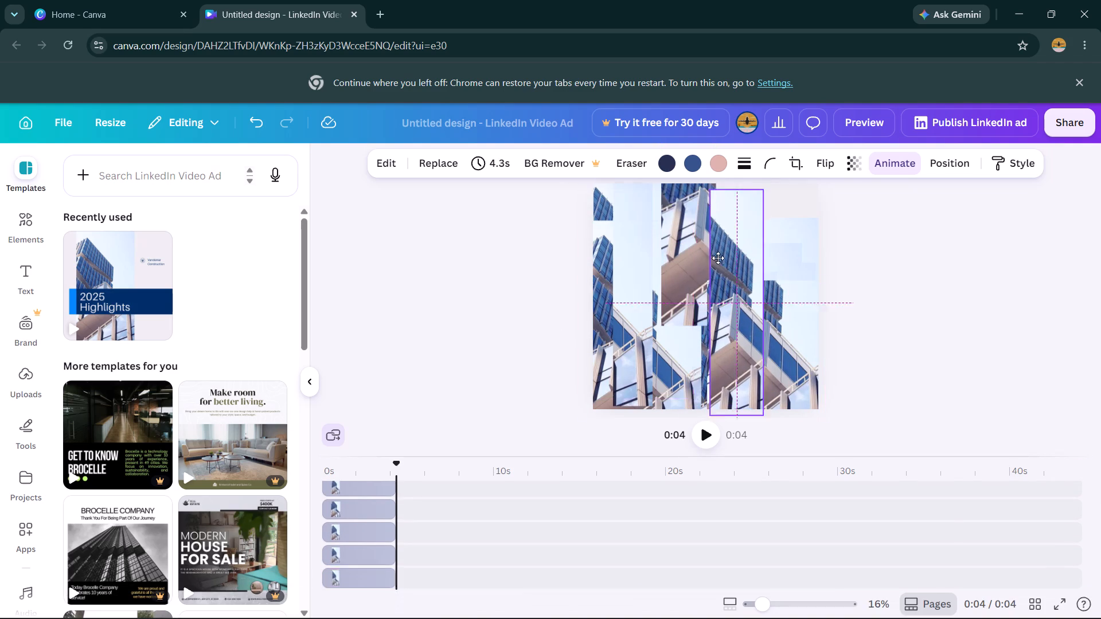
{"action": "left_click_drag", "start_coordinate": [718, 258], "coordinate": [718, 258]}
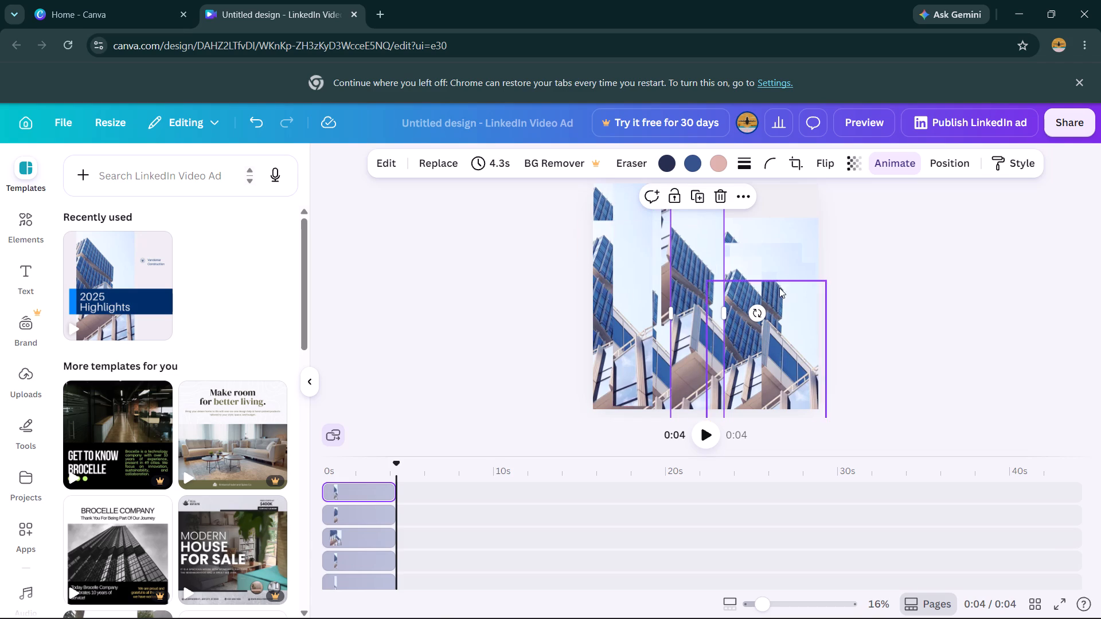
Move building photo copies from the page's right side left and up over the centre.
{"action": "left_click_drag", "start_coordinate": [795, 250], "coordinate": [736, 237]}
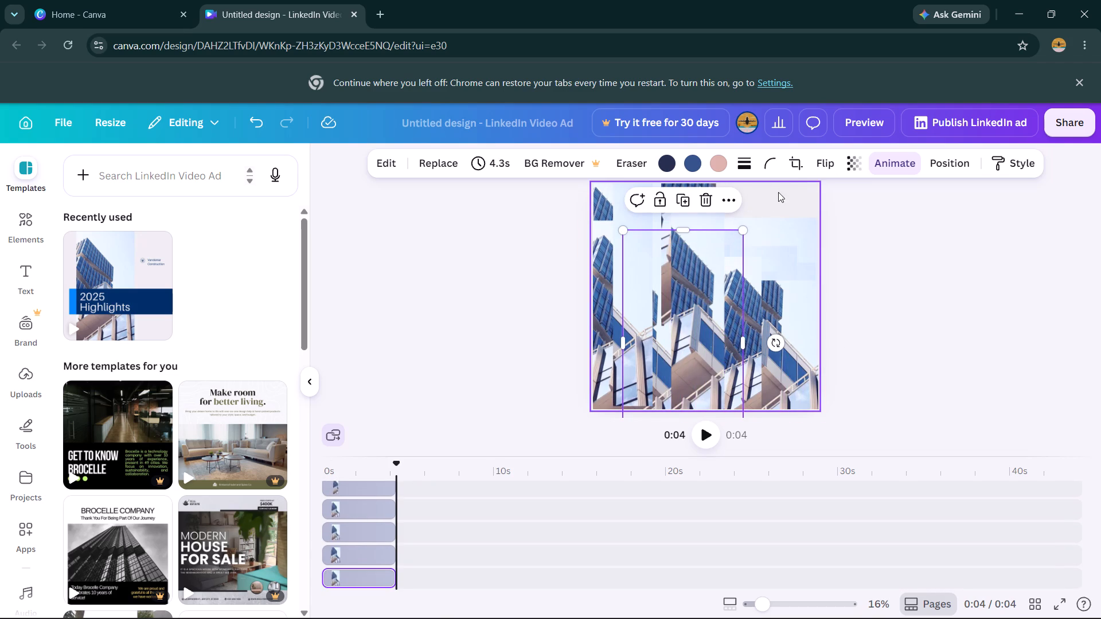
{"action": "left_click_drag", "start_coordinate": [786, 257], "coordinate": [734, 228]}
{"action": "left_click_drag", "start_coordinate": [776, 233], "coordinate": [704, 223]}
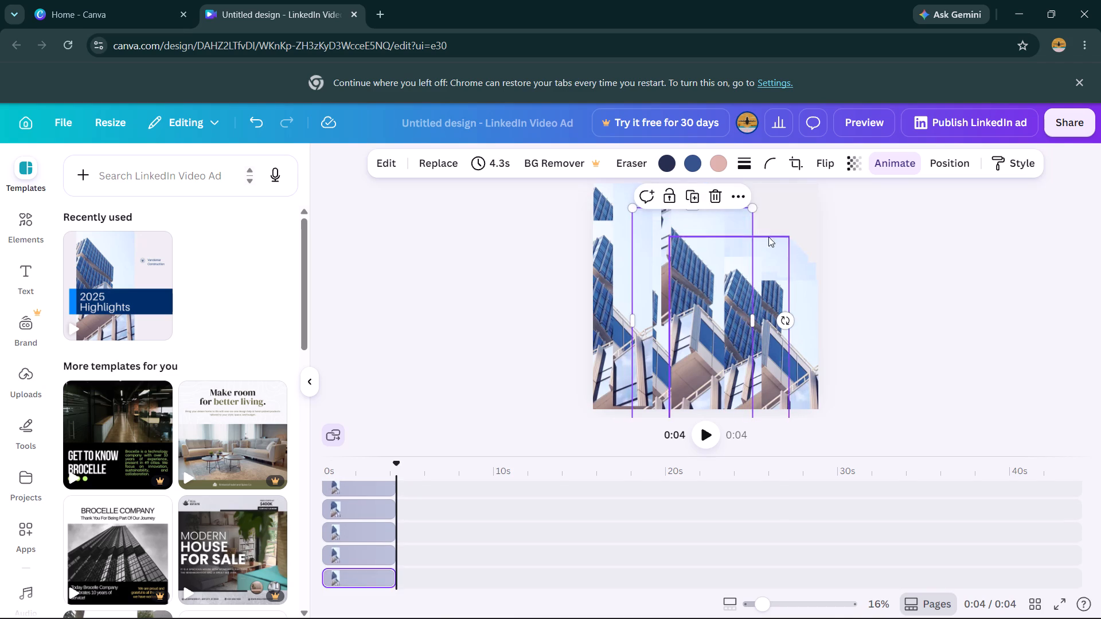
{"action": "left_click_drag", "start_coordinate": [777, 260], "coordinate": [744, 244]}
{"action": "left_click_drag", "start_coordinate": [744, 277], "coordinate": [708, 209]}
{"action": "left_click_drag", "start_coordinate": [786, 281], "coordinate": [717, 220]}
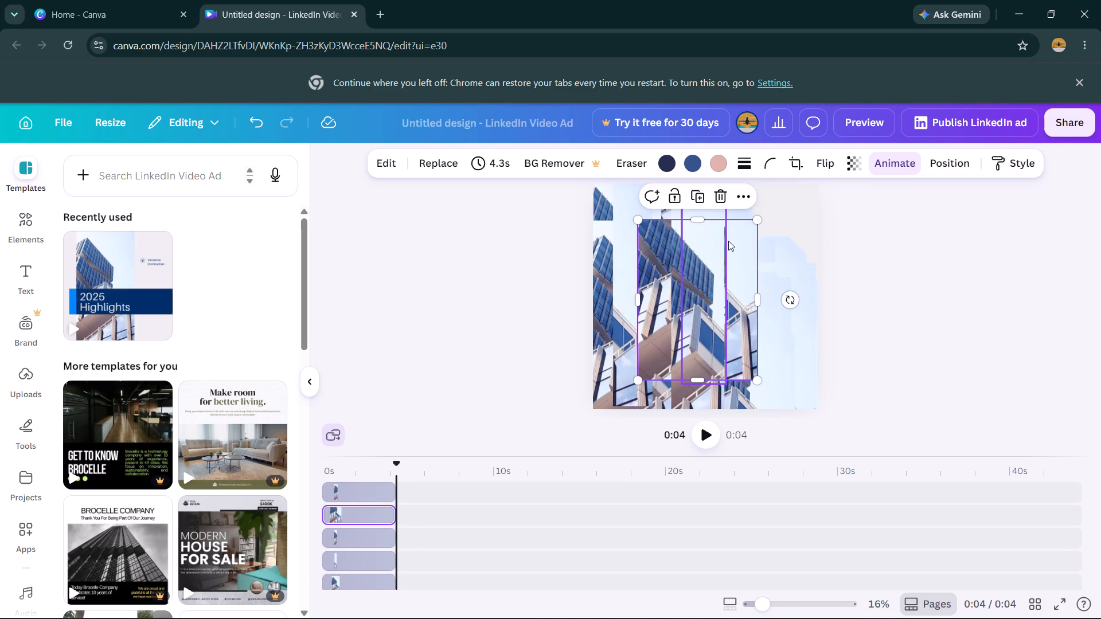
Shift building photo copies from the page's right half up and left over the upper middle area.
{"action": "left_click_drag", "start_coordinate": [775, 264], "coordinate": [657, 116]}
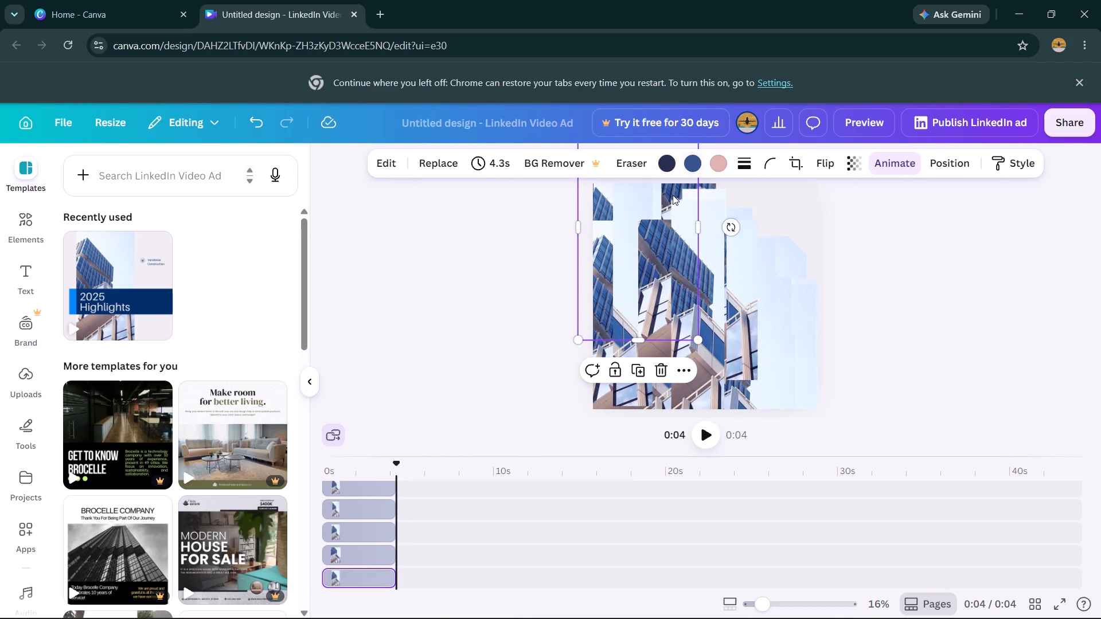
{"action": "left_click_drag", "start_coordinate": [744, 283], "coordinate": [746, 258]}
{"action": "left_click_drag", "start_coordinate": [788, 309], "coordinate": [728, 273]}
{"action": "left_click_drag", "start_coordinate": [762, 316], "coordinate": [722, 246]}
{"action": "left_click_drag", "start_coordinate": [713, 282], "coordinate": [671, 214]}
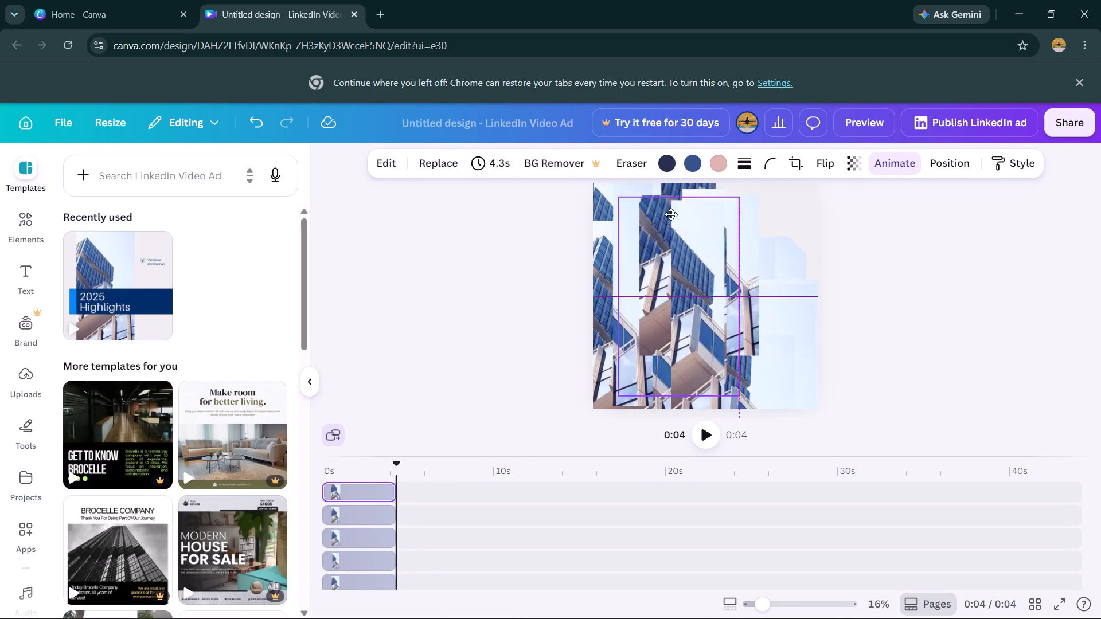
{"action": "left_click_drag", "start_coordinate": [671, 214], "coordinate": [668, 217]}
{"action": "left_click_drag", "start_coordinate": [799, 309], "coordinate": [716, 223]}
{"action": "left_click_drag", "start_coordinate": [784, 268], "coordinate": [741, 236]}
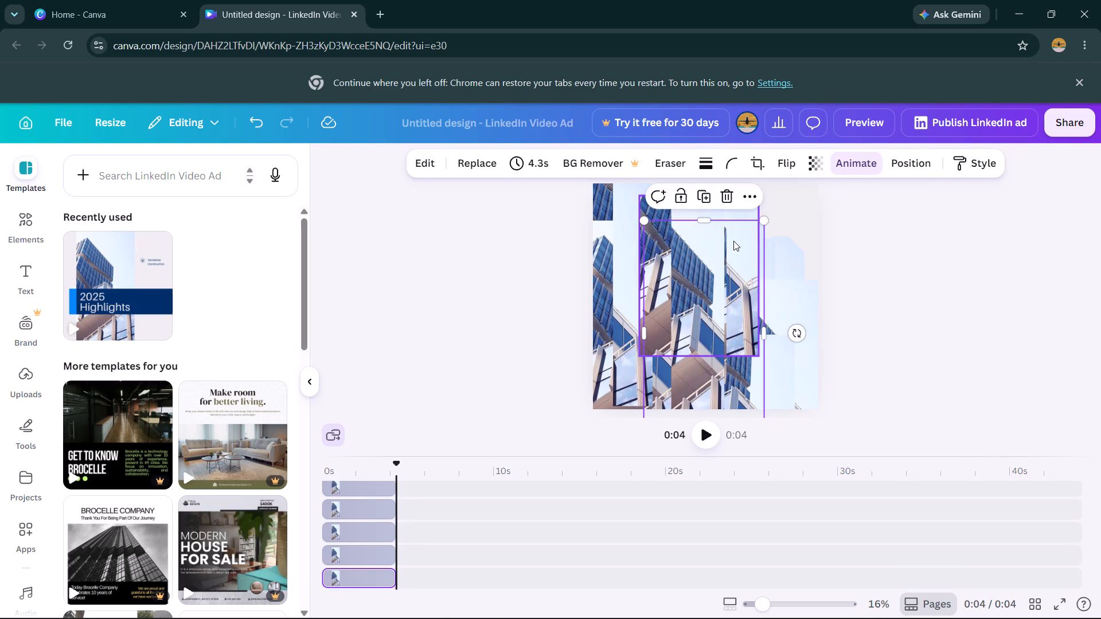
{"action": "left_click_drag", "start_coordinate": [722, 248], "coordinate": [713, 226]}
{"action": "left_click_drag", "start_coordinate": [780, 271], "coordinate": [747, 227]}
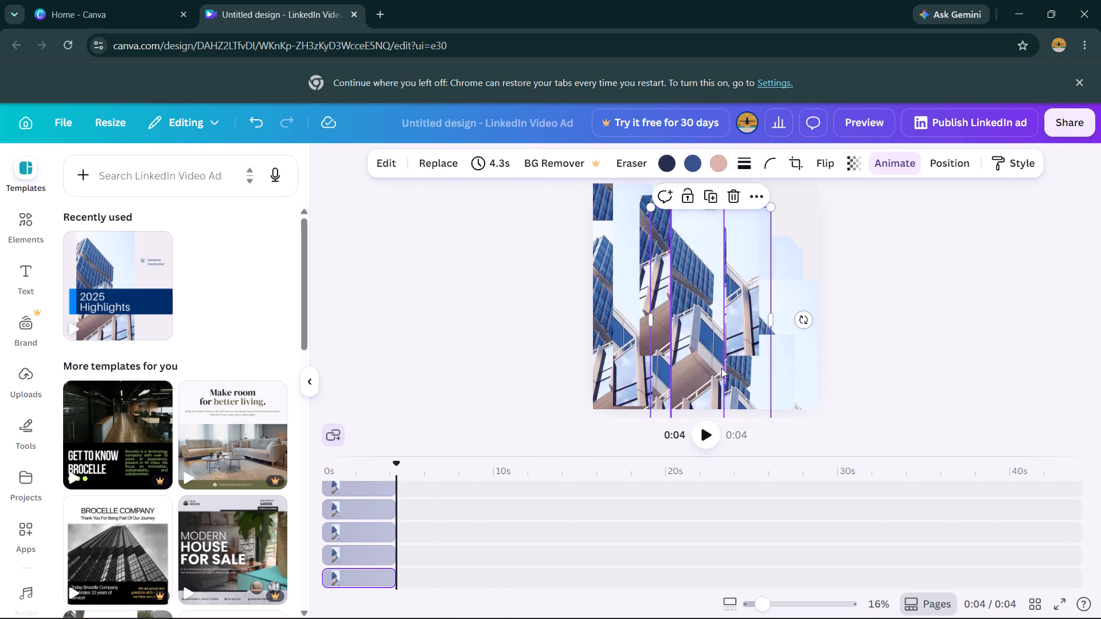
Move building photo copies from the page's lower right up and left toward the upper middle.
{"action": "left_click_drag", "start_coordinate": [748, 385], "coordinate": [696, 293]}
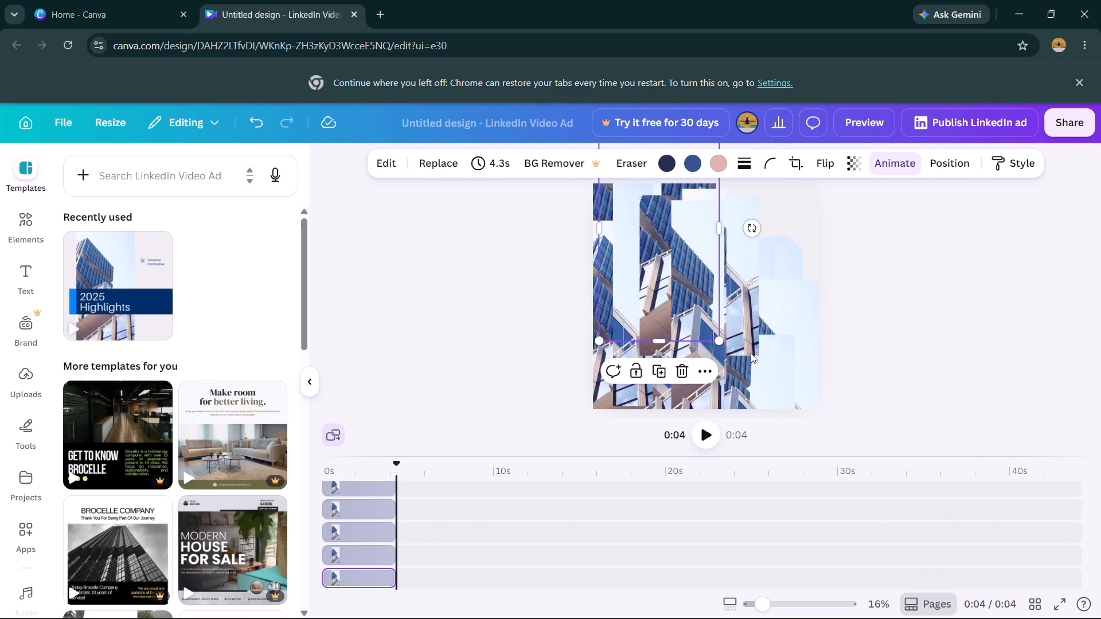
{"action": "left_click_drag", "start_coordinate": [751, 353], "coordinate": [686, 264]}
{"action": "left_click_drag", "start_coordinate": [748, 331], "coordinate": [702, 259]}
{"action": "left_click_drag", "start_coordinate": [759, 342], "coordinate": [713, 274]}
{"action": "left_click_drag", "start_coordinate": [748, 375], "coordinate": [719, 305]}
{"action": "left_click_drag", "start_coordinate": [759, 377], "coordinate": [717, 265]}
{"action": "left_click_drag", "start_coordinate": [756, 368], "coordinate": [711, 259]}
{"action": "left_click_drag", "start_coordinate": [733, 318], "coordinate": [709, 262]}
{"action": "left_click_drag", "start_coordinate": [756, 367], "coordinate": [740, 348]}
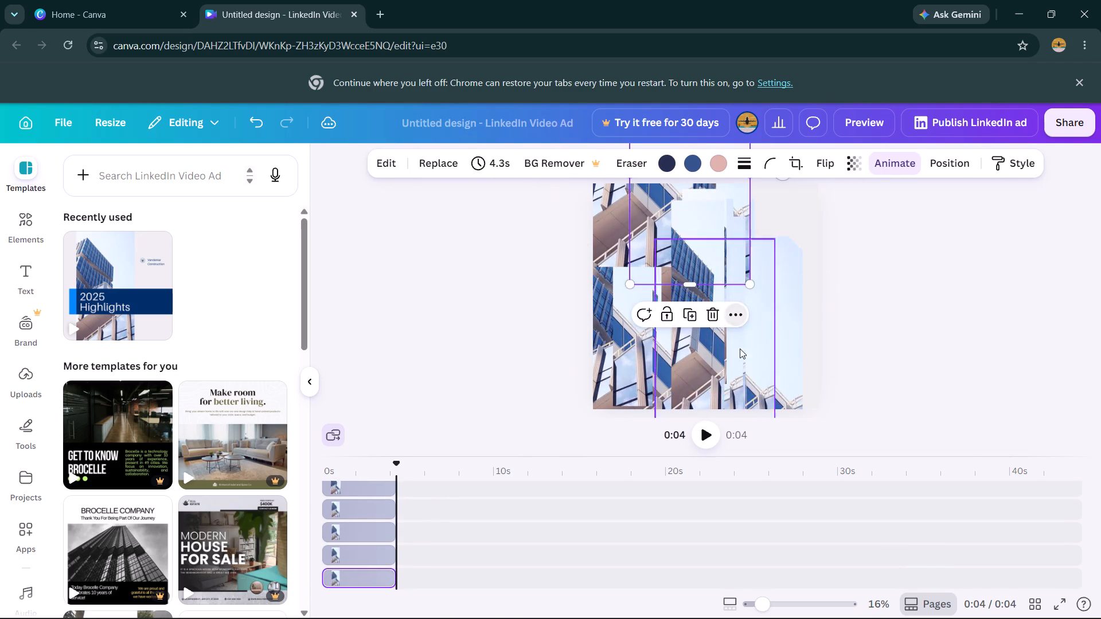
Shift more building photo copies right of the page's lower centre upward and left over the middle.
{"action": "left_click_drag", "start_coordinate": [740, 348], "coordinate": [702, 269]}
{"action": "left_click_drag", "start_coordinate": [747, 370], "coordinate": [730, 275]}
{"action": "left_click_drag", "start_coordinate": [762, 362], "coordinate": [723, 267]}
{"action": "left_click_drag", "start_coordinate": [768, 351], "coordinate": [727, 273]}
{"action": "left_click_drag", "start_coordinate": [741, 327], "coordinate": [709, 257]}
{"action": "left_click_drag", "start_coordinate": [751, 363], "coordinate": [717, 263]}
Move building photo copies from the page's lower left and lower middle up and right over the centre.
{"action": "left_click_drag", "start_coordinate": [701, 348], "coordinate": [724, 288]}
{"action": "left_click_drag", "start_coordinate": [684, 330], "coordinate": [705, 287]}
{"action": "left_click_drag", "start_coordinate": [679, 320], "coordinate": [705, 297]}
{"action": "left_click_drag", "start_coordinate": [682, 315], "coordinate": [719, 281]}
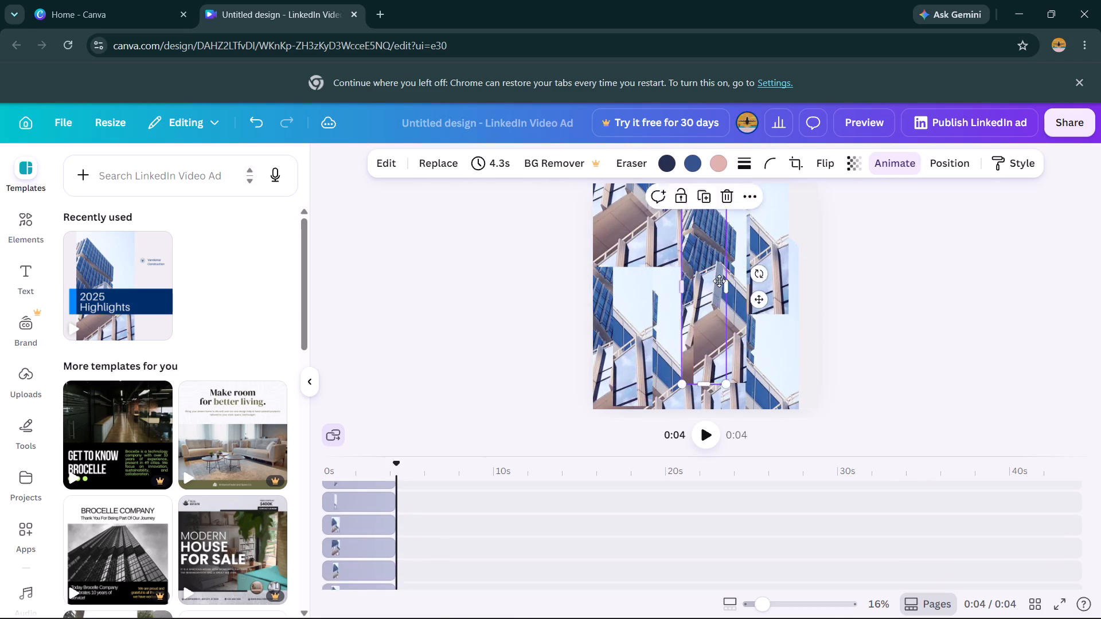
{"action": "left_click_drag", "start_coordinate": [719, 281], "coordinate": [717, 282]}
{"action": "left_click_drag", "start_coordinate": [662, 336], "coordinate": [708, 292]}
{"action": "left_click_drag", "start_coordinate": [638, 332], "coordinate": [677, 298]}
{"action": "left_click_drag", "start_coordinate": [647, 329], "coordinate": [680, 293]}
{"action": "left_click_drag", "start_coordinate": [655, 319], "coordinate": [696, 289]}
{"action": "left_click_drag", "start_coordinate": [644, 331], "coordinate": [684, 288]}
{"action": "left_click_drag", "start_coordinate": [646, 324], "coordinate": [688, 286]}
{"action": "left_click_drag", "start_coordinate": [643, 327], "coordinate": [670, 304]}
{"action": "left_click_drag", "start_coordinate": [635, 320], "coordinate": [675, 295]}
{"action": "left_click_drag", "start_coordinate": [612, 336], "coordinate": [666, 289]}
Shift building photo copies from the page's left side up and right toward the upper centre.
{"action": "left_click_drag", "start_coordinate": [640, 320], "coordinate": [711, 282]}
{"action": "left_click_drag", "start_coordinate": [616, 330], "coordinate": [694, 249]}
{"action": "left_click_drag", "start_coordinate": [651, 292], "coordinate": [697, 253]}
{"action": "left_click_drag", "start_coordinate": [682, 265], "coordinate": [706, 233]}
{"action": "left_click_drag", "start_coordinate": [671, 281], "coordinate": [695, 258]}
{"action": "left_click_drag", "start_coordinate": [603, 311], "coordinate": [669, 251]}
{"action": "left_click_drag", "start_coordinate": [622, 307], "coordinate": [671, 265]}
{"action": "left_click_drag", "start_coordinate": [599, 303], "coordinate": [639, 270]}
{"action": "left_click_drag", "start_coordinate": [630, 291], "coordinate": [670, 250]}
{"action": "left_click_drag", "start_coordinate": [645, 269], "coordinate": [665, 258]}
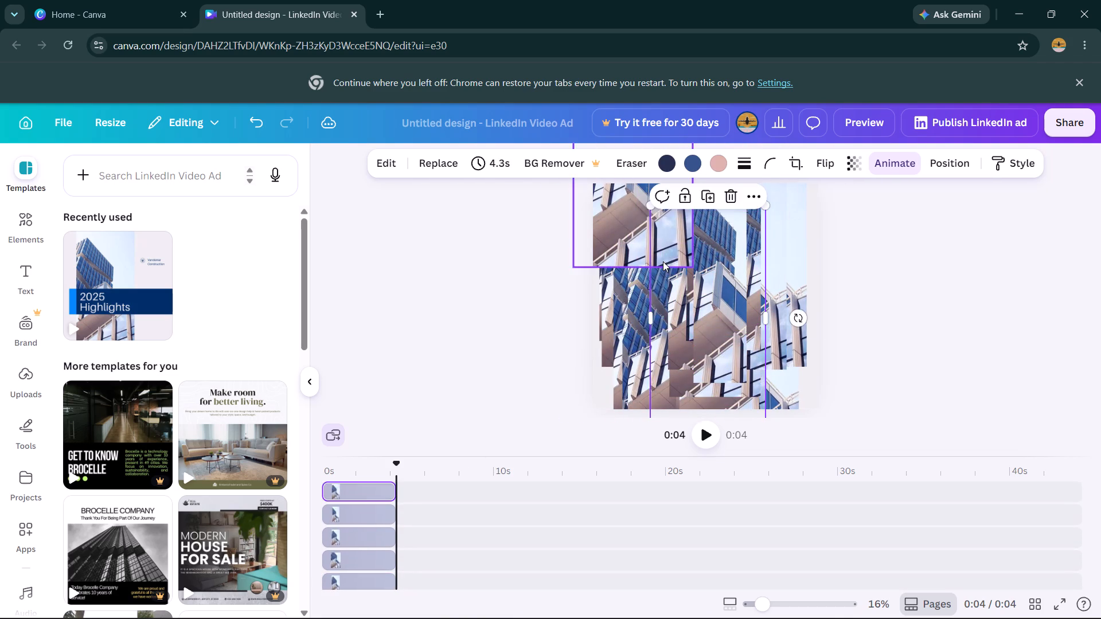
Move building photo copies at the page's left edge up and right toward the upper middle.
{"action": "left_click_drag", "start_coordinate": [654, 264], "coordinate": [669, 247]}
{"action": "left_click_drag", "start_coordinate": [596, 276], "coordinate": [662, 220]}
{"action": "left_click_drag", "start_coordinate": [598, 299], "coordinate": [636, 261]}
{"action": "left_click_drag", "start_coordinate": [612, 284], "coordinate": [637, 264]}
Select several overlapping building photo copies together, move them up and right off the page's left side, and deselect them.
{"action": "left_click_drag", "start_coordinate": [569, 313], "coordinate": [612, 273]}
{"action": "left_click_drag", "start_coordinate": [634, 265], "coordinate": [654, 236]}
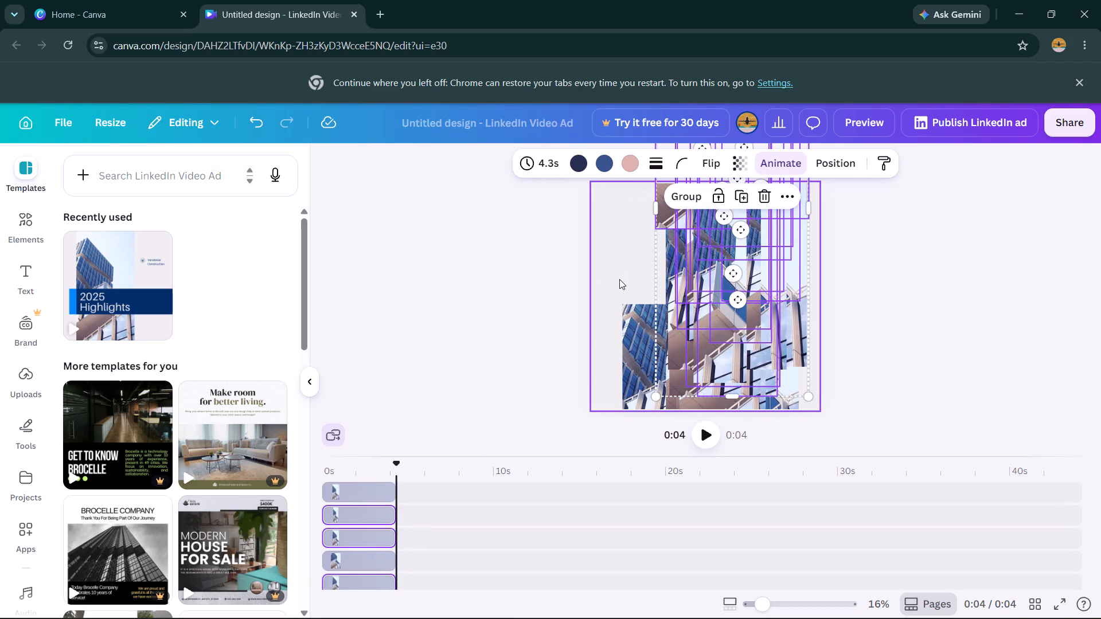
{"action": "left_click", "coordinate": [625, 266]}
{"action": "left_click_drag", "start_coordinate": [630, 273], "coordinate": [630, 279]}
{"action": "left_click_drag", "start_coordinate": [628, 281], "coordinate": [638, 287]}
Move building photo copies from the page's centre down and left over its left half.
{"action": "left_click_drag", "start_coordinate": [702, 253], "coordinate": [675, 264]}
{"action": "left_click_drag", "start_coordinate": [729, 244], "coordinate": [668, 273]}
{"action": "left_click_drag", "start_coordinate": [700, 254], "coordinate": [657, 278]}
{"action": "left_click_drag", "start_coordinate": [719, 265], "coordinate": [695, 287]}
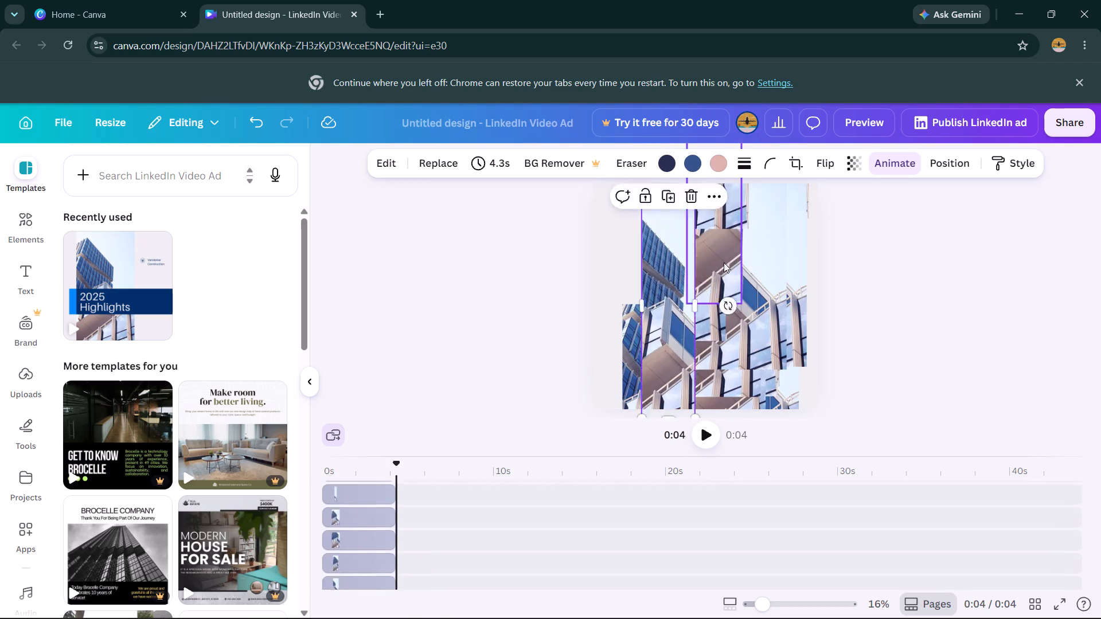
{"action": "left_click_drag", "start_coordinate": [722, 263], "coordinate": [682, 298]}
{"action": "left_click_drag", "start_coordinate": [718, 276], "coordinate": [677, 295]}
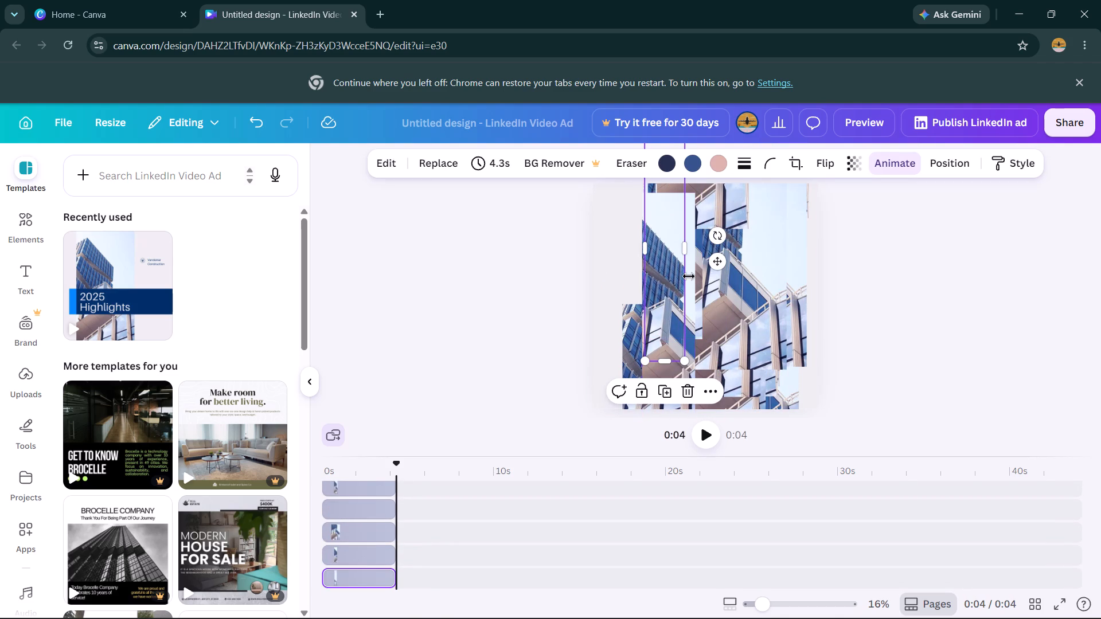
{"action": "left_click_drag", "start_coordinate": [729, 254], "coordinate": [697, 297]}
{"action": "left_click_drag", "start_coordinate": [729, 288], "coordinate": [702, 311]}
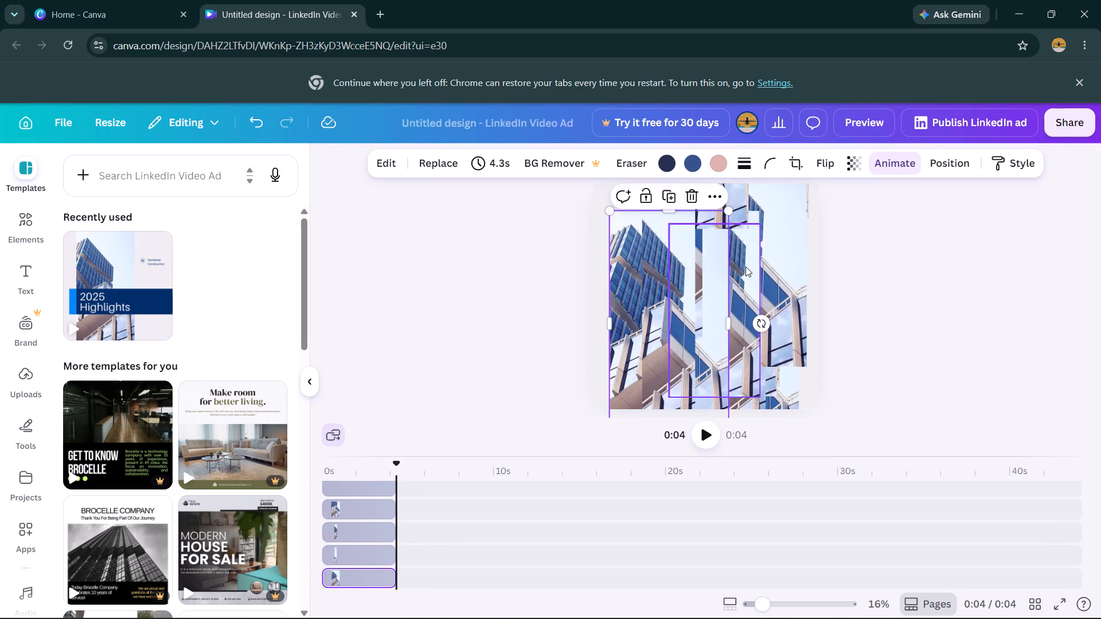
Shift overlapping building photo copies right of the page's centre down and left over the middle area.
{"action": "left_click_drag", "start_coordinate": [746, 266], "coordinate": [720, 293]}
{"action": "left_click_drag", "start_coordinate": [749, 261], "coordinate": [728, 288]}
{"action": "left_click_drag", "start_coordinate": [748, 252], "coordinate": [723, 293]}
{"action": "left_click_drag", "start_coordinate": [739, 260], "coordinate": [722, 277]}
{"action": "left_click_drag", "start_coordinate": [739, 251], "coordinate": [715, 284]}
{"action": "left_click_drag", "start_coordinate": [735, 248], "coordinate": [701, 282]}
{"action": "left_click_drag", "start_coordinate": [710, 272], "coordinate": [705, 277]}
{"action": "left_click_drag", "start_coordinate": [720, 254], "coordinate": [689, 287]}
{"action": "left_click_drag", "start_coordinate": [714, 264], "coordinate": [697, 281]}
{"action": "left_click_drag", "start_coordinate": [716, 253], "coordinate": [697, 276]}
{"action": "left_click_drag", "start_coordinate": [724, 254], "coordinate": [704, 273]}
{"action": "left_click_drag", "start_coordinate": [727, 257], "coordinate": [707, 272]}
Move building photo copies from the page's centre down and left to cover the lower left area.
{"action": "left_click_drag", "start_coordinate": [736, 245], "coordinate": [712, 283]}
{"action": "left_click_drag", "start_coordinate": [736, 248], "coordinate": [701, 297]}
{"action": "left_click_drag", "start_coordinate": [718, 285], "coordinate": [696, 320]}
{"action": "left_click_drag", "start_coordinate": [723, 283], "coordinate": [696, 326]}
{"action": "left_click_drag", "start_coordinate": [720, 289], "coordinate": [704, 319]}
{"action": "left_click_drag", "start_coordinate": [721, 285], "coordinate": [687, 340]}
{"action": "left_click_drag", "start_coordinate": [721, 284], "coordinate": [693, 319]}
{"action": "left_click_drag", "start_coordinate": [722, 279], "coordinate": [692, 326]}
{"action": "left_click_drag", "start_coordinate": [723, 287], "coordinate": [710, 297]}
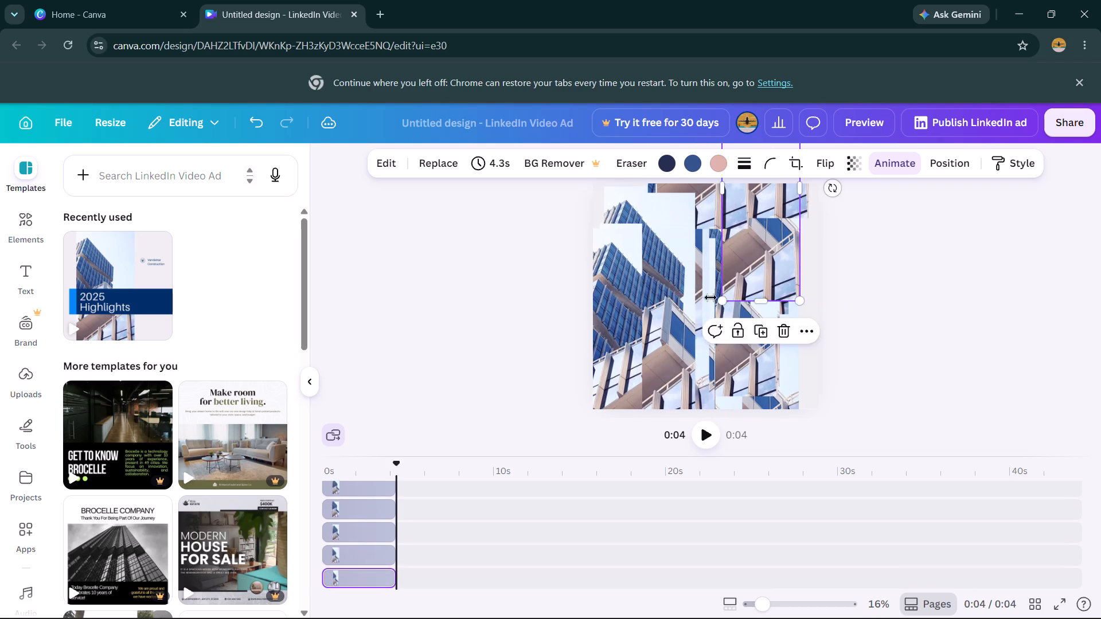
Shift building photo copies near the page's centre down and left over the lower middle and lower left.
{"action": "left_click_drag", "start_coordinate": [710, 297], "coordinate": [710, 297]}
{"action": "left_click_drag", "start_coordinate": [720, 277], "coordinate": [714, 304]}
{"action": "left_click_drag", "start_coordinate": [724, 277], "coordinate": [704, 303]}
{"action": "left_click_drag", "start_coordinate": [720, 285], "coordinate": [708, 302]}
{"action": "left_click_drag", "start_coordinate": [711, 284], "coordinate": [689, 307]}
{"action": "left_click_drag", "start_coordinate": [706, 283], "coordinate": [681, 320]}
{"action": "left_click_drag", "start_coordinate": [720, 277], "coordinate": [696, 318]}
{"action": "left_click_drag", "start_coordinate": [713, 281], "coordinate": [686, 332]}
{"action": "left_click_drag", "start_coordinate": [702, 288], "coordinate": [696, 347]}
{"action": "left_click_drag", "start_coordinate": [718, 297], "coordinate": [706, 341]}
{"action": "left_click_drag", "start_coordinate": [711, 314], "coordinate": [679, 354]}
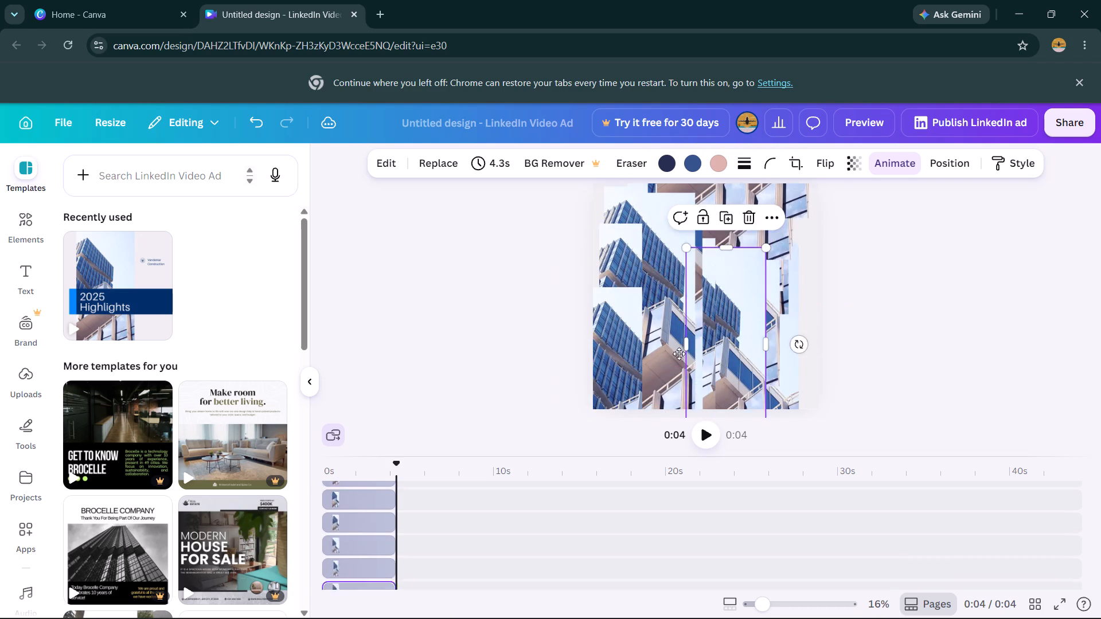
Shift building photo copies just right of the page's centre downward over the lower right area.
{"action": "left_click_drag", "start_coordinate": [679, 354], "coordinate": [717, 342]}
{"action": "left_click_drag", "start_coordinate": [723, 288], "coordinate": [739, 303]}
{"action": "left_click_drag", "start_coordinate": [720, 285], "coordinate": [739, 303]}
{"action": "left_click_drag", "start_coordinate": [715, 253], "coordinate": [702, 288]}
{"action": "left_click_drag", "start_coordinate": [723, 256], "coordinate": [739, 276]}
{"action": "left_click_drag", "start_coordinate": [741, 233], "coordinate": [732, 296]}
{"action": "left_click_drag", "start_coordinate": [738, 261], "coordinate": [701, 293]}
{"action": "left_click_drag", "start_coordinate": [724, 258], "coordinate": [721, 289]}
{"action": "left_click_drag", "start_coordinate": [721, 257], "coordinate": [705, 287]}
{"action": "left_click_drag", "start_coordinate": [717, 256], "coordinate": [708, 283]}
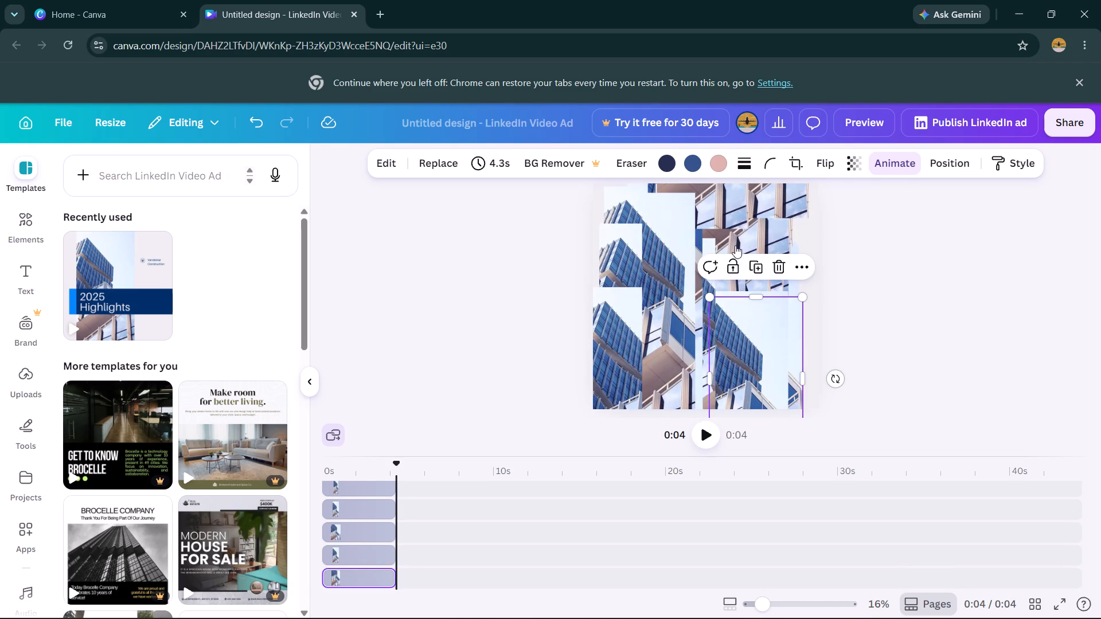
Move building photo copies from just above the page's centre down and slightly left over its lower middle.
{"action": "left_click_drag", "start_coordinate": [725, 248], "coordinate": [708, 288]}
{"action": "left_click_drag", "start_coordinate": [721, 239], "coordinate": [699, 281]}
{"action": "left_click_drag", "start_coordinate": [714, 241], "coordinate": [680, 315]}
{"action": "left_click_drag", "start_coordinate": [709, 260], "coordinate": [692, 308]}
{"action": "left_click_drag", "start_coordinate": [718, 259], "coordinate": [682, 316]}
{"action": "left_click_drag", "start_coordinate": [709, 266], "coordinate": [694, 313]}
{"action": "left_click_drag", "start_coordinate": [720, 260], "coordinate": [699, 304]}
{"action": "left_click_drag", "start_coordinate": [707, 265], "coordinate": [708, 309]}
{"action": "left_click_drag", "start_coordinate": [721, 257], "coordinate": [696, 318]}
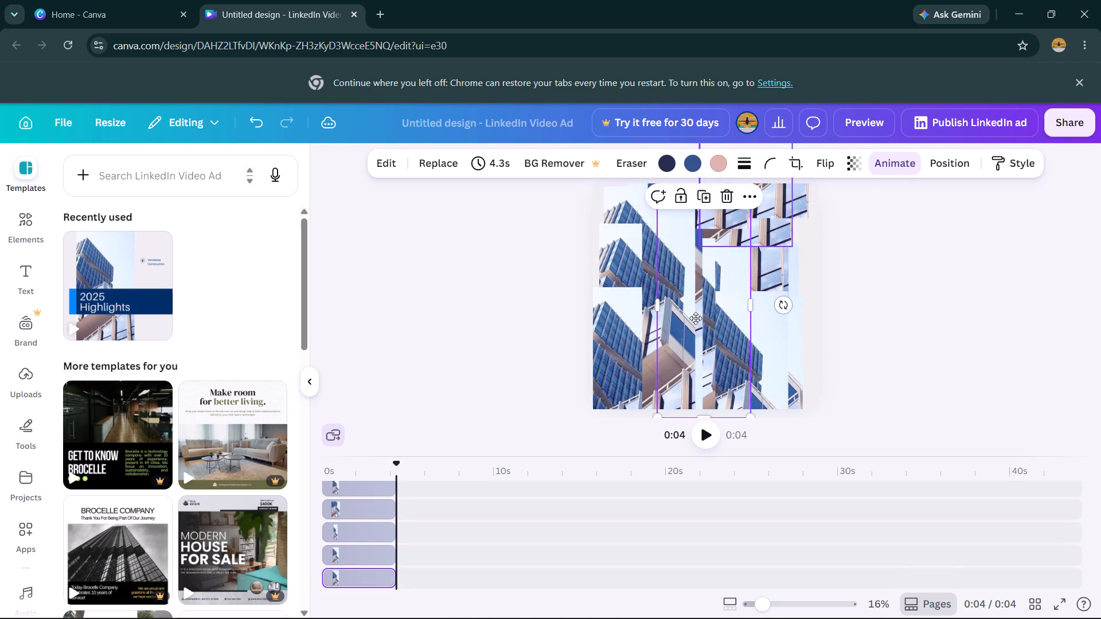
Move building photo copies from the page's upper right and centre down and left toward its lower middle.
{"action": "left_click_drag", "start_coordinate": [742, 236], "coordinate": [712, 277]}
{"action": "left_click_drag", "start_coordinate": [752, 213], "coordinate": [732, 283]}
{"action": "left_click_drag", "start_coordinate": [753, 223], "coordinate": [729, 291]}
{"action": "left_click_drag", "start_coordinate": [747, 237], "coordinate": [722, 292]}
{"action": "left_click_drag", "start_coordinate": [728, 258], "coordinate": [707, 326]}
{"action": "left_click_drag", "start_coordinate": [726, 269], "coordinate": [701, 334]}
{"action": "left_click_drag", "start_coordinate": [693, 323], "coordinate": [677, 384]}
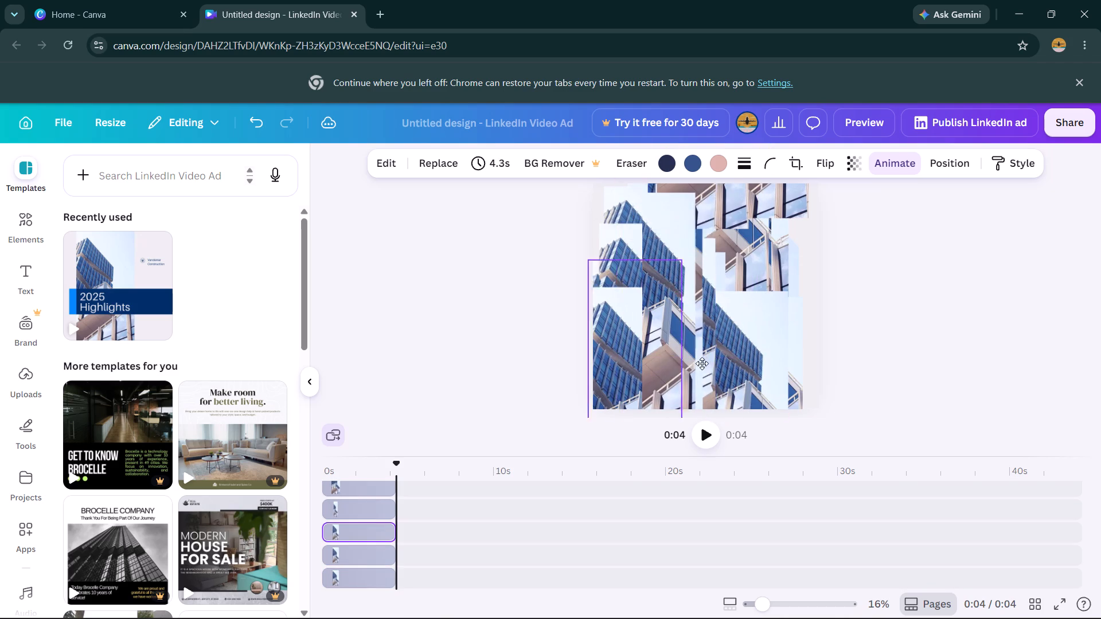
{"action": "left_click_drag", "start_coordinate": [693, 356], "coordinate": [672, 420]}
Move building photo copies from the page's upper right area down and left over the middle.
{"action": "left_click_drag", "start_coordinate": [728, 228], "coordinate": [686, 293]}
{"action": "left_click_drag", "start_coordinate": [743, 240], "coordinate": [713, 316]}
{"action": "left_click_drag", "start_coordinate": [732, 233], "coordinate": [696, 341]}
{"action": "left_click_drag", "start_coordinate": [737, 233], "coordinate": [681, 332]}
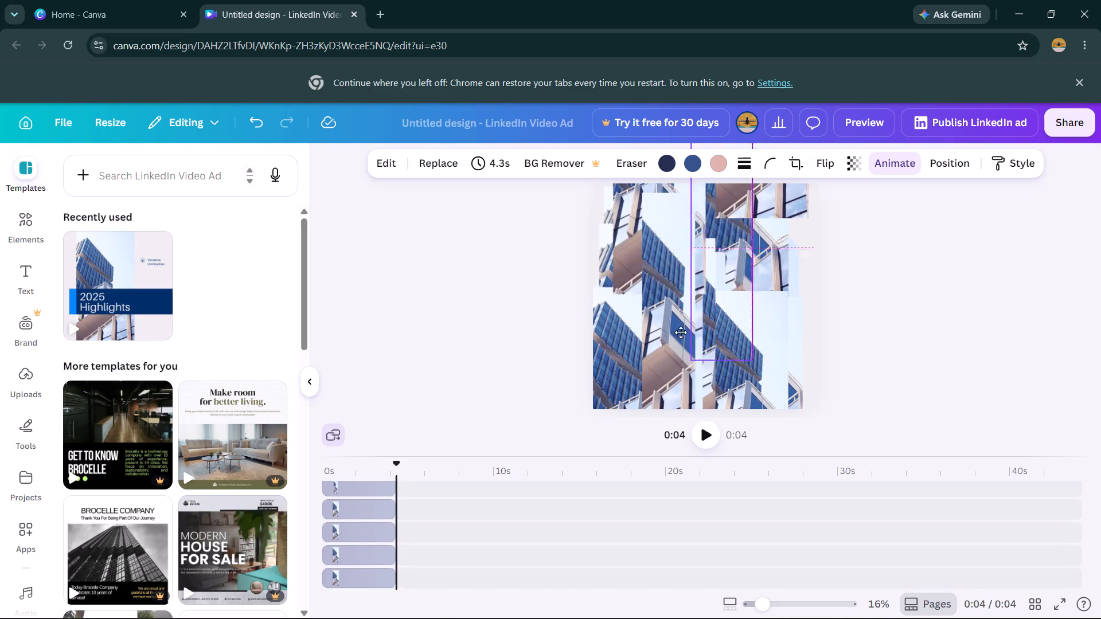
{"action": "left_click_drag", "start_coordinate": [681, 332], "coordinate": [696, 342]}
{"action": "left_click_drag", "start_coordinate": [707, 263], "coordinate": [691, 299]}
{"action": "left_click_drag", "start_coordinate": [758, 198], "coordinate": [740, 268]}
{"action": "left_click_drag", "start_coordinate": [759, 191], "coordinate": [723, 285]}
{"action": "left_click_drag", "start_coordinate": [724, 265], "coordinate": [692, 315]}
{"action": "left_click_drag", "start_coordinate": [737, 283], "coordinate": [685, 346]}
{"action": "left_click_drag", "start_coordinate": [746, 258], "coordinate": [707, 331]}
{"action": "left_click_drag", "start_coordinate": [726, 278], "coordinate": [674, 318]}
{"action": "left_click_drag", "start_coordinate": [720, 316], "coordinate": [674, 305]}
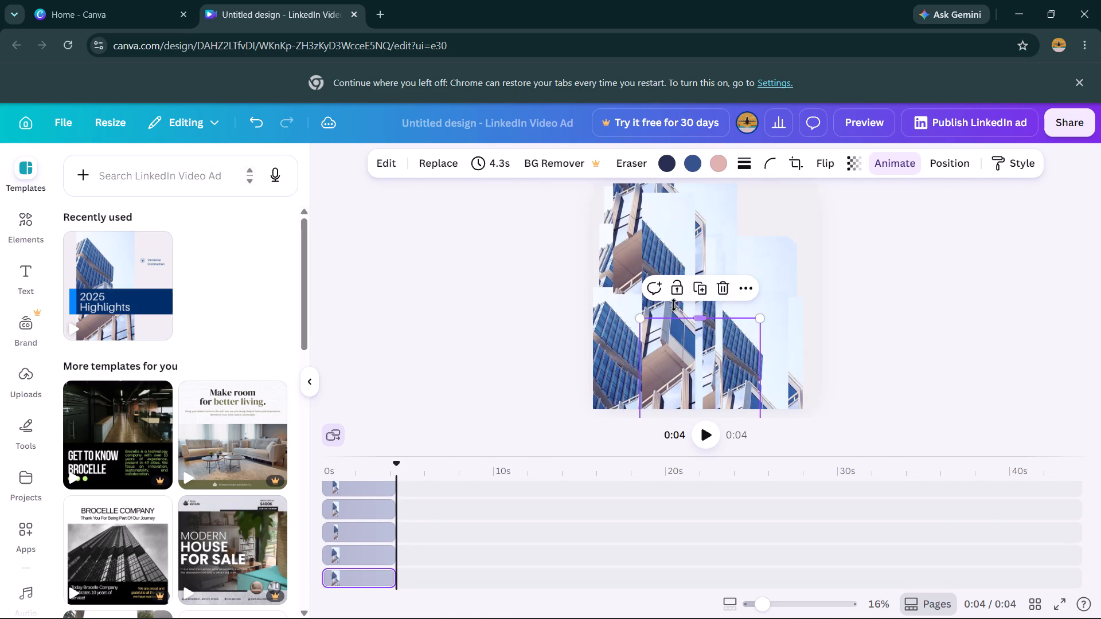
Shift building photo copies near the page's centre a short distance left and slightly up.
{"action": "left_click_drag", "start_coordinate": [674, 305], "coordinate": [673, 305]}
{"action": "left_click_drag", "start_coordinate": [726, 323], "coordinate": [698, 314]}
{"action": "left_click_drag", "start_coordinate": [735, 318], "coordinate": [706, 299]}
{"action": "left_click_drag", "start_coordinate": [722, 313], "coordinate": [704, 295]}
{"action": "left_click_drag", "start_coordinate": [721, 304], "coordinate": [700, 290]}
{"action": "left_click_drag", "start_coordinate": [712, 276], "coordinate": [687, 272]}
{"action": "left_click_drag", "start_coordinate": [725, 318], "coordinate": [693, 300]}
{"action": "left_click_drag", "start_coordinate": [740, 311], "coordinate": [679, 291]}
{"action": "left_click_drag", "start_coordinate": [733, 299], "coordinate": [692, 290]}
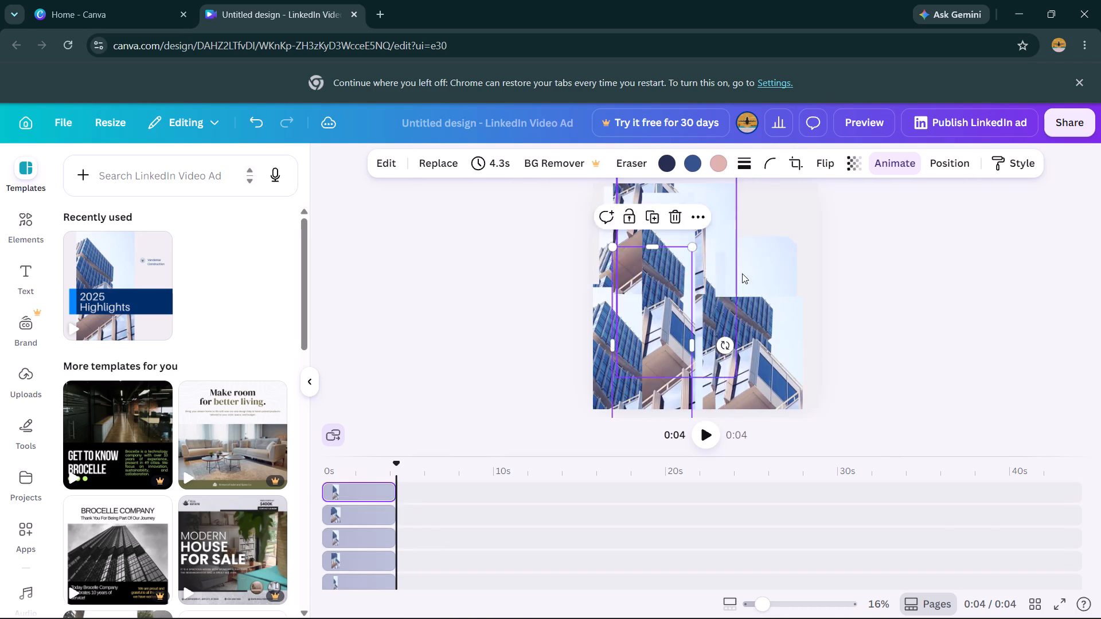
Move building photo copies right of the page's centre left, mostly angled upward, over its left half.
{"action": "left_click_drag", "start_coordinate": [712, 272], "coordinate": [704, 275]}
{"action": "left_click_drag", "start_coordinate": [742, 265], "coordinate": [684, 281]}
{"action": "left_click_drag", "start_coordinate": [731, 309], "coordinate": [718, 308]}
{"action": "left_click_drag", "start_coordinate": [749, 322], "coordinate": [681, 295]}
{"action": "left_click_drag", "start_coordinate": [729, 336], "coordinate": [671, 314]}
{"action": "left_click_drag", "start_coordinate": [716, 318], "coordinate": [680, 305]}
{"action": "left_click_drag", "start_coordinate": [716, 334], "coordinate": [669, 287]}
{"action": "left_click_drag", "start_coordinate": [708, 342], "coordinate": [652, 292]}
Move building photo copies around the page's centre up and right to expose the photos beneath.
{"action": "left_click_drag", "start_coordinate": [667, 343], "coordinate": [701, 308]}
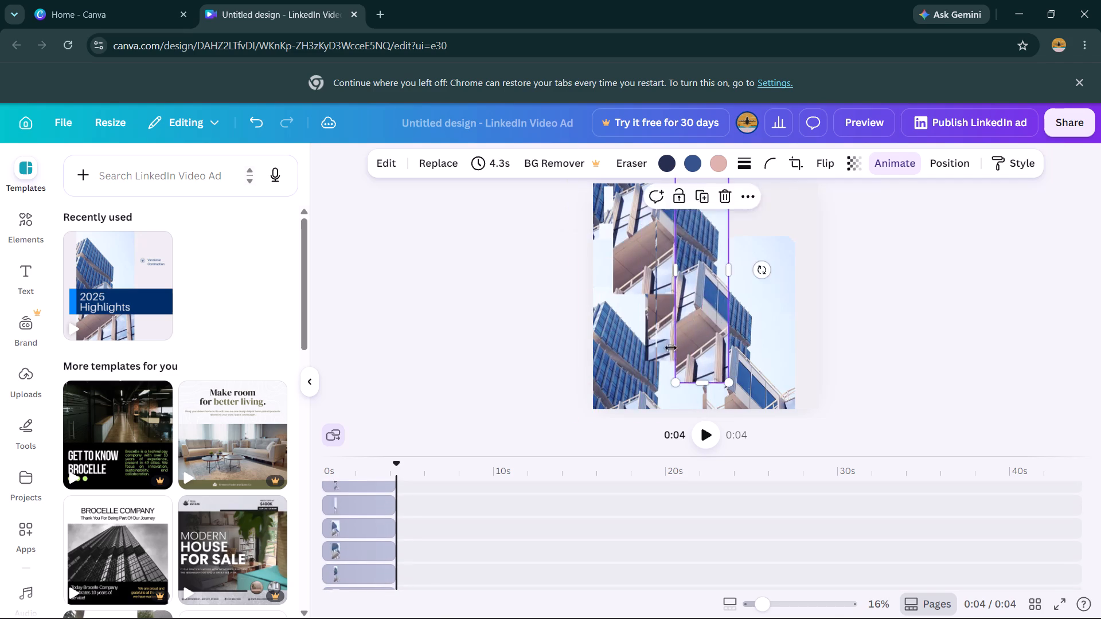
{"action": "left_click_drag", "start_coordinate": [671, 348], "coordinate": [728, 295]}
{"action": "left_click_drag", "start_coordinate": [679, 320], "coordinate": [715, 301]}
{"action": "left_click_drag", "start_coordinate": [702, 319], "coordinate": [731, 292]}
{"action": "left_click_drag", "start_coordinate": [696, 325], "coordinate": [747, 299]}
{"action": "left_click_drag", "start_coordinate": [683, 327], "coordinate": [709, 284]}
{"action": "left_click_drag", "start_coordinate": [696, 296], "coordinate": [725, 269]}
{"action": "left_click_drag", "start_coordinate": [666, 288], "coordinate": [720, 273]}
{"action": "left_click_drag", "start_coordinate": [680, 287], "coordinate": [723, 264]}
{"action": "left_click_drag", "start_coordinate": [667, 285], "coordinate": [709, 273]}
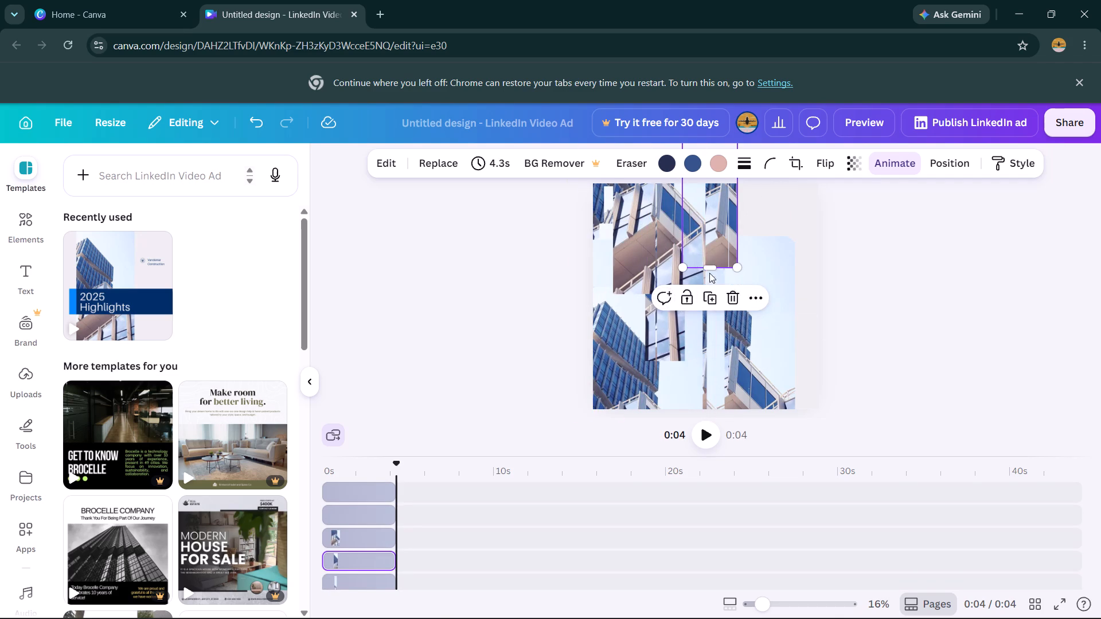
{"action": "left_click_drag", "start_coordinate": [709, 273], "coordinate": [728, 266]}
Move building photo copies from left of the page's centre down and right over the middle area.
{"action": "left_click_drag", "start_coordinate": [671, 276], "coordinate": [719, 287]}
{"action": "left_click_drag", "start_coordinate": [647, 250], "coordinate": [714, 283]}
{"action": "left_click_drag", "start_coordinate": [677, 261], "coordinate": [725, 302]}
{"action": "left_click_drag", "start_coordinate": [647, 274], "coordinate": [712, 301]}
{"action": "left_click_drag", "start_coordinate": [662, 273], "coordinate": [710, 299]}
{"action": "left_click_drag", "start_coordinate": [638, 242], "coordinate": [697, 280]}
{"action": "left_click_drag", "start_coordinate": [638, 234], "coordinate": [700, 288]}
Shift more building photo copies from the page's upper left down and right to cover the lower right.
{"action": "left_click_drag", "start_coordinate": [646, 246], "coordinate": [706, 283]}
{"action": "left_click_drag", "start_coordinate": [652, 231], "coordinate": [702, 284]}
{"action": "left_click_drag", "start_coordinate": [649, 236], "coordinate": [697, 277]}
{"action": "left_click_drag", "start_coordinate": [650, 254], "coordinate": [698, 272]}
{"action": "left_click_drag", "start_coordinate": [646, 264], "coordinate": [702, 282]}
{"action": "left_click_drag", "start_coordinate": [643, 228], "coordinate": [713, 293]}
{"action": "left_click_drag", "start_coordinate": [655, 245], "coordinate": [718, 293]}
{"action": "left_click_drag", "start_coordinate": [650, 253], "coordinate": [706, 279]}
Move building photo copies from the page's centre up and right to cover the upper right area.
{"action": "left_click_drag", "start_coordinate": [677, 278], "coordinate": [710, 236]}
{"action": "left_click_drag", "start_coordinate": [666, 275], "coordinate": [734, 206]}
{"action": "left_click_drag", "start_coordinate": [677, 244], "coordinate": [729, 189]}
{"action": "left_click_drag", "start_coordinate": [677, 279], "coordinate": [715, 240]}
{"action": "left_click_drag", "start_coordinate": [671, 297], "coordinate": [750, 178]}
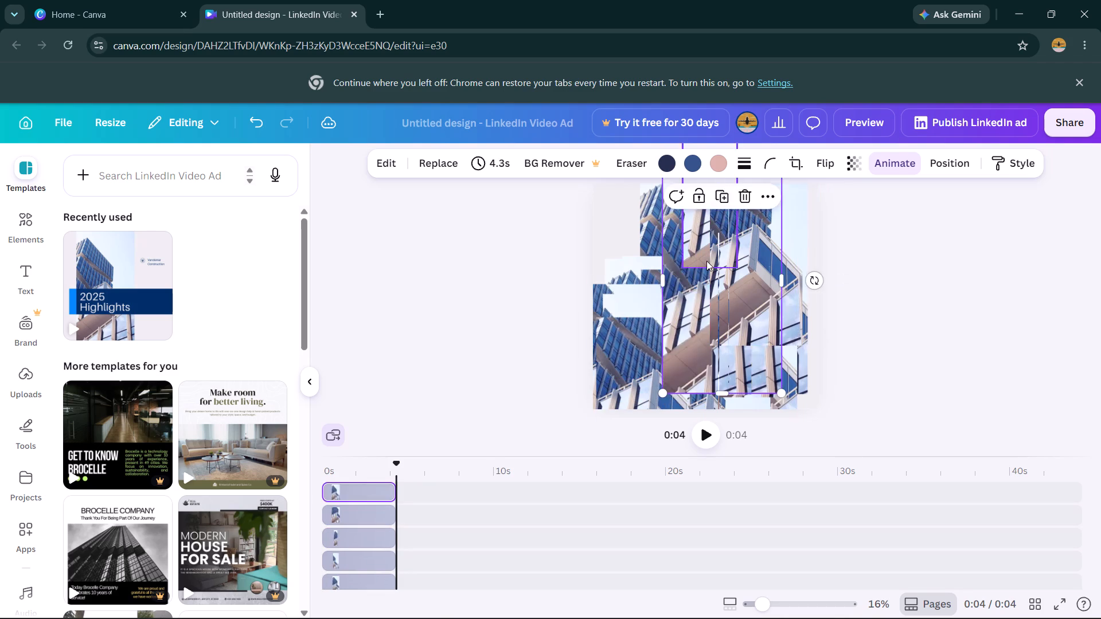
{"action": "left_click_drag", "start_coordinate": [706, 261], "coordinate": [769, 151]}
{"action": "left_click_drag", "start_coordinate": [693, 276], "coordinate": [744, 191]}
{"action": "left_click_drag", "start_coordinate": [681, 297], "coordinate": [768, 182]}
{"action": "left_click_drag", "start_coordinate": [723, 273], "coordinate": [775, 181]}
{"action": "left_click_drag", "start_coordinate": [685, 280], "coordinate": [757, 174]}
{"action": "left_click_drag", "start_coordinate": [659, 316], "coordinate": [739, 219]}
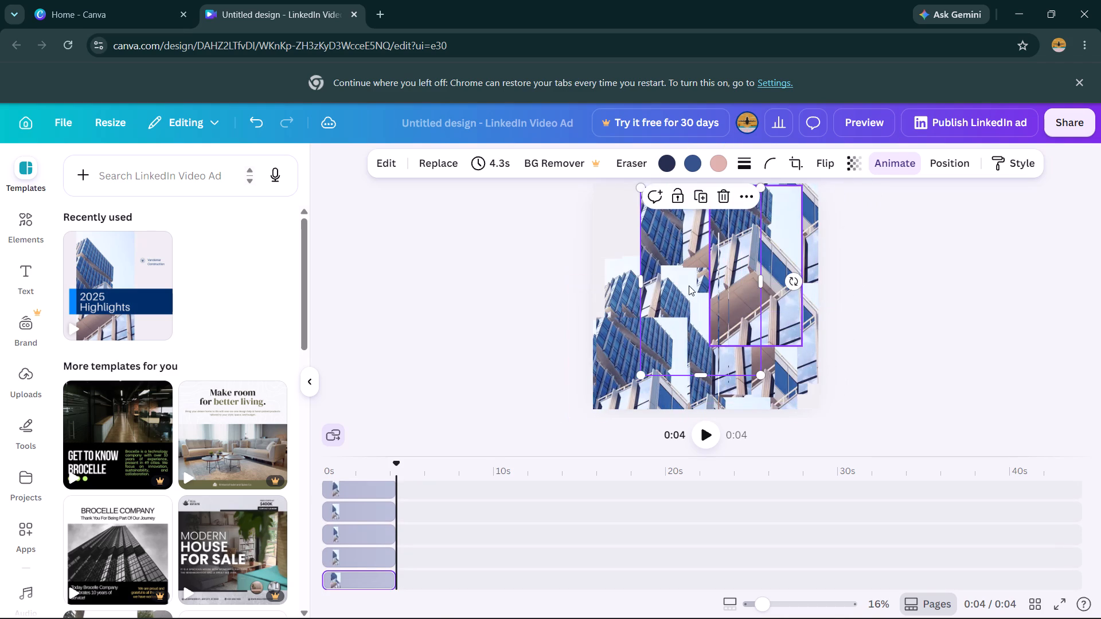
Move building photo copies from the page's lower middle steeply up and slightly right over the upper middle.
{"action": "left_click_drag", "start_coordinate": [685, 318], "coordinate": [729, 220]}
{"action": "left_click_drag", "start_coordinate": [710, 273], "coordinate": [729, 167]}
{"action": "left_click_drag", "start_coordinate": [711, 305], "coordinate": [738, 205]}
{"action": "left_click_drag", "start_coordinate": [721, 299], "coordinate": [752, 204]}
{"action": "left_click_drag", "start_coordinate": [705, 307], "coordinate": [732, 225]}
{"action": "left_click_drag", "start_coordinate": [698, 335], "coordinate": [732, 215]}
{"action": "left_click_drag", "start_coordinate": [674, 344], "coordinate": [701, 291]}
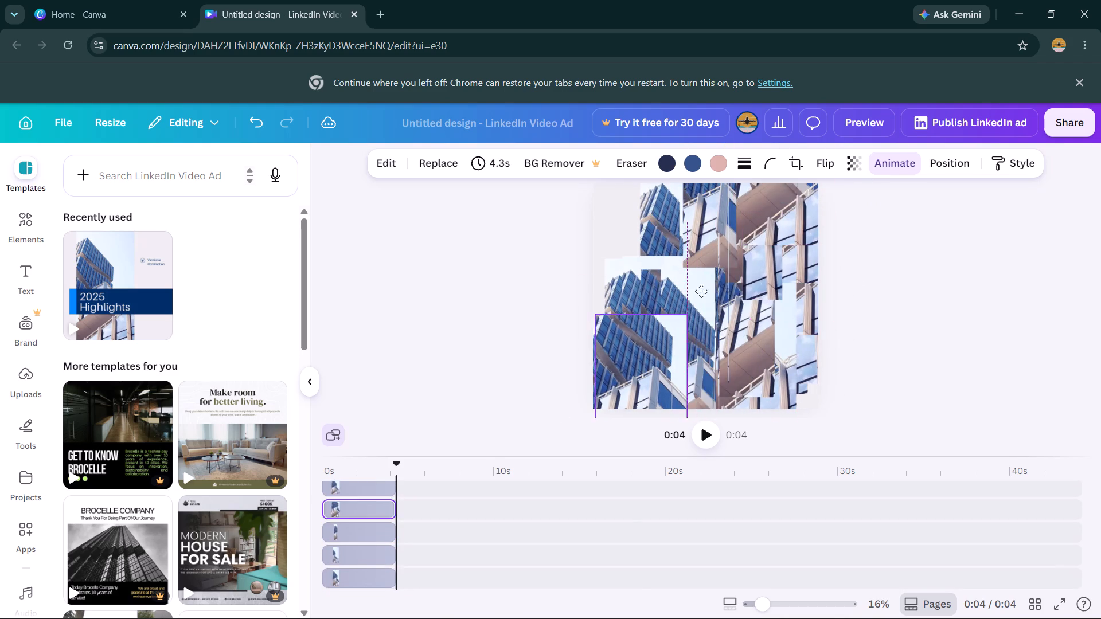
Shift building photo copies near the page's centre up and right over its right half.
{"action": "left_click_drag", "start_coordinate": [701, 291], "coordinate": [737, 237]}
{"action": "left_click_drag", "start_coordinate": [701, 310], "coordinate": [742, 236]}
{"action": "left_click_drag", "start_coordinate": [715, 316], "coordinate": [741, 234]}
{"action": "left_click_drag", "start_coordinate": [686, 315], "coordinate": [725, 237]}
{"action": "left_click_drag", "start_coordinate": [662, 316], "coordinate": [717, 252]}
{"action": "left_click_drag", "start_coordinate": [671, 301], "coordinate": [720, 224]}
{"action": "left_click_drag", "start_coordinate": [694, 264], "coordinate": [745, 187]}
{"action": "left_click_drag", "start_coordinate": [698, 241], "coordinate": [755, 171]}
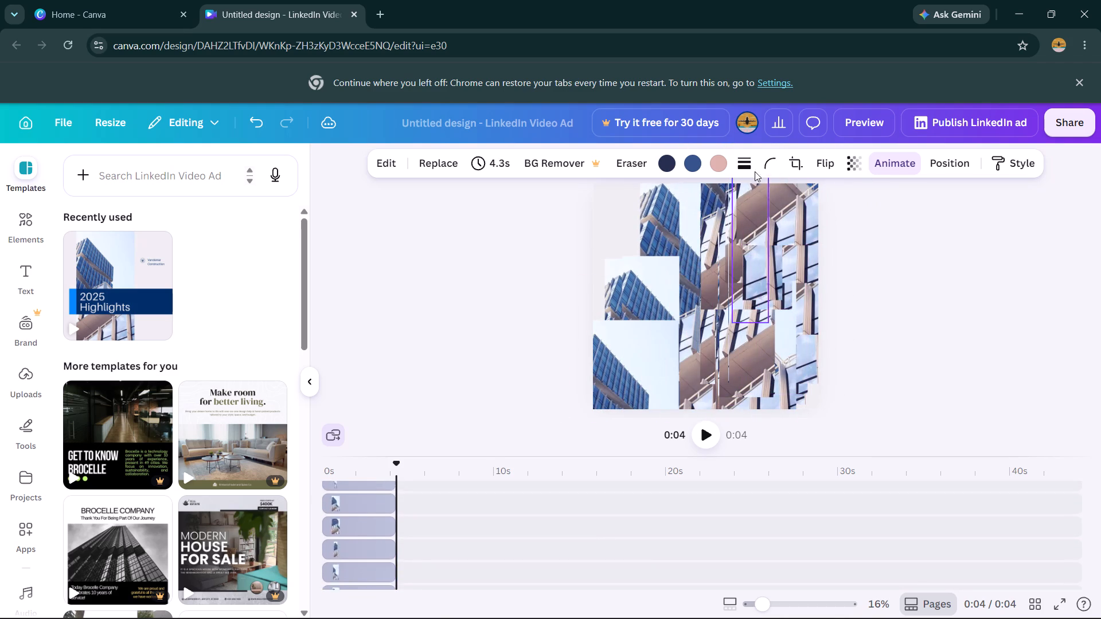
{"action": "left_click_drag", "start_coordinate": [755, 171], "coordinate": [750, 178]}
Move building photo copies from the page's lower left and centre up, mostly rightward, over the upper middle.
{"action": "left_click_drag", "start_coordinate": [621, 350], "coordinate": [682, 239]}
{"action": "left_click_drag", "start_coordinate": [642, 342], "coordinate": [701, 224]}
{"action": "left_click_drag", "start_coordinate": [639, 318], "coordinate": [689, 250]}
{"action": "left_click_drag", "start_coordinate": [646, 301], "coordinate": [705, 241]}
{"action": "left_click_drag", "start_coordinate": [656, 297], "coordinate": [664, 289]}
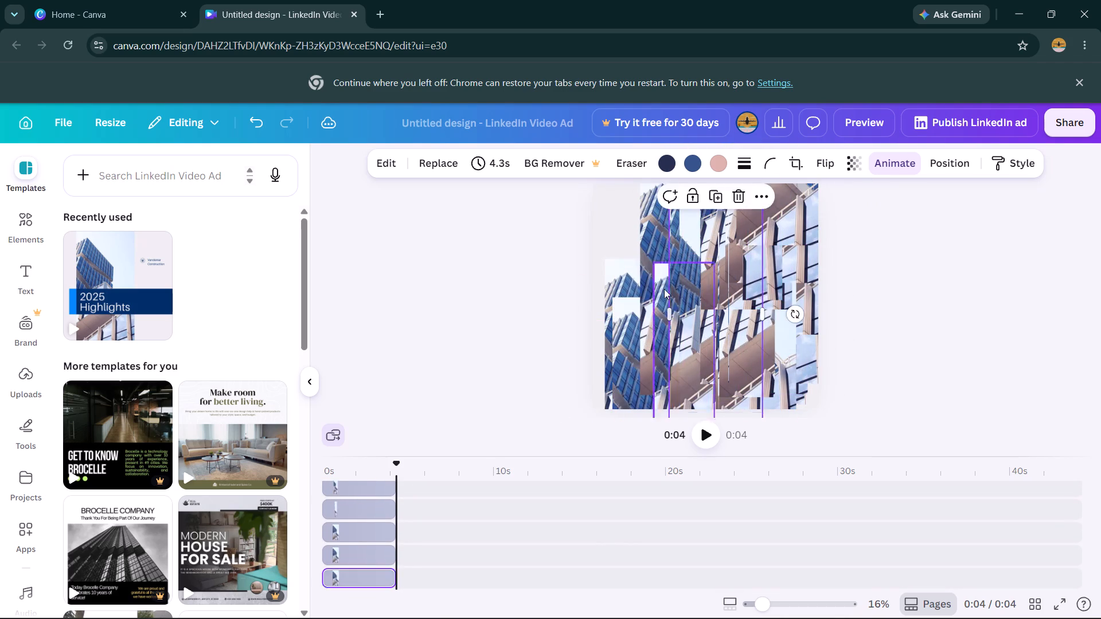
{"action": "left_click_drag", "start_coordinate": [664, 289], "coordinate": [686, 246]}
{"action": "left_click_drag", "start_coordinate": [668, 269], "coordinate": [714, 195]}
{"action": "left_click_drag", "start_coordinate": [623, 303], "coordinate": [654, 272]}
{"action": "left_click_drag", "start_coordinate": [601, 318], "coordinate": [649, 272]}
{"action": "left_click_drag", "start_coordinate": [633, 291], "coordinate": [671, 244]}
{"action": "left_click_drag", "start_coordinate": [650, 297], "coordinate": [686, 239]}
{"action": "left_click_drag", "start_coordinate": [662, 299], "coordinate": [692, 248]}
{"action": "left_click_drag", "start_coordinate": [700, 276], "coordinate": [703, 214]}
Move building photo copies from the page's upper right left, mostly downward, to cover its left half.
{"action": "left_click_drag", "start_coordinate": [706, 226], "coordinate": [678, 215]}
{"action": "left_click_drag", "start_coordinate": [728, 203], "coordinate": [682, 225]}
{"action": "left_click_drag", "start_coordinate": [728, 229], "coordinate": [694, 250]}
{"action": "left_click_drag", "start_coordinate": [741, 228], "coordinate": [675, 266]}
{"action": "left_click_drag", "start_coordinate": [723, 240], "coordinate": [655, 271]}
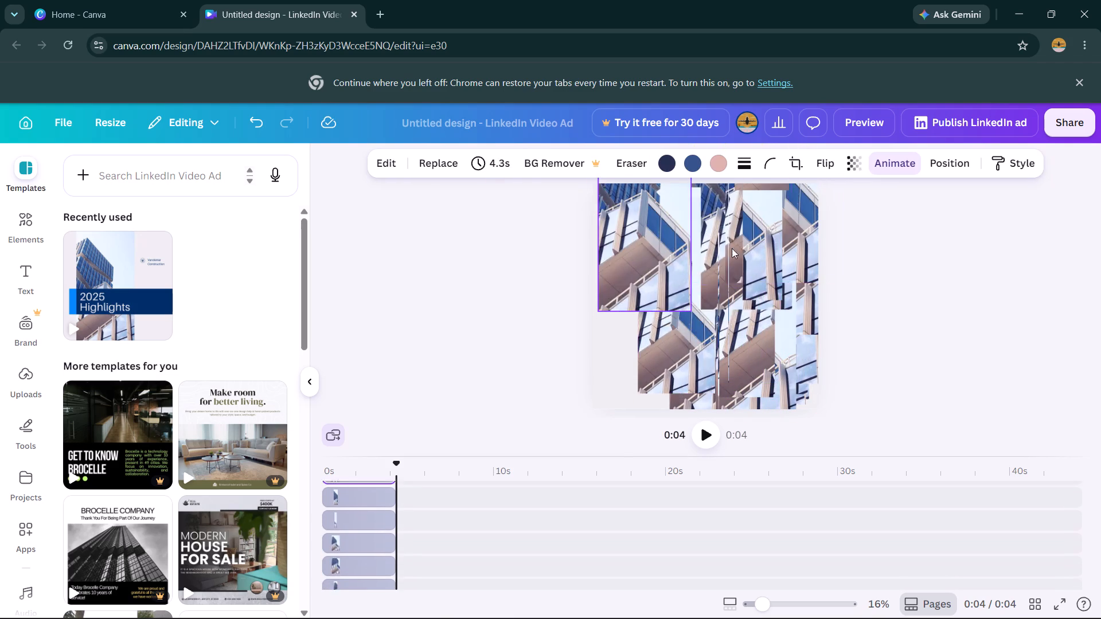
{"action": "left_click_drag", "start_coordinate": [725, 244], "coordinate": [676, 284]}
{"action": "left_click_drag", "start_coordinate": [740, 223], "coordinate": [677, 260]}
{"action": "left_click_drag", "start_coordinate": [764, 225], "coordinate": [689, 273]}
{"action": "left_click_drag", "start_coordinate": [743, 253], "coordinate": [692, 283]}
{"action": "left_click_drag", "start_coordinate": [749, 249], "coordinate": [719, 273]}
{"action": "left_click_drag", "start_coordinate": [752, 252], "coordinate": [635, 305]}
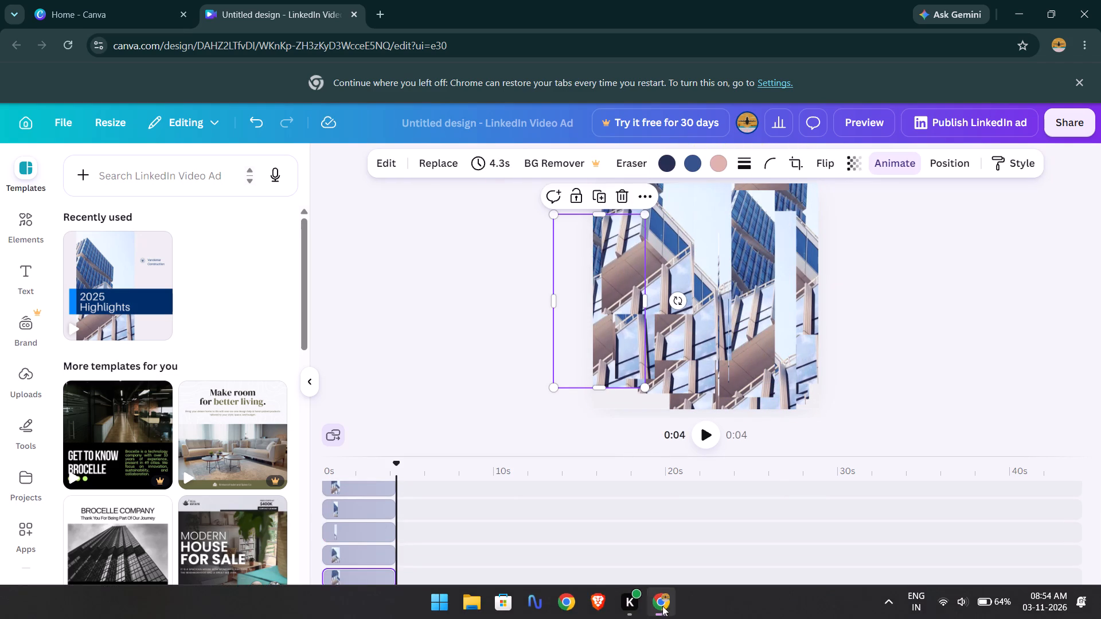
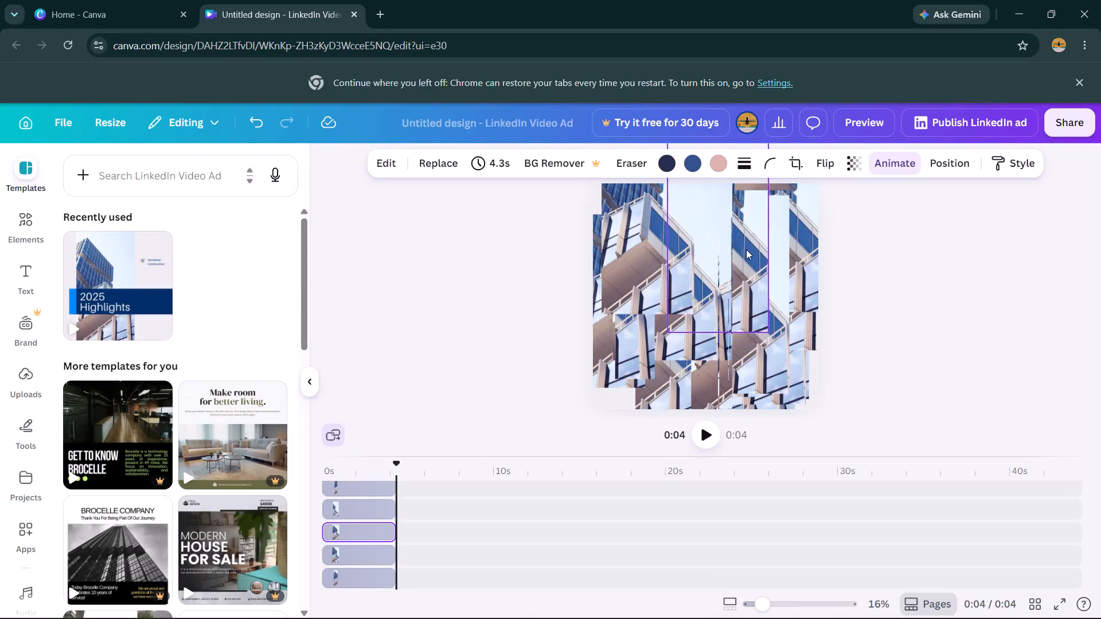
Shift building photo copies in the page's upper middle mostly left and slightly down over the neighbouring copies.
{"action": "left_click_drag", "start_coordinate": [673, 241], "coordinate": [647, 250]}
{"action": "right_click", "coordinate": [681, 245]}
{"action": "left_click_drag", "start_coordinate": [673, 246], "coordinate": [680, 245]}
{"action": "left_click_drag", "start_coordinate": [737, 228], "coordinate": [674, 241]}
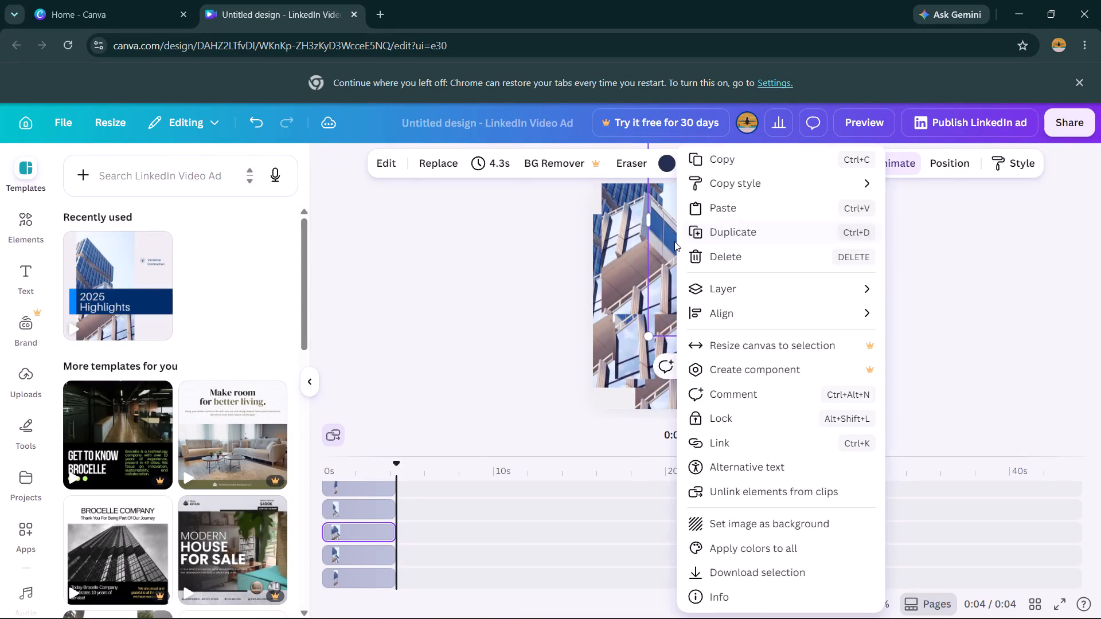
{"action": "left_click_drag", "start_coordinate": [674, 241], "coordinate": [715, 230]}
{"action": "left_click_drag", "start_coordinate": [751, 222], "coordinate": [695, 231]}
{"action": "left_click_drag", "start_coordinate": [693, 233], "coordinate": [670, 238]}
{"action": "left_click_drag", "start_coordinate": [710, 244], "coordinate": [717, 240]}
{"action": "left_click_drag", "start_coordinate": [729, 238], "coordinate": [692, 250]}
{"action": "left_click_drag", "start_coordinate": [723, 245], "coordinate": [696, 254]}
{"action": "left_click_drag", "start_coordinate": [731, 244], "coordinate": [692, 252]}
{"action": "left_click_drag", "start_coordinate": [751, 236], "coordinate": [693, 249]}
Move building photo copies from the page's upper middle left and slightly down, across its upper left and past the edge.
{"action": "left_click_drag", "start_coordinate": [746, 246], "coordinate": [687, 249]}
{"action": "left_click_drag", "start_coordinate": [728, 246], "coordinate": [666, 245]}
{"action": "left_click_drag", "start_coordinate": [685, 243], "coordinate": [632, 243]}
{"action": "left_click_drag", "start_coordinate": [679, 242], "coordinate": [651, 244]}
{"action": "left_click_drag", "start_coordinate": [692, 240], "coordinate": [643, 247]}
{"action": "left_click_drag", "start_coordinate": [715, 245], "coordinate": [670, 261]}
{"action": "left_click_drag", "start_coordinate": [669, 262], "coordinate": [645, 270]}
{"action": "left_click_drag", "start_coordinate": [658, 267], "coordinate": [604, 270]}
{"action": "left_click_drag", "start_coordinate": [650, 262], "coordinate": [607, 268]}
{"action": "left_click_drag", "start_coordinate": [629, 268], "coordinate": [595, 273]}
{"action": "left_click_drag", "start_coordinate": [611, 272], "coordinate": [551, 281]}
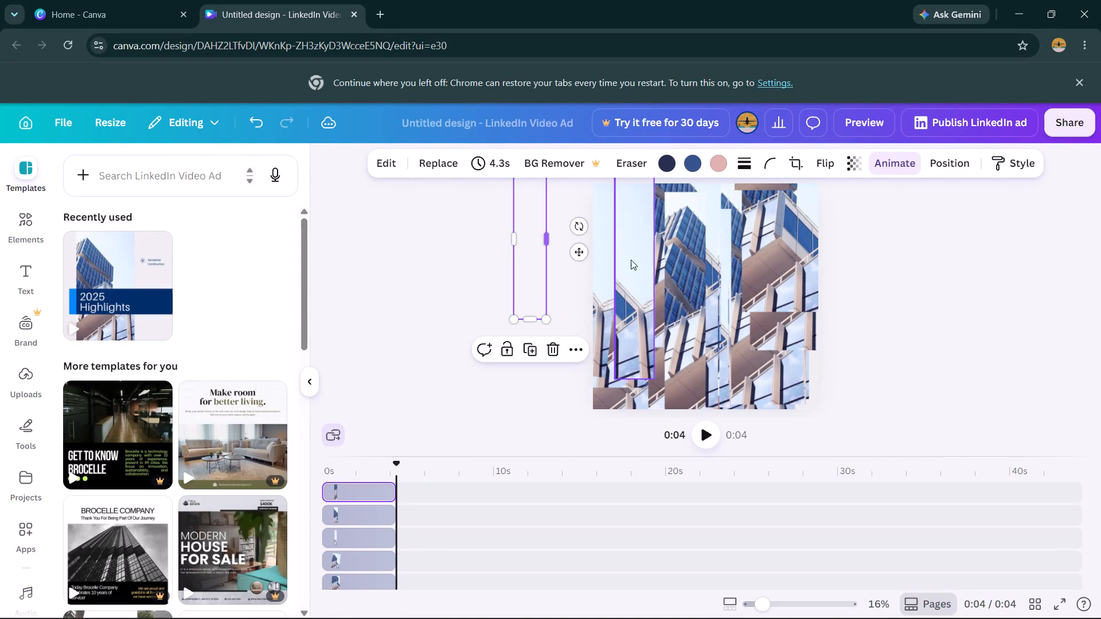
Nudge building photo copies at the page's left side and centre slightly down, mostly leftward.
{"action": "left_click_drag", "start_coordinate": [625, 268], "coordinate": [576, 282]}
{"action": "left_click_drag", "start_coordinate": [610, 284], "coordinate": [571, 299]}
{"action": "left_click_drag", "start_coordinate": [593, 293], "coordinate": [583, 299]}
{"action": "left_click_drag", "start_coordinate": [601, 295], "coordinate": [580, 311]}
{"action": "left_click_drag", "start_coordinate": [606, 307], "coordinate": [604, 314]}
{"action": "left_click_drag", "start_coordinate": [649, 303], "coordinate": [654, 308]}
{"action": "left_click_drag", "start_coordinate": [708, 299], "coordinate": [691, 308]}
{"action": "left_click_drag", "start_coordinate": [708, 303], "coordinate": [689, 311]}
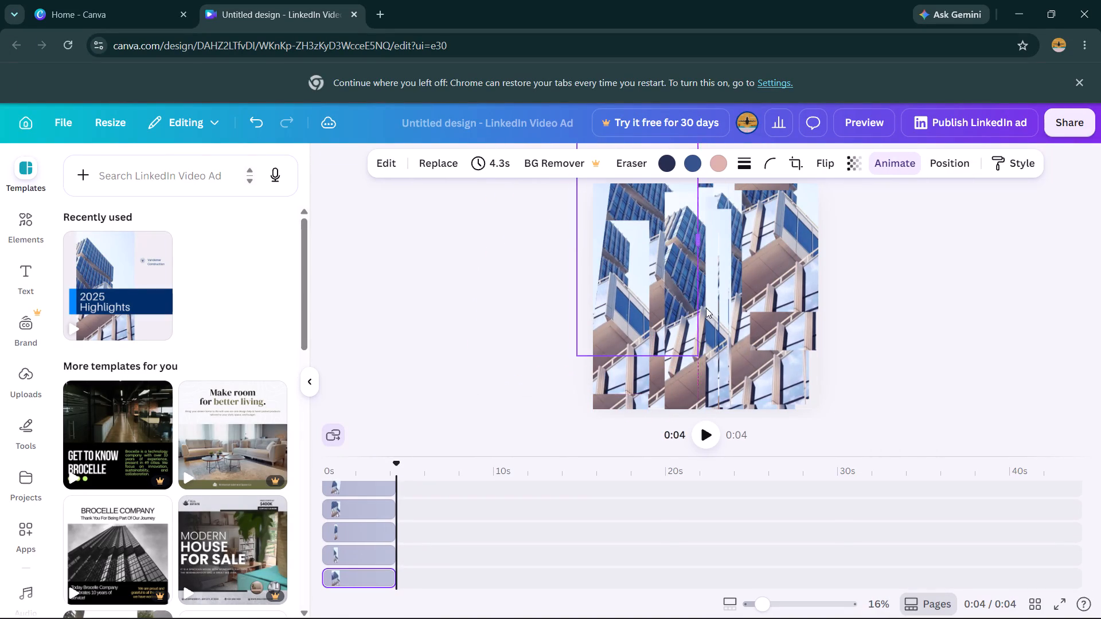
Move building photo copies from the page's centre left and slightly down over its left half.
{"action": "left_click_drag", "start_coordinate": [705, 307], "coordinate": [713, 312]}
{"action": "left_click_drag", "start_coordinate": [740, 307], "coordinate": [673, 315]}
{"action": "left_click_drag", "start_coordinate": [688, 312], "coordinate": [625, 323]}
{"action": "left_click_drag", "start_coordinate": [647, 321], "coordinate": [615, 322]}
{"action": "left_click_drag", "start_coordinate": [647, 311], "coordinate": [595, 320]}
{"action": "left_click_drag", "start_coordinate": [649, 304], "coordinate": [624, 315]}
{"action": "left_click_drag", "start_coordinate": [659, 308], "coordinate": [647, 314]}
{"action": "left_click_drag", "start_coordinate": [696, 308], "coordinate": [646, 314]}
{"action": "left_click_drag", "start_coordinate": [702, 301], "coordinate": [668, 312]}
{"action": "left_click_drag", "start_coordinate": [692, 308], "coordinate": [649, 317]}
{"action": "left_click_drag", "start_coordinate": [676, 307], "coordinate": [630, 312]}
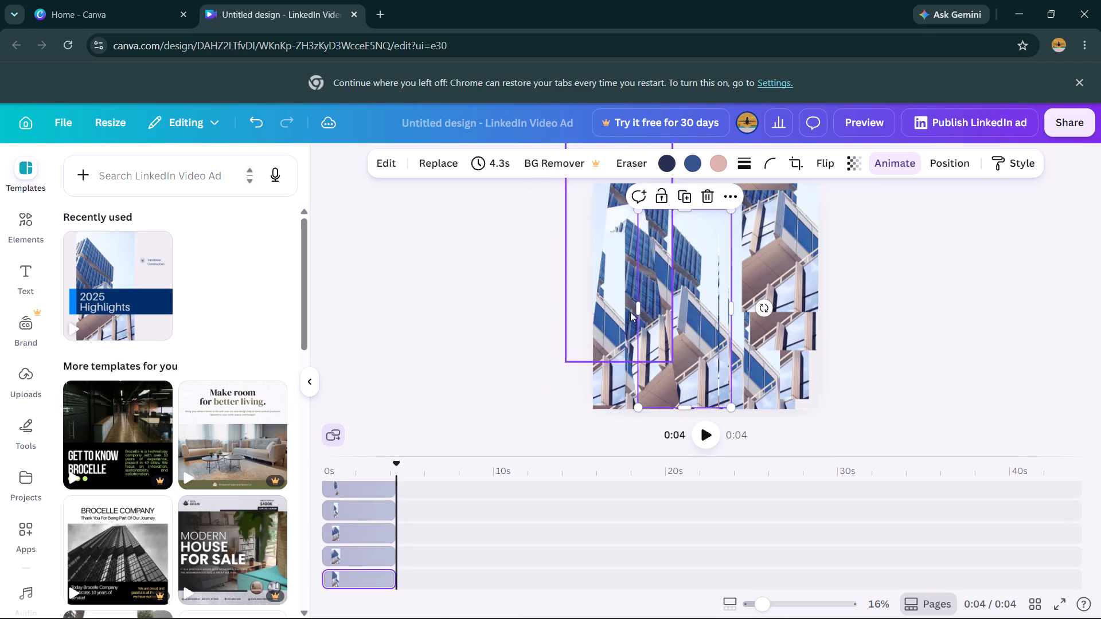
Shift building photo copies left of the page's centre further left and slightly down, toward the left edge.
{"action": "left_click_drag", "start_coordinate": [630, 312], "coordinate": [610, 316]}
{"action": "left_click", "coordinate": [657, 309]}
{"action": "left_click_drag", "start_coordinate": [665, 314], "coordinate": [639, 324]}
{"action": "left_click_drag", "start_coordinate": [666, 319], "coordinate": [637, 326]}
{"action": "left_click_drag", "start_coordinate": [661, 327], "coordinate": [633, 333]}
{"action": "left_click_drag", "start_coordinate": [652, 327], "coordinate": [624, 337]}
{"action": "left_click_drag", "start_coordinate": [643, 332], "coordinate": [631, 338]}
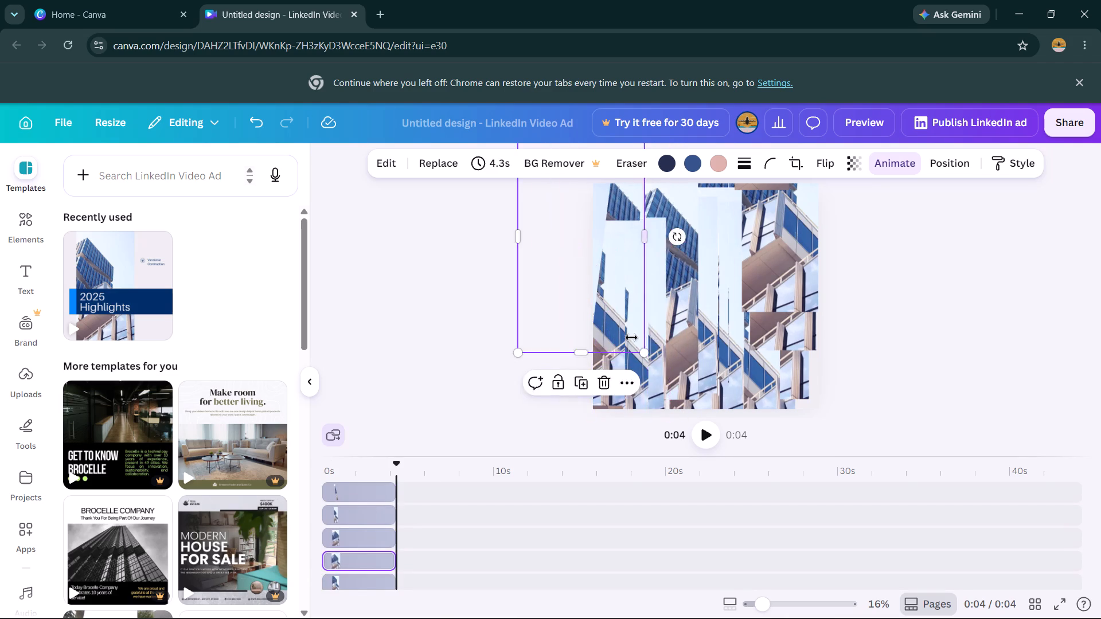
{"action": "left_click_drag", "start_coordinate": [631, 338], "coordinate": [628, 340]}
{"action": "left_click_drag", "start_coordinate": [658, 331], "coordinate": [624, 338]}
{"action": "left_click_drag", "start_coordinate": [638, 332], "coordinate": [636, 338]}
Move building photo copies in the page's lower left mostly left and slightly down, toward and past the left edge.
{"action": "left_click_drag", "start_coordinate": [637, 339], "coordinate": [628, 355]}
{"action": "left_click_drag", "start_coordinate": [630, 354], "coordinate": [595, 364]}
{"action": "left_click_drag", "start_coordinate": [623, 355], "coordinate": [603, 362]}
{"action": "left_click_drag", "start_coordinate": [618, 355], "coordinate": [603, 358]}
{"action": "left_click", "coordinate": [612, 354]}
{"action": "left_click_drag", "start_coordinate": [619, 358], "coordinate": [597, 367]}
{"action": "left_click_drag", "start_coordinate": [610, 366], "coordinate": [588, 372]}
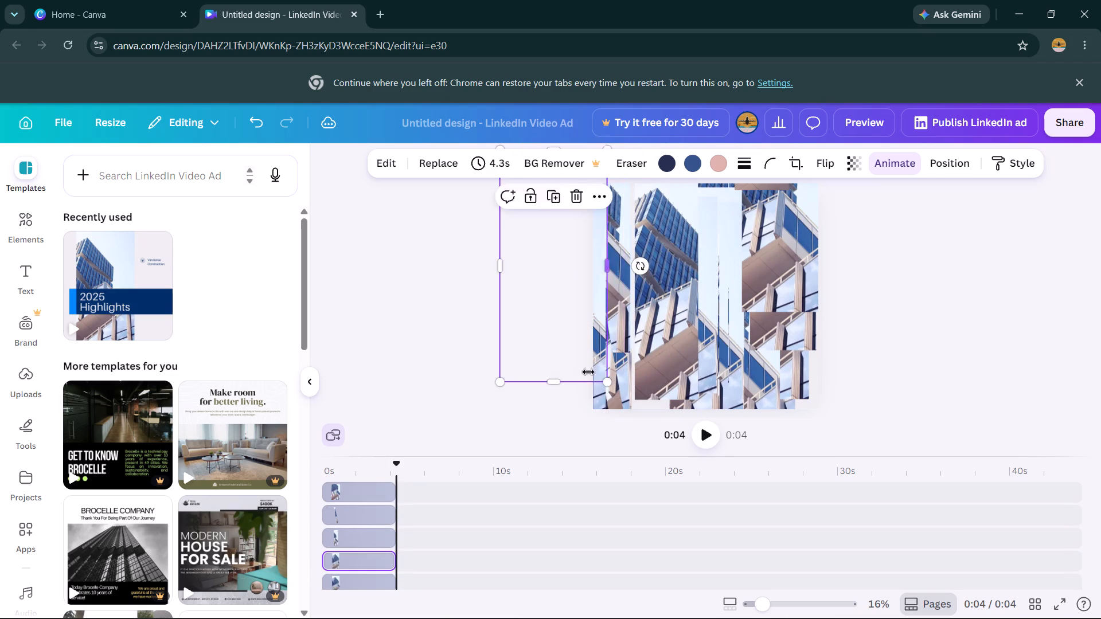
{"action": "left_click_drag", "start_coordinate": [588, 372], "coordinate": [573, 376]}
{"action": "left_click_drag", "start_coordinate": [595, 367], "coordinate": [580, 365]}
{"action": "left_click_drag", "start_coordinate": [601, 358], "coordinate": [580, 360]}
{"action": "left_click", "coordinate": [605, 361]}
{"action": "left_click_drag", "start_coordinate": [644, 347], "coordinate": [612, 356]}
{"action": "left_click_drag", "start_coordinate": [649, 342], "coordinate": [606, 347]}
Move building photo copies from the page's lower left right and slightly up toward its centre.
{"action": "left_click_drag", "start_coordinate": [622, 345], "coordinate": [654, 345]}
{"action": "left_click_drag", "start_coordinate": [622, 367], "coordinate": [633, 361]}
{"action": "left_click_drag", "start_coordinate": [610, 372], "coordinate": [647, 356]}
{"action": "left_click_drag", "start_coordinate": [603, 365], "coordinate": [650, 340]}
{"action": "left_click_drag", "start_coordinate": [618, 350], "coordinate": [696, 324]}
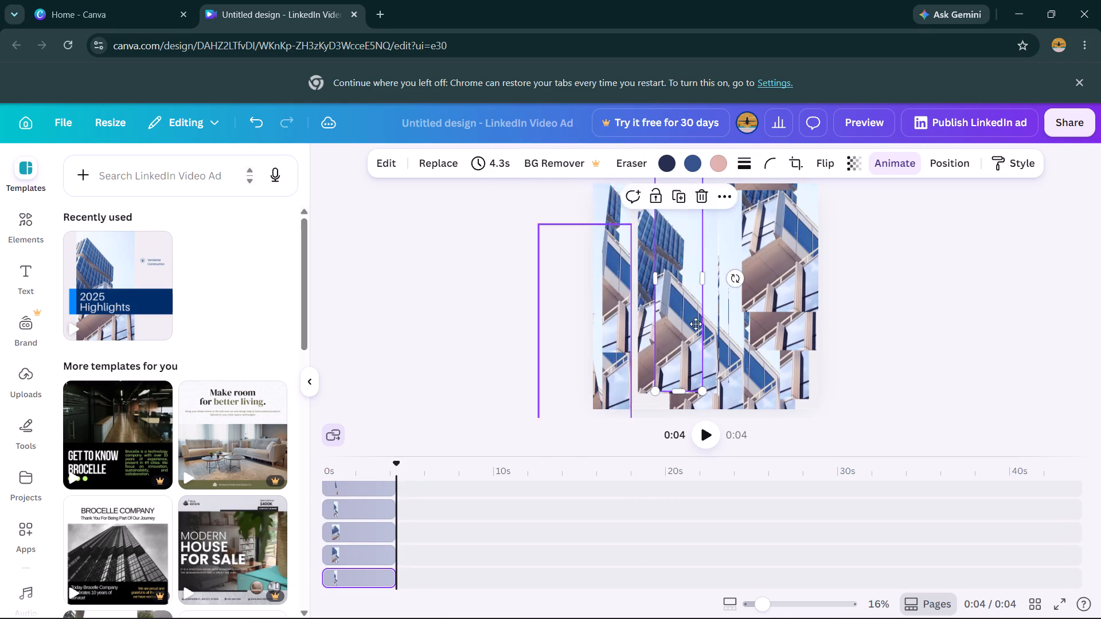
Shift building photo copies at the page's centre left and slightly down over its left half.
{"action": "left_click_drag", "start_coordinate": [696, 324], "coordinate": [692, 324]}
{"action": "left_click_drag", "start_coordinate": [698, 318], "coordinate": [679, 333]}
{"action": "left_click_drag", "start_coordinate": [691, 325], "coordinate": [642, 340]}
{"action": "left_click_drag", "start_coordinate": [697, 319], "coordinate": [659, 334]}
{"action": "left_click_drag", "start_coordinate": [715, 316], "coordinate": [663, 319]}
{"action": "left_click", "coordinate": [728, 295]}
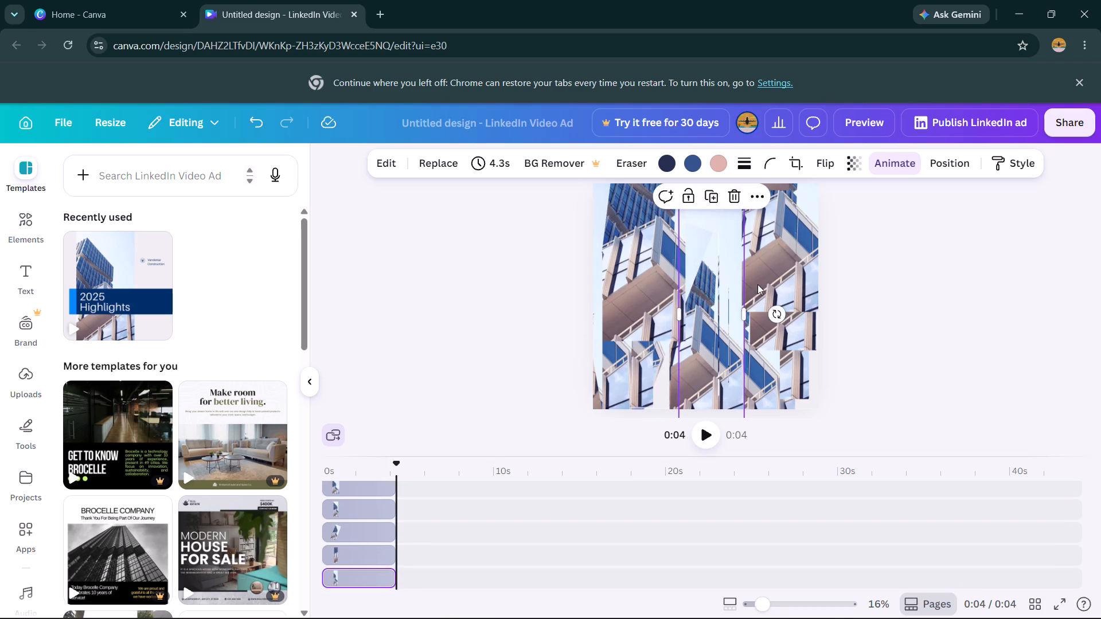
Move building photo copies from the page's upper right left and slightly down over its upper middle.
{"action": "left_click", "coordinate": [749, 260]}
{"action": "left_click_drag", "start_coordinate": [749, 259], "coordinate": [727, 258]}
{"action": "left_click_drag", "start_coordinate": [736, 236], "coordinate": [688, 253]}
{"action": "left_click_drag", "start_coordinate": [727, 240], "coordinate": [717, 248]}
{"action": "left_click_drag", "start_coordinate": [756, 216], "coordinate": [744, 218]}
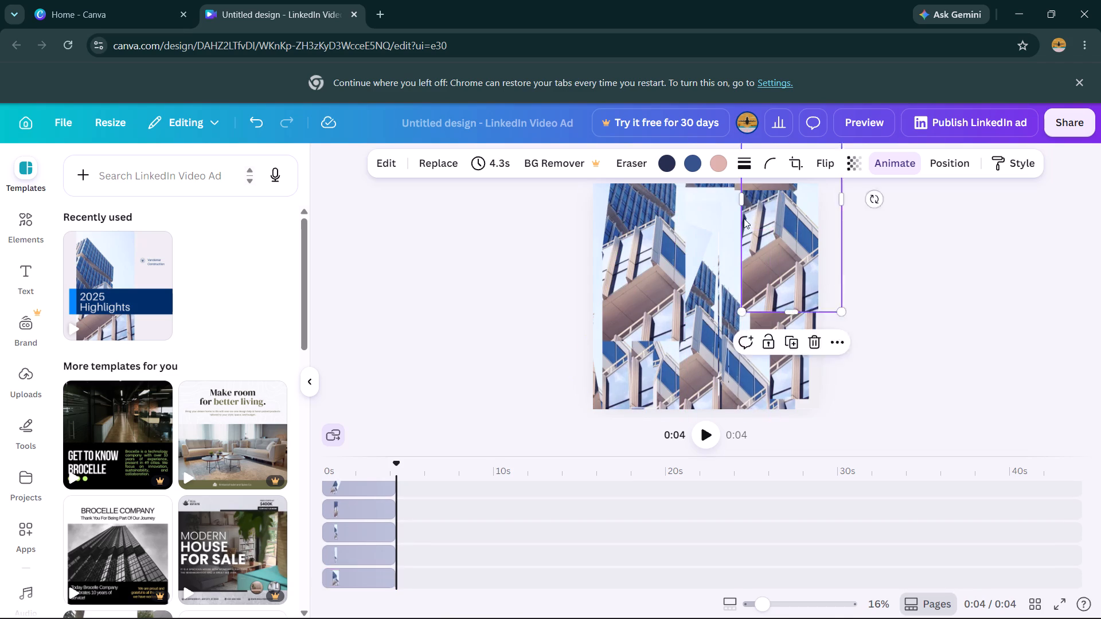
{"action": "left_click_drag", "start_coordinate": [744, 218], "coordinate": [743, 218]}
{"action": "left_click_drag", "start_coordinate": [781, 204], "coordinate": [715, 214]}
{"action": "left_click_drag", "start_coordinate": [775, 187], "coordinate": [723, 197]}
{"action": "left_click_drag", "start_coordinate": [756, 188], "coordinate": [681, 198]}
{"action": "left_click_drag", "start_coordinate": [724, 177], "coordinate": [694, 181]}
{"action": "left_click_drag", "start_coordinate": [721, 177], "coordinate": [682, 189]}
{"action": "left_click_drag", "start_coordinate": [732, 167], "coordinate": [694, 191]}
Shift building photo copies in the page's upper right, including several selected together, mostly left and down.
{"action": "left_click_drag", "start_coordinate": [737, 181], "coordinate": [734, 194]}
{"action": "left_click_drag", "start_coordinate": [754, 203], "coordinate": [732, 248]}
{"action": "left_click_drag", "start_coordinate": [742, 242], "coordinate": [722, 263]}
{"action": "left_click_drag", "start_coordinate": [739, 257], "coordinate": [719, 274]}
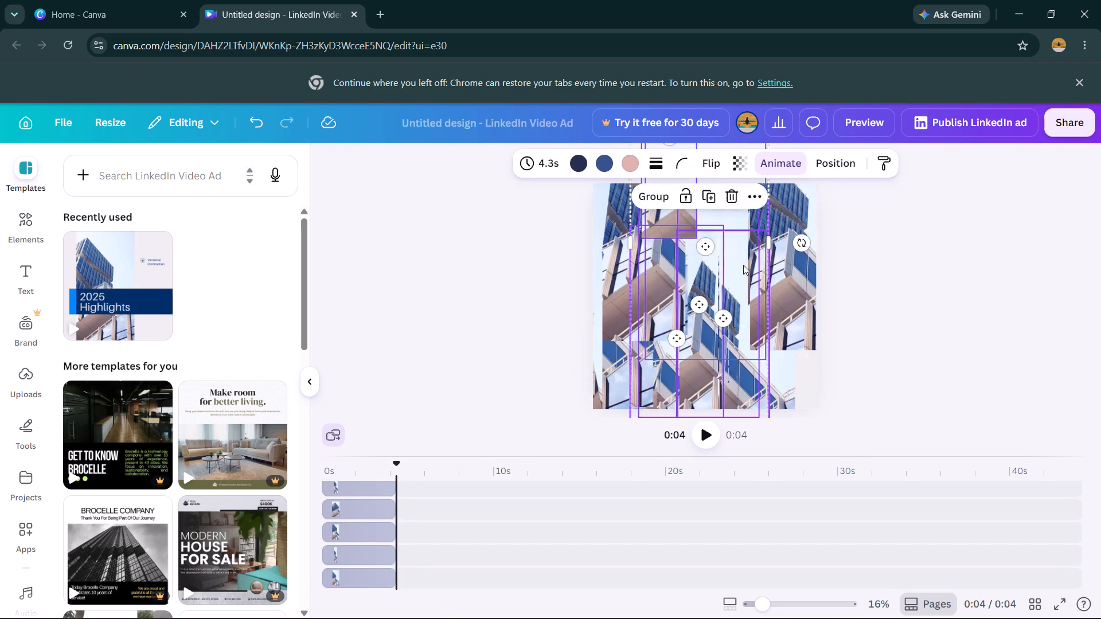
{"action": "left_click_drag", "start_coordinate": [743, 265], "coordinate": [714, 262]}
{"action": "left_click_drag", "start_coordinate": [747, 262], "coordinate": [716, 236]}
{"action": "left_click", "coordinate": [810, 183]}
Move building photo copies from the page's upper right mostly left and slightly down over its upper middle.
{"action": "left_click_drag", "start_coordinate": [782, 223], "coordinate": [723, 230]}
{"action": "left_click_drag", "start_coordinate": [744, 221], "coordinate": [715, 234]}
{"action": "left_click_drag", "start_coordinate": [735, 226], "coordinate": [665, 249]}
{"action": "left_click_drag", "start_coordinate": [714, 221], "coordinate": [674, 230]}
{"action": "left_click_drag", "start_coordinate": [678, 230], "coordinate": [698, 228]}
{"action": "left_click_drag", "start_coordinate": [715, 224], "coordinate": [655, 236]}
{"action": "left_click_drag", "start_coordinate": [643, 238], "coordinate": [658, 240]}
Reposition building photo copies back and forth along the page's upper-left edge to cover its upper-left corner.
{"action": "left_click_drag", "start_coordinate": [602, 260], "coordinate": [612, 254]}
{"action": "left_click_drag", "start_coordinate": [612, 252], "coordinate": [597, 248]}
{"action": "left_click_drag", "start_coordinate": [586, 247], "coordinate": [649, 234]}
{"action": "left_click_drag", "start_coordinate": [649, 229], "coordinate": [594, 248]}
{"action": "left_click_drag", "start_coordinate": [583, 235], "coordinate": [616, 241]}
{"action": "left_click_drag", "start_coordinate": [620, 238], "coordinate": [599, 242]}
{"action": "left_click_drag", "start_coordinate": [586, 230], "coordinate": [591, 234]}
{"action": "left_click", "coordinate": [607, 225]}
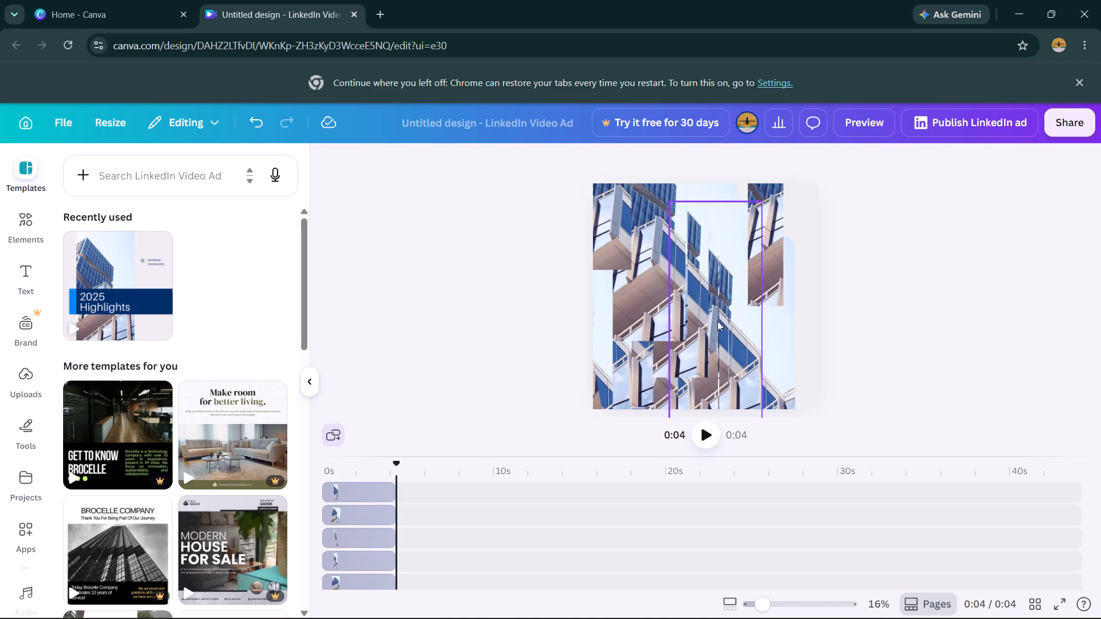
Shift building photo copies right of the page's centre, mostly left and down, around its upper-right area.
{"action": "left_click", "coordinate": [715, 302]}
{"action": "left_click_drag", "start_coordinate": [747, 289], "coordinate": [717, 310]}
{"action": "left_click_drag", "start_coordinate": [758, 293], "coordinate": [747, 297]}
{"action": "left_click_drag", "start_coordinate": [794, 275], "coordinate": [745, 295]}
{"action": "left_click_drag", "start_coordinate": [801, 239], "coordinate": [767, 258]}
{"action": "left_click_drag", "start_coordinate": [834, 241], "coordinate": [740, 289]}
{"action": "left_click_drag", "start_coordinate": [728, 301], "coordinate": [771, 252]}
{"action": "left_click_drag", "start_coordinate": [784, 258], "coordinate": [746, 276]}
Reposition building photo copies at and beyond the page's right edge, tilting one diagonally over the lower right.
{"action": "left_click_drag", "start_coordinate": [771, 257], "coordinate": [787, 275]}
{"action": "left_click_drag", "start_coordinate": [774, 237], "coordinate": [813, 293]}
{"action": "left_click_drag", "start_coordinate": [857, 283], "coordinate": [786, 287]}
{"action": "left_click_drag", "start_coordinate": [916, 224], "coordinate": [861, 254]}
{"action": "left_click_drag", "start_coordinate": [887, 242], "coordinate": [837, 241]}
{"action": "left_click_drag", "start_coordinate": [837, 232], "coordinate": [887, 257]}
{"action": "left_click_drag", "start_coordinate": [901, 250], "coordinate": [874, 240]}
{"action": "left_click_drag", "start_coordinate": [888, 189], "coordinate": [934, 236]}
{"action": "left_click_drag", "start_coordinate": [949, 228], "coordinate": [868, 232]}
{"action": "left_click_drag", "start_coordinate": [893, 190], "coordinate": [915, 227]}
{"action": "left_click_drag", "start_coordinate": [956, 221], "coordinate": [889, 226]}
{"action": "left_click_drag", "start_coordinate": [885, 194], "coordinate": [934, 245]}
{"action": "left_click_drag", "start_coordinate": [962, 239], "coordinate": [918, 230]}
{"action": "left_click_drag", "start_coordinate": [917, 213], "coordinate": [926, 213]}
Make small back-and-forth adjustments to the building photo copies beyond the page's upper-right edge.
{"action": "left_click_drag", "start_coordinate": [975, 206], "coordinate": [920, 213]}
{"action": "left_click_drag", "start_coordinate": [910, 194], "coordinate": [949, 216]}
{"action": "left_click_drag", "start_coordinate": [978, 211], "coordinate": [943, 218]}
{"action": "left_click_drag", "start_coordinate": [956, 191], "coordinate": [946, 213]}
{"action": "left_click_drag", "start_coordinate": [993, 196], "coordinate": [926, 211]}
{"action": "left_click_drag", "start_coordinate": [950, 190], "coordinate": [926, 203]}
{"action": "left_click_drag", "start_coordinate": [938, 190], "coordinate": [982, 218]}
{"action": "left_click_drag", "start_coordinate": [991, 216], "coordinate": [946, 219]}
{"action": "left_click_drag", "start_coordinate": [949, 197], "coordinate": [940, 207]}
{"action": "left_click_drag", "start_coordinate": [962, 194], "coordinate": [942, 197]}
{"action": "left_click_drag", "start_coordinate": [942, 193], "coordinate": [954, 200]}
{"action": "left_click_drag", "start_coordinate": [962, 198], "coordinate": [939, 202]}
{"action": "left_click_drag", "start_coordinate": [951, 187], "coordinate": [951, 196]}
{"action": "left_click_drag", "start_coordinate": [981, 188], "coordinate": [970, 191]}
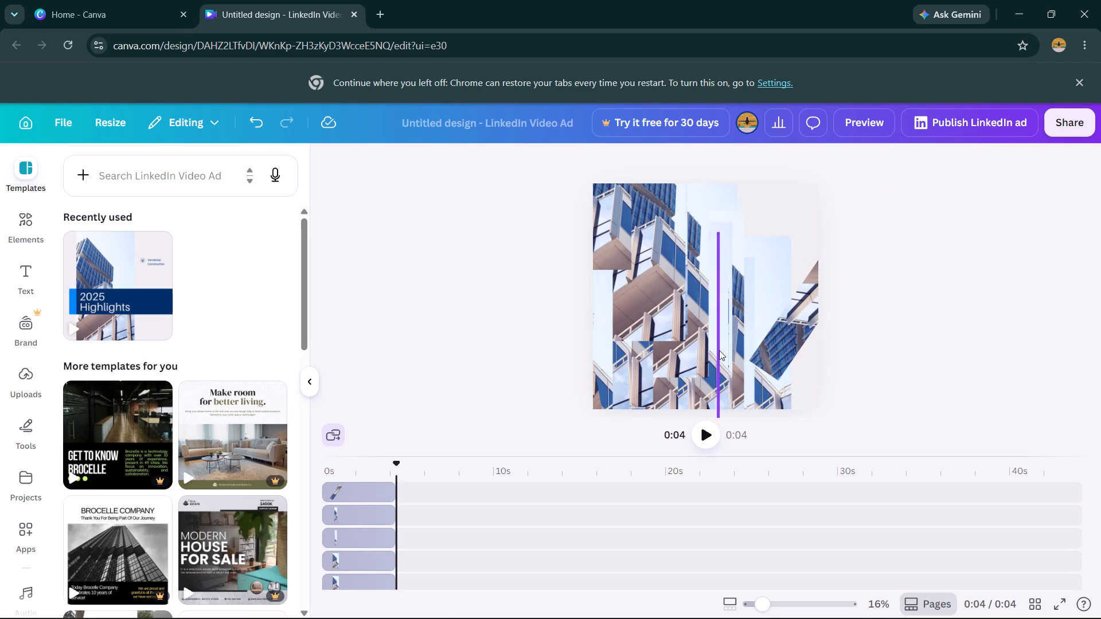
Move building photo copies left of the page's centre and in its upper middle mostly downward over the centre.
{"action": "left_click_drag", "start_coordinate": [637, 307], "coordinate": [650, 328]}
{"action": "left_click_drag", "start_coordinate": [658, 293], "coordinate": [662, 309]}
{"action": "left_click_drag", "start_coordinate": [655, 278], "coordinate": [658, 287]}
{"action": "left_click_drag", "start_coordinate": [704, 221], "coordinate": [714, 247]}
{"action": "left_click_drag", "start_coordinate": [727, 242], "coordinate": [697, 225]}
{"action": "left_click_drag", "start_coordinate": [655, 191], "coordinate": [712, 250]}
{"action": "left_click_drag", "start_coordinate": [723, 239], "coordinate": [693, 252]}
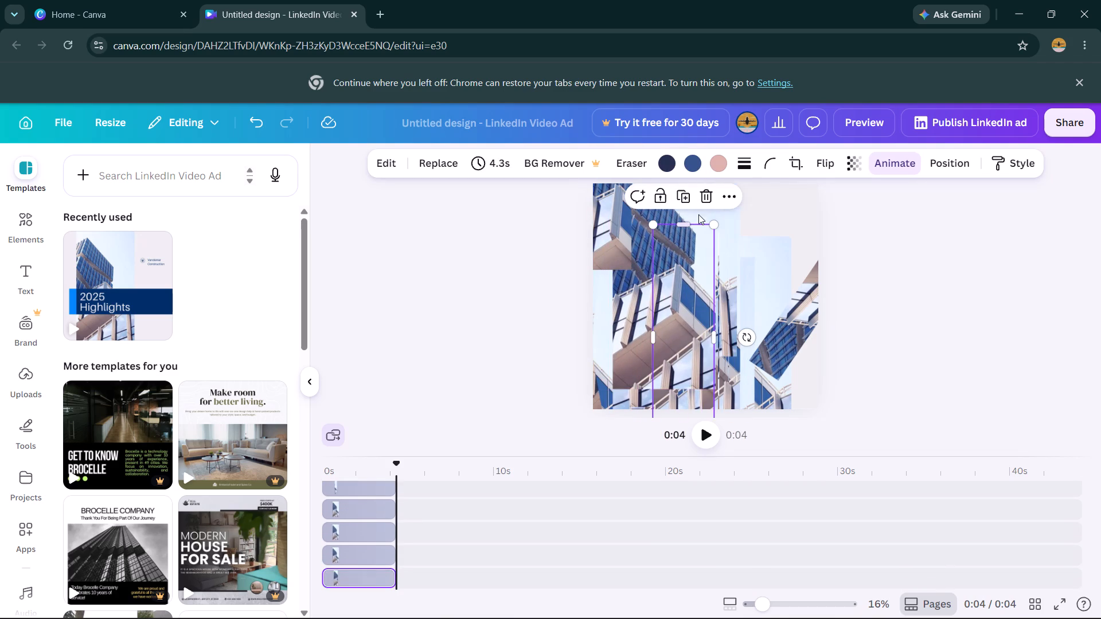
Shift building photo copies in the page's upper middle and right of centre mostly downward over the centre.
{"action": "left_click_drag", "start_coordinate": [734, 206], "coordinate": [739, 222]}
{"action": "left_click_drag", "start_coordinate": [740, 217], "coordinate": [749, 230]}
{"action": "left_click_drag", "start_coordinate": [730, 215], "coordinate": [745, 249]}
{"action": "left_click_drag", "start_coordinate": [748, 249], "coordinate": [733, 256]}
{"action": "left_click_drag", "start_coordinate": [729, 255], "coordinate": [742, 279]}
{"action": "left_click_drag", "start_coordinate": [681, 232], "coordinate": [702, 255]}
{"action": "left_click_drag", "start_coordinate": [702, 247], "coordinate": [713, 257]}
{"action": "left_click_drag", "start_coordinate": [693, 228], "coordinate": [728, 268]}
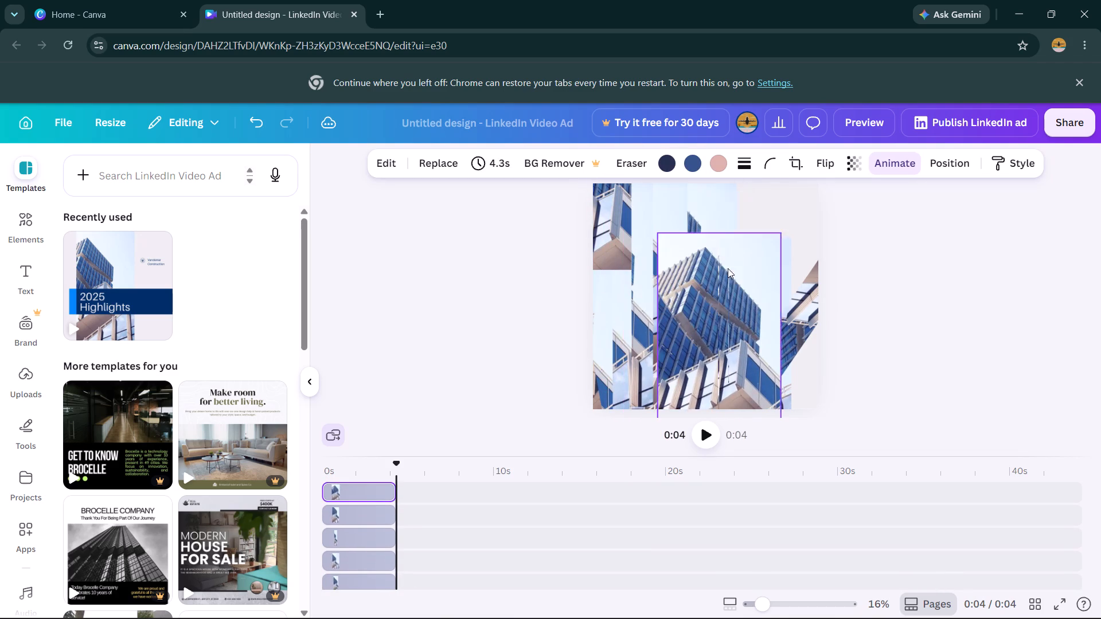
{"action": "left_click_drag", "start_coordinate": [728, 268], "coordinate": [728, 272]}
{"action": "left_click_drag", "start_coordinate": [665, 214], "coordinate": [719, 265]}
{"action": "left_click_drag", "start_coordinate": [697, 237], "coordinate": [715, 267]}
Reposition the image inside the crop frame of the building photo copy in the page's upper middle and finish cropping.
{"action": "left_click", "coordinate": [676, 228]}
{"action": "left_click", "coordinate": [676, 228]}
{"action": "left_click_drag", "start_coordinate": [676, 228], "coordinate": [691, 258]}
{"action": "left_click_drag", "start_coordinate": [658, 179], "coordinate": [741, 264]}
{"action": "left_click_drag", "start_coordinate": [718, 224], "coordinate": [729, 268]}
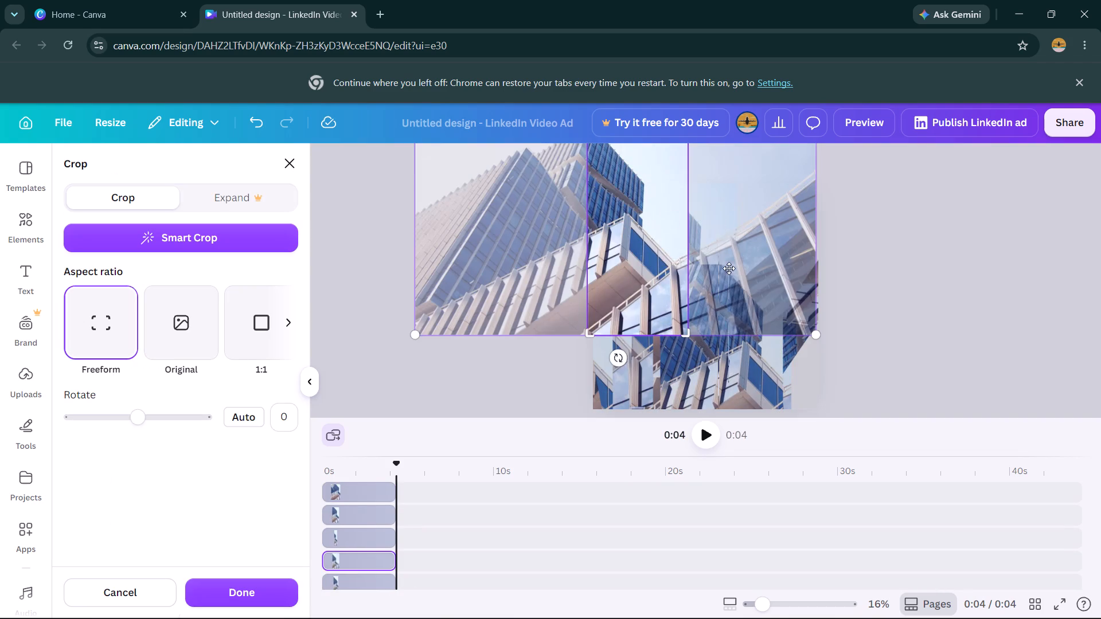
{"action": "left_click_drag", "start_coordinate": [729, 268], "coordinate": [724, 267]}
{"action": "left_click_drag", "start_coordinate": [650, 204], "coordinate": [694, 276]}
{"action": "left_click_drag", "start_coordinate": [696, 271], "coordinate": [714, 273]}
{"action": "left_click_drag", "start_coordinate": [747, 275], "coordinate": [728, 258]}
{"action": "left_click_drag", "start_coordinate": [732, 251], "coordinate": [721, 249]}
{"action": "left_click", "coordinate": [725, 241]}
{"action": "left_click_drag", "start_coordinate": [724, 240], "coordinate": [678, 243]}
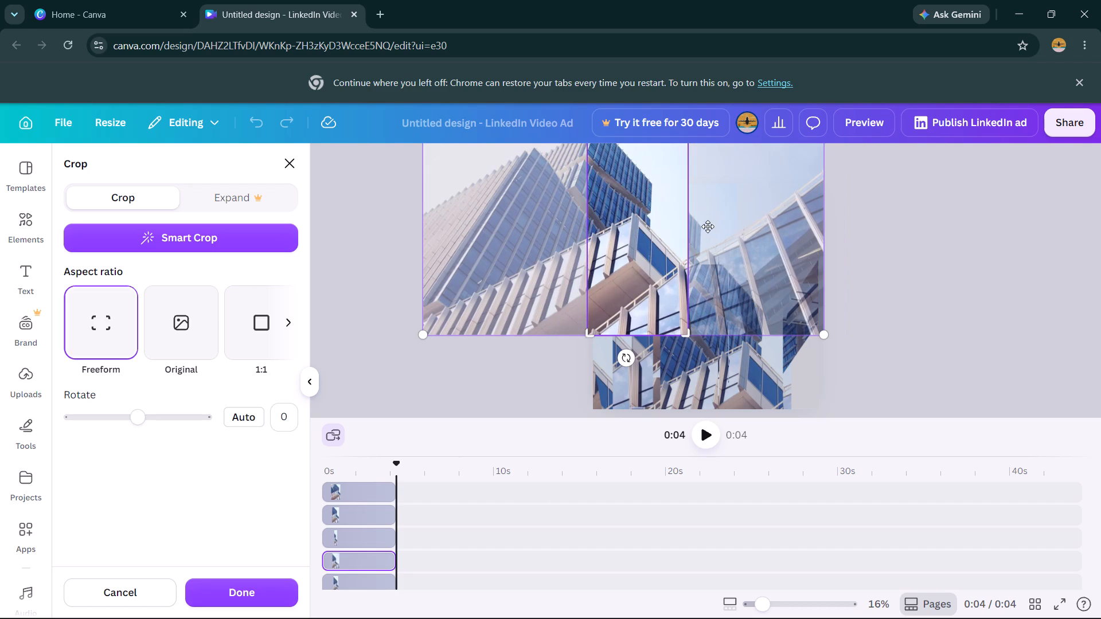
{"action": "left_click", "coordinate": [708, 226]}
{"action": "double_click", "coordinate": [702, 224]}
{"action": "left_click", "coordinate": [702, 224]}
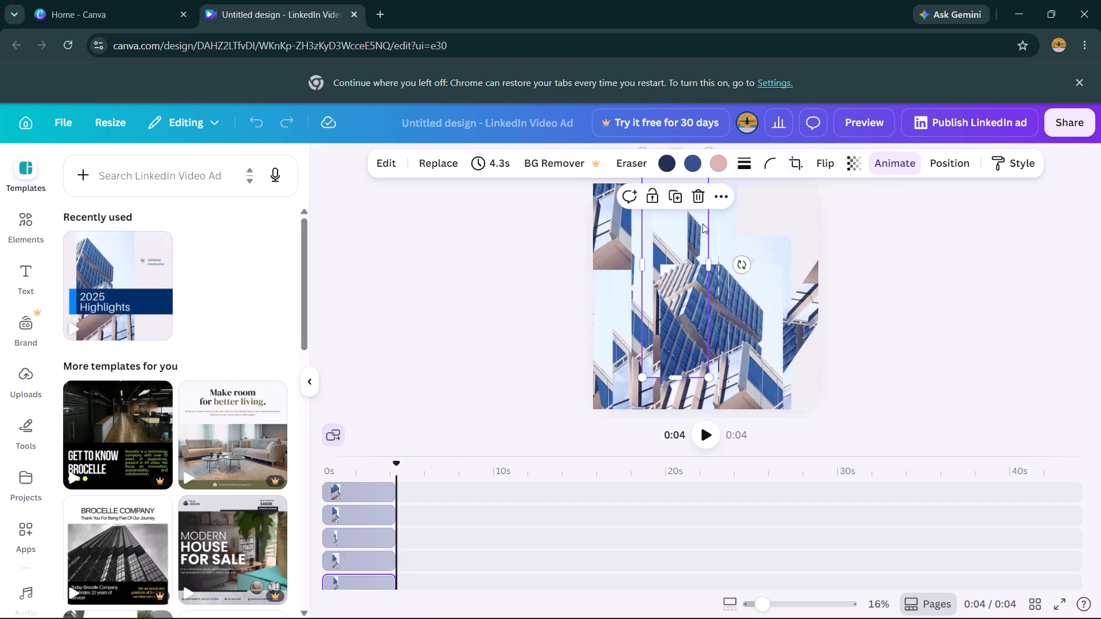
Move building photo copies from the page's upper middle down toward the centre.
{"action": "left_click_drag", "start_coordinate": [698, 229], "coordinate": [661, 247]}
{"action": "left_click_drag", "start_coordinate": [699, 263], "coordinate": [704, 281]}
{"action": "left_click_drag", "start_coordinate": [684, 258], "coordinate": [713, 295]}
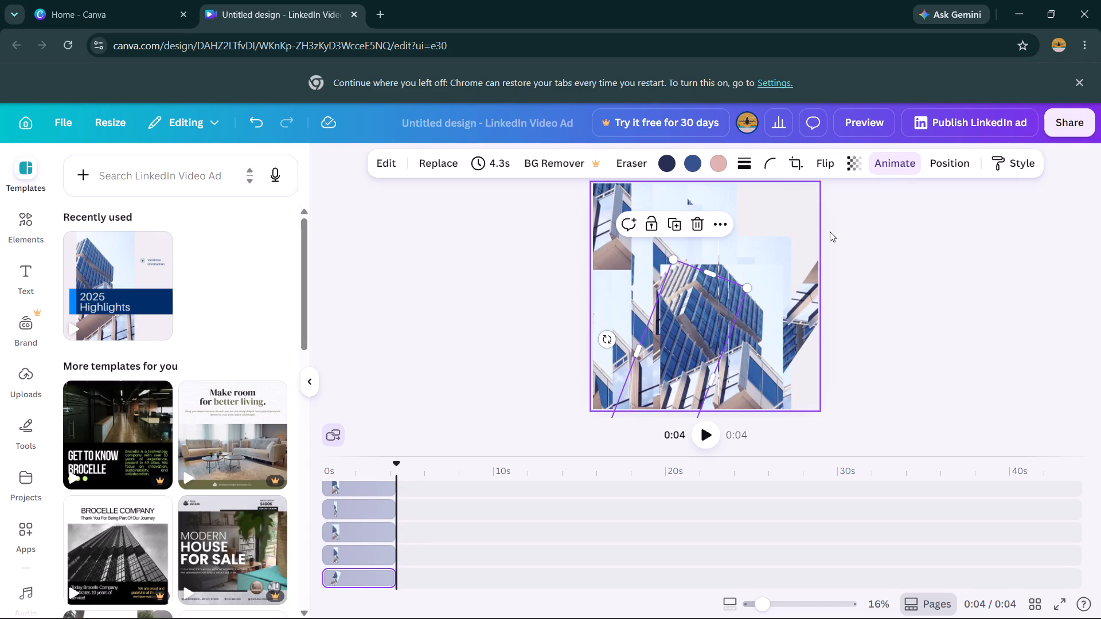
Raise building photo copies right of the page's centre toward its upper-right area.
{"action": "left_click_drag", "start_coordinate": [751, 283], "coordinate": [741, 252]}
{"action": "left_click_drag", "start_coordinate": [793, 277], "coordinate": [791, 263]}
{"action": "left_click_drag", "start_coordinate": [787, 275], "coordinate": [782, 231]}
{"action": "left_click_drag", "start_coordinate": [784, 297], "coordinate": [785, 265]}
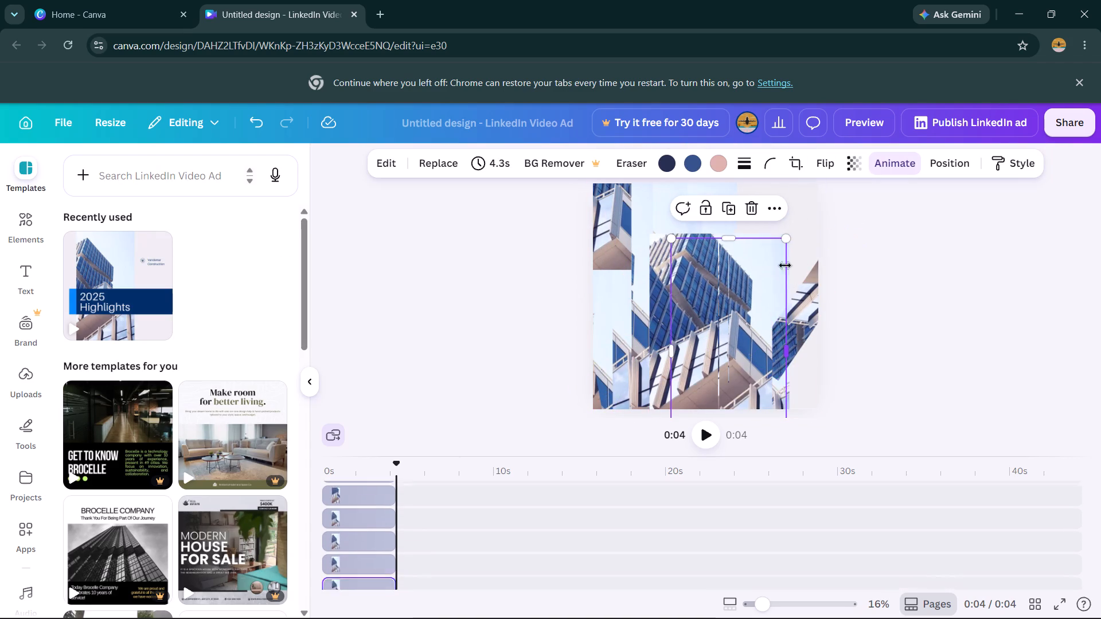
{"action": "left_click_drag", "start_coordinate": [785, 265], "coordinate": [784, 246]}
{"action": "left_click_drag", "start_coordinate": [770, 291], "coordinate": [772, 271]}
{"action": "left_click_drag", "start_coordinate": [766, 284], "coordinate": [770, 268]}
{"action": "left_click_drag", "start_coordinate": [780, 265], "coordinate": [791, 215]}
{"action": "left_click_drag", "start_coordinate": [769, 257], "coordinate": [770, 231]}
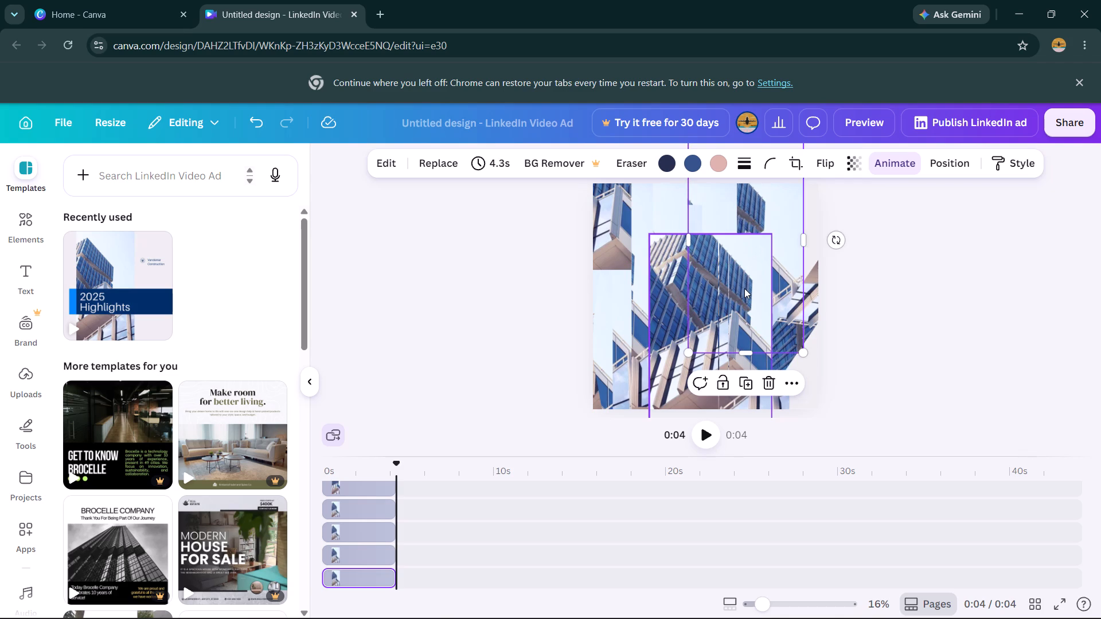
Move building photo copies from the centre left, placing one beyond the page's left edge.
{"action": "left_click_drag", "start_coordinate": [708, 299], "coordinate": [684, 255]}
{"action": "left_click_drag", "start_coordinate": [716, 252], "coordinate": [684, 270]}
{"action": "left_click_drag", "start_coordinate": [726, 248], "coordinate": [696, 299]}
{"action": "left_click_drag", "start_coordinate": [703, 297], "coordinate": [652, 333]}
{"action": "left_click_drag", "start_coordinate": [668, 325], "coordinate": [588, 315]}
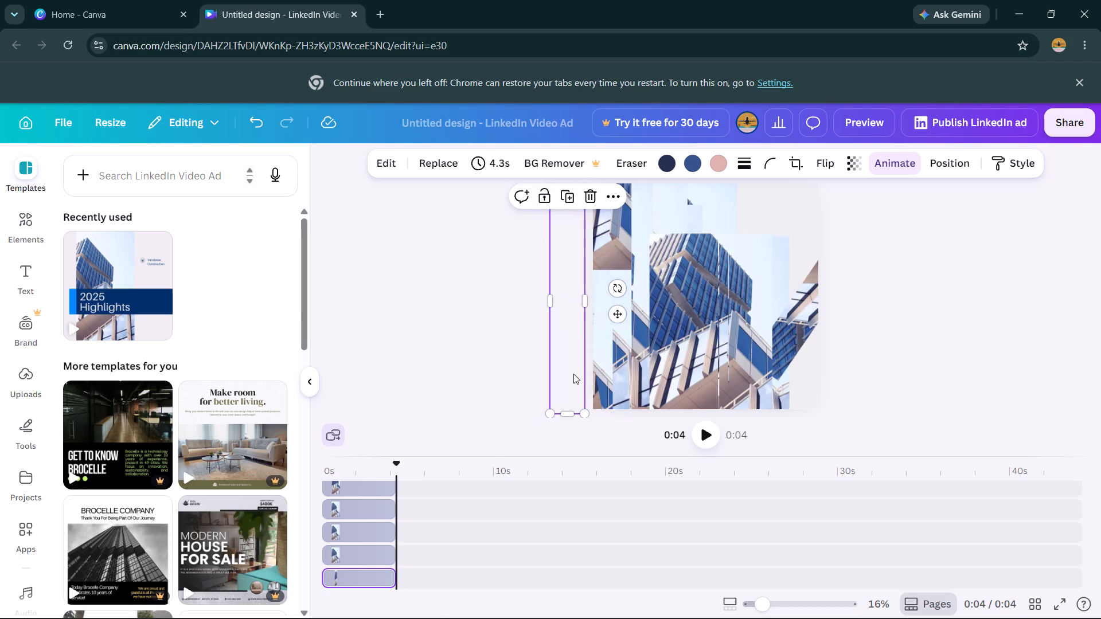
Move building photo copies at and beyond the page's left edge mostly right and slightly up toward the centre.
{"action": "left_click_drag", "start_coordinate": [573, 374], "coordinate": [673, 350]}
{"action": "left_click_drag", "start_coordinate": [602, 355], "coordinate": [696, 315]}
{"action": "left_click_drag", "start_coordinate": [639, 347], "coordinate": [660, 334]}
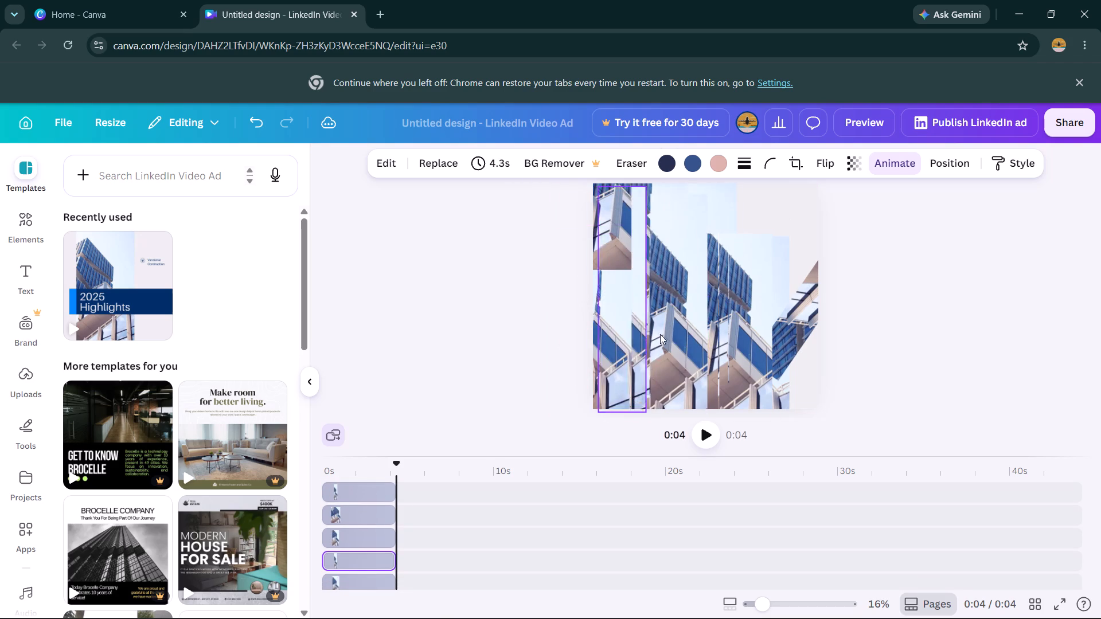
{"action": "left_click_drag", "start_coordinate": [660, 334], "coordinate": [691, 318]}
{"action": "left_click_drag", "start_coordinate": [670, 327], "coordinate": [619, 352]}
{"action": "left_click_drag", "start_coordinate": [669, 336], "coordinate": [674, 332]}
{"action": "left_click_drag", "start_coordinate": [602, 356], "coordinate": [655, 327]}
{"action": "left_click_drag", "start_coordinate": [614, 351], "coordinate": [677, 321]}
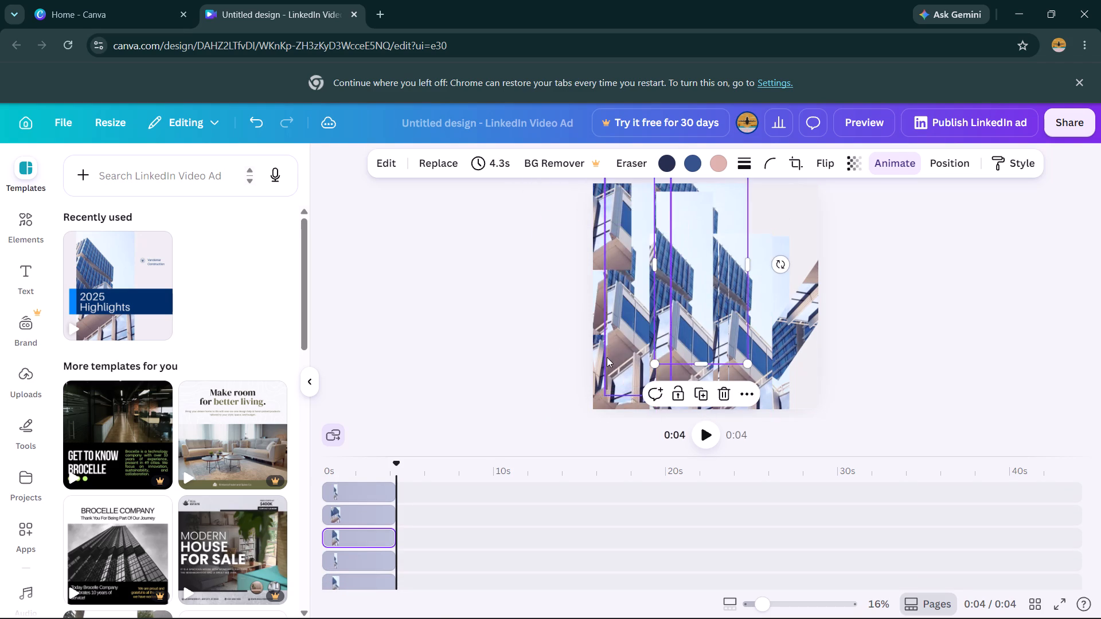
Shift building photo copies left of centre and in the middle up and right across the page.
{"action": "left_click_drag", "start_coordinate": [626, 348], "coordinate": [677, 314]}
{"action": "left_click_drag", "start_coordinate": [631, 338], "coordinate": [700, 292]}
{"action": "left_click_drag", "start_coordinate": [644, 327], "coordinate": [703, 295]}
{"action": "left_click_drag", "start_coordinate": [633, 327], "coordinate": [702, 292]}
{"action": "left_click_drag", "start_coordinate": [697, 305], "coordinate": [758, 268]}
{"action": "left_click_drag", "start_coordinate": [692, 306], "coordinate": [767, 263]}
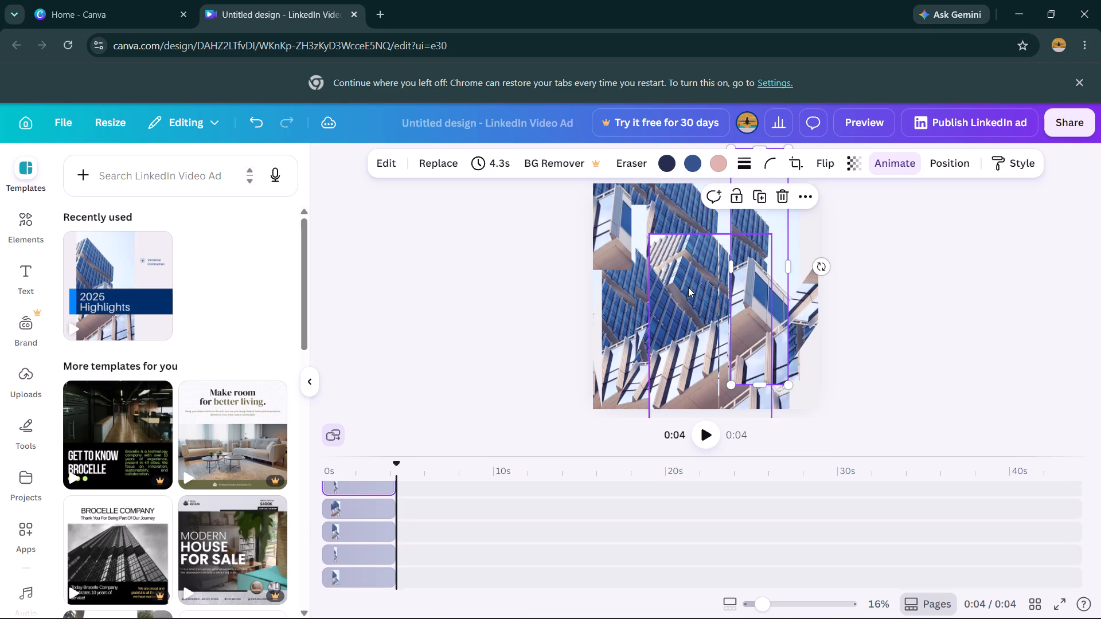
{"action": "left_click_drag", "start_coordinate": [629, 334], "coordinate": [676, 302]}
{"action": "left_click_drag", "start_coordinate": [638, 324], "coordinate": [706, 288]}
{"action": "left_click_drag", "start_coordinate": [645, 319], "coordinate": [704, 284]}
{"action": "left_click_drag", "start_coordinate": [619, 331], "coordinate": [655, 314]}
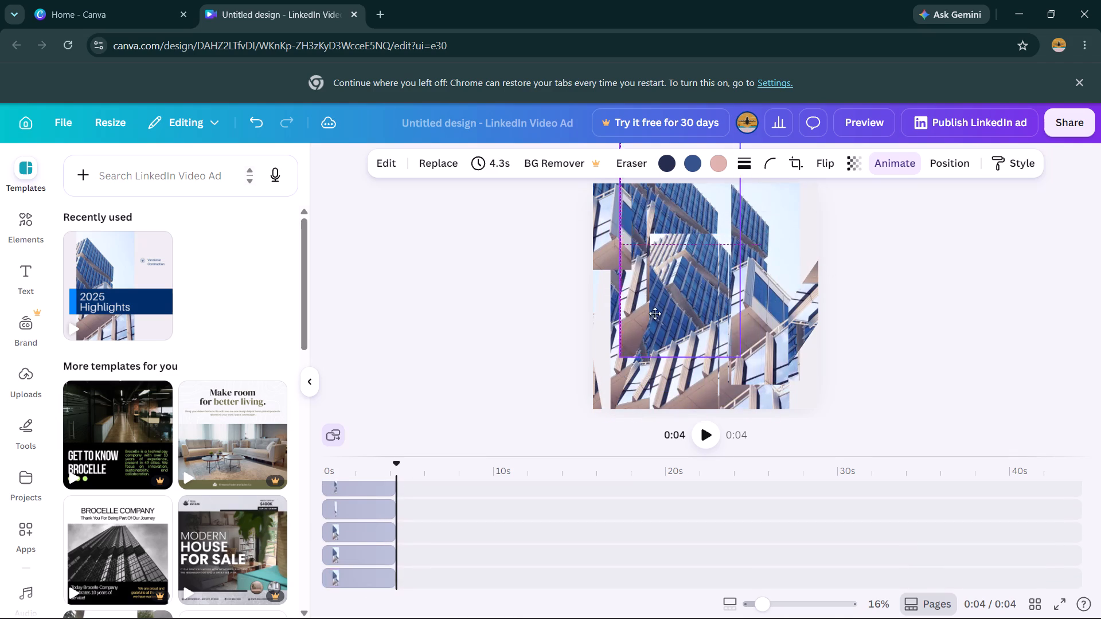
Move building photo copies from the page's centre up and right to cover its right side.
{"action": "left_click_drag", "start_coordinate": [655, 314], "coordinate": [682, 300]}
{"action": "left_click_drag", "start_coordinate": [657, 309], "coordinate": [743, 275]}
{"action": "left_click_drag", "start_coordinate": [651, 309], "coordinate": [759, 268]}
{"action": "left_click_drag", "start_coordinate": [648, 304], "coordinate": [705, 283]}
{"action": "left_click_drag", "start_coordinate": [689, 290], "coordinate": [770, 263]}
{"action": "left_click_drag", "start_coordinate": [710, 283], "coordinate": [747, 270]}
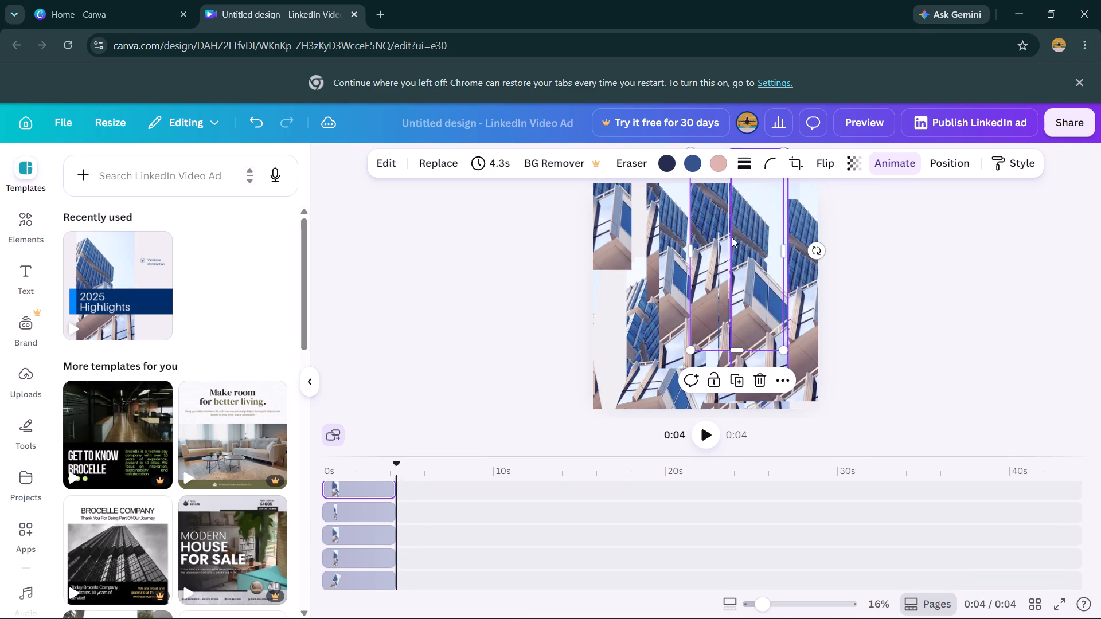
{"action": "left_click_drag", "start_coordinate": [718, 259], "coordinate": [767, 240]}
{"action": "left_click_drag", "start_coordinate": [751, 255], "coordinate": [786, 241]}
{"action": "left_click_drag", "start_coordinate": [715, 283], "coordinate": [792, 242]}
{"action": "left_click_drag", "start_coordinate": [732, 268], "coordinate": [790, 238]}
{"action": "left_click_drag", "start_coordinate": [704, 281], "coordinate": [733, 256]}
Shift building photo copies on the page's right side left and down toward the centre.
{"action": "left_click_drag", "start_coordinate": [766, 249], "coordinate": [719, 251]}
{"action": "left_click_drag", "start_coordinate": [790, 240], "coordinate": [732, 260]}
{"action": "left_click_drag", "start_coordinate": [748, 240], "coordinate": [704, 273]}
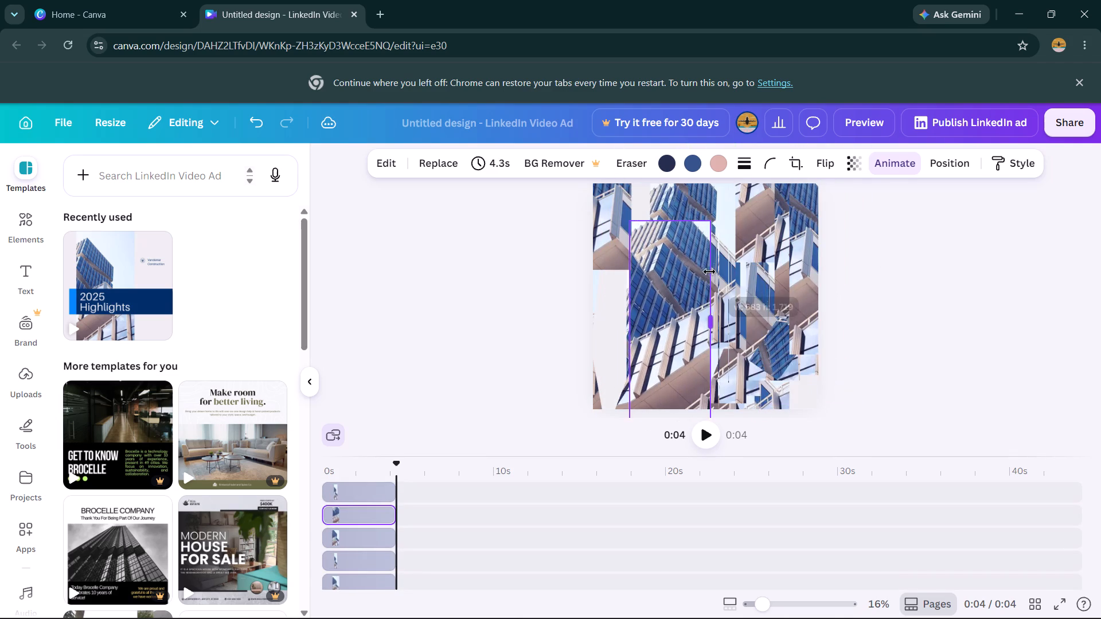
{"action": "left_click", "coordinate": [710, 272]}
{"action": "left_click_drag", "start_coordinate": [774, 265], "coordinate": [721, 290]}
{"action": "left_click_drag", "start_coordinate": [752, 279], "coordinate": [710, 293]}
{"action": "left_click_drag", "start_coordinate": [744, 276], "coordinate": [662, 312]}
{"action": "left_click_drag", "start_coordinate": [726, 272], "coordinate": [678, 293]}
{"action": "left_click_drag", "start_coordinate": [749, 253], "coordinate": [694, 280]}
{"action": "left_click_drag", "start_coordinate": [764, 237], "coordinate": [732, 252]}
{"action": "left_click_drag", "start_coordinate": [762, 242], "coordinate": [740, 264]}
{"action": "left_click_drag", "start_coordinate": [759, 254], "coordinate": [756, 265]}
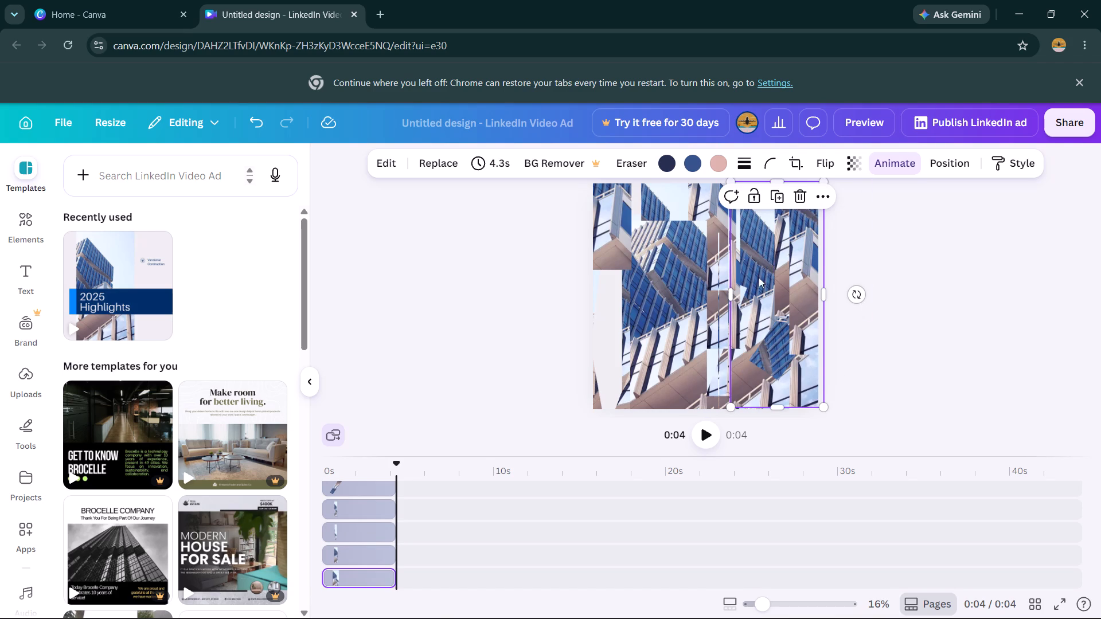
Move building photo copies right of centre further left and slightly down into the page's middle.
{"action": "left_click_drag", "start_coordinate": [759, 277], "coordinate": [717, 291]}
{"action": "left_click_drag", "start_coordinate": [809, 268], "coordinate": [766, 286]}
{"action": "left_click_drag", "start_coordinate": [772, 268], "coordinate": [740, 282]}
{"action": "left_click_drag", "start_coordinate": [760, 264], "coordinate": [747, 265]}
{"action": "left_click_drag", "start_coordinate": [756, 263], "coordinate": [731, 276]}
{"action": "left_click_drag", "start_coordinate": [766, 260], "coordinate": [704, 293]}
{"action": "left_click_drag", "start_coordinate": [709, 273], "coordinate": [702, 278]}
{"action": "left_click_drag", "start_coordinate": [714, 265], "coordinate": [692, 275]}
{"action": "left_click_drag", "start_coordinate": [719, 264], "coordinate": [714, 274]}
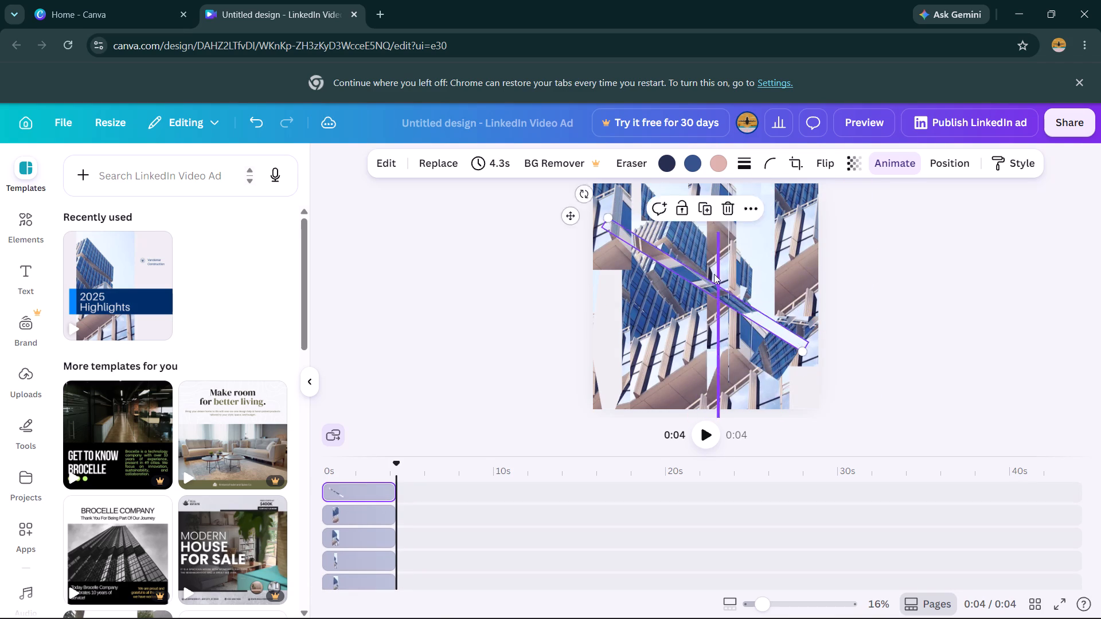
Make small down-and-left adjustments to the building photo copies at the page's centre.
{"action": "left_click_drag", "start_coordinate": [714, 274], "coordinate": [710, 271]}
{"action": "left_click_drag", "start_coordinate": [714, 268], "coordinate": [689, 287]}
{"action": "left_click_drag", "start_coordinate": [692, 283], "coordinate": [671, 300]}
{"action": "left_click_drag", "start_coordinate": [682, 291], "coordinate": [667, 308]}
{"action": "left_click_drag", "start_coordinate": [678, 303], "coordinate": [666, 322]}
{"action": "left_click_drag", "start_coordinate": [698, 293], "coordinate": [696, 315]}
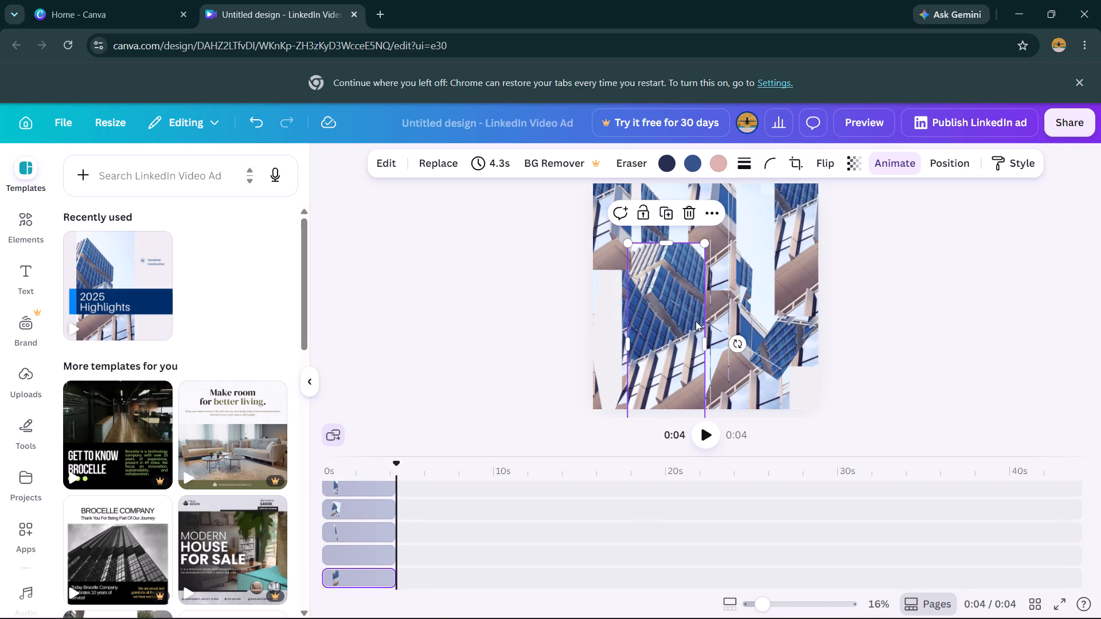
Widen the thin diagonal building photo strip into a large tilted photo over the page's centre.
{"action": "left_click", "coordinate": [696, 321]}
{"action": "left_click", "coordinate": [699, 318]}
{"action": "left_click_drag", "start_coordinate": [700, 318], "coordinate": [790, 206]}
{"action": "left_click_drag", "start_coordinate": [736, 280], "coordinate": [678, 327]}
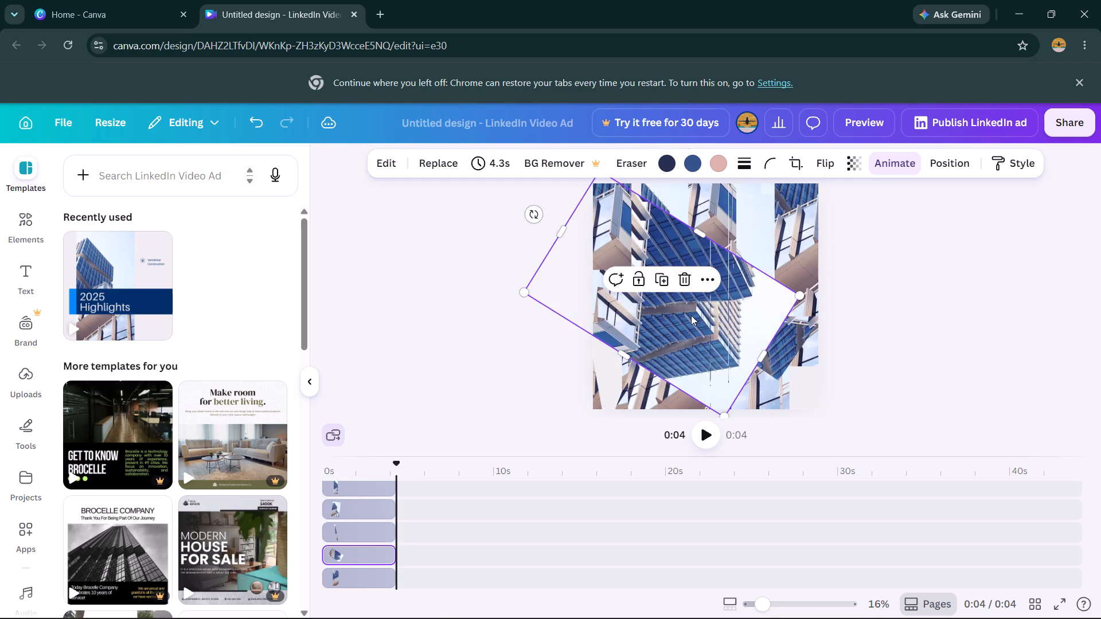
Move the large tilted photo and neighbouring building photo copies down from the page's centre and upper right.
{"action": "left_click_drag", "start_coordinate": [706, 306], "coordinate": [662, 361]}
{"action": "left_click_drag", "start_coordinate": [720, 307], "coordinate": [693, 346]}
{"action": "left_click_drag", "start_coordinate": [750, 287], "coordinate": [698, 354]}
{"action": "left_click_drag", "start_coordinate": [737, 274], "coordinate": [689, 322]}
{"action": "left_click_drag", "start_coordinate": [751, 219], "coordinate": [707, 289]}
{"action": "left_click_drag", "start_coordinate": [753, 205], "coordinate": [715, 261]}
{"action": "left_click_drag", "start_coordinate": [745, 198], "coordinate": [749, 237]}
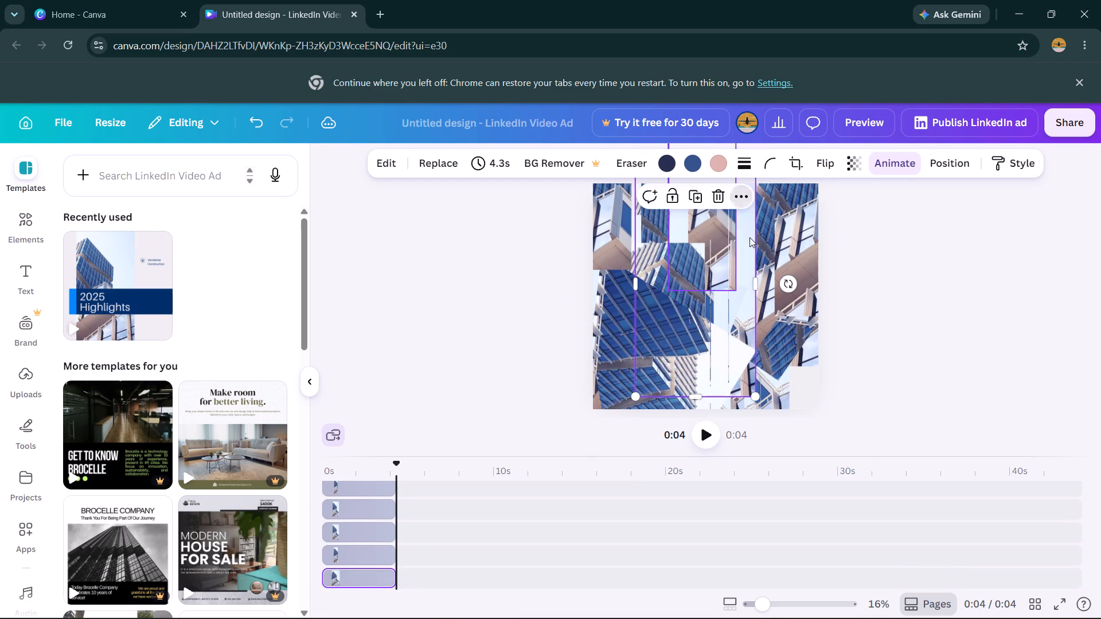
Shift building photo copies right of the page's centre down and left over the lower middle.
{"action": "left_click_drag", "start_coordinate": [749, 237], "coordinate": [723, 265]}
{"action": "left_click_drag", "start_coordinate": [752, 232], "coordinate": [725, 276]}
{"action": "left_click_drag", "start_coordinate": [732, 261], "coordinate": [709, 295]}
{"action": "left_click_drag", "start_coordinate": [719, 272], "coordinate": [693, 322]}
{"action": "left_click_drag", "start_coordinate": [713, 284], "coordinate": [700, 318]}
{"action": "left_click_drag", "start_coordinate": [728, 254], "coordinate": [693, 325]}
{"action": "left_click_drag", "start_coordinate": [724, 257], "coordinate": [694, 318]}
{"action": "left_click_drag", "start_coordinate": [733, 263], "coordinate": [718, 301]}
{"action": "left_click_drag", "start_coordinate": [750, 272], "coordinate": [724, 295]}
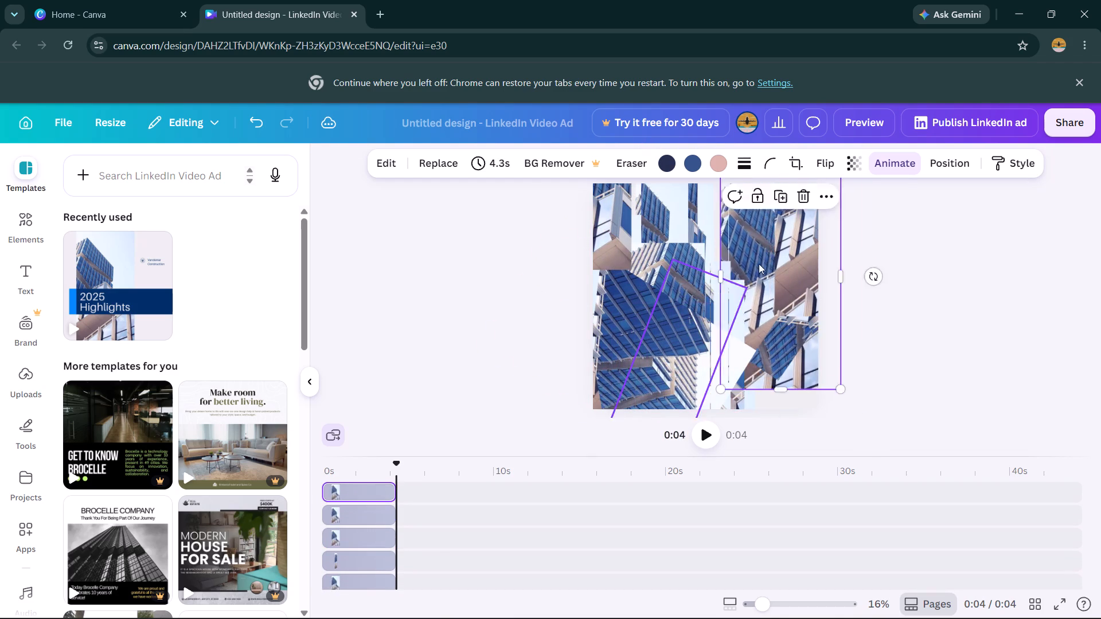
Move the building photo copies covering the page's right side down and left over the centre.
{"action": "left_click_drag", "start_coordinate": [759, 264], "coordinate": [720, 307]}
{"action": "left_click_drag", "start_coordinate": [753, 281], "coordinate": [673, 330]}
{"action": "left_click_drag", "start_coordinate": [740, 291], "coordinate": [712, 321]}
{"action": "left_click_drag", "start_coordinate": [792, 260], "coordinate": [699, 330]}
{"action": "left_click_drag", "start_coordinate": [744, 320], "coordinate": [709, 338]}
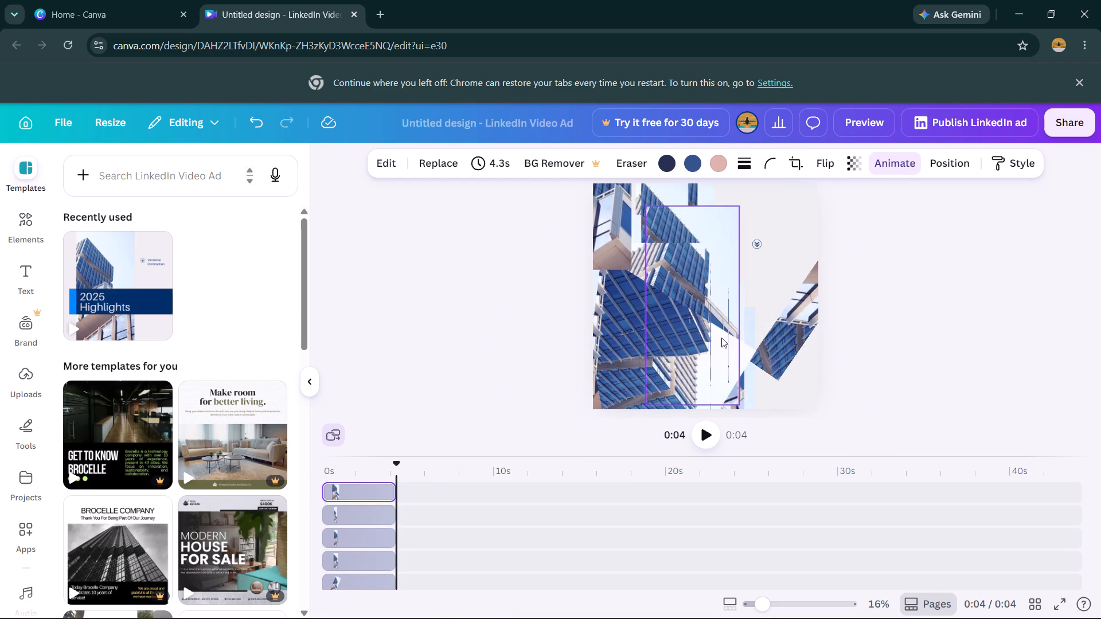
Move the narrow tilted building photo from the lower right over the lower centre and adjust its width.
{"action": "left_click_drag", "start_coordinate": [775, 330], "coordinate": [675, 348]}
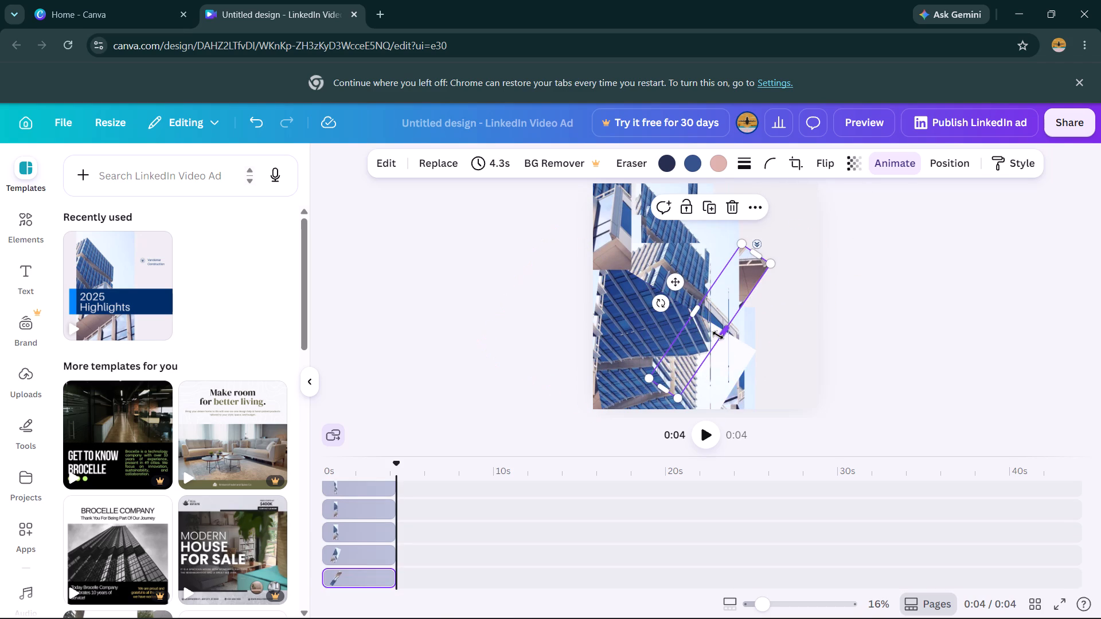
{"action": "left_click_drag", "start_coordinate": [718, 335], "coordinate": [760, 380]}
{"action": "left_click_drag", "start_coordinate": [696, 406], "coordinate": [718, 347]}
Move the large tilted building photo up and right, and narrow it from its upper-left side.
{"action": "left_click", "coordinate": [617, 316]}
{"action": "left_click_drag", "start_coordinate": [611, 319], "coordinate": [676, 246]}
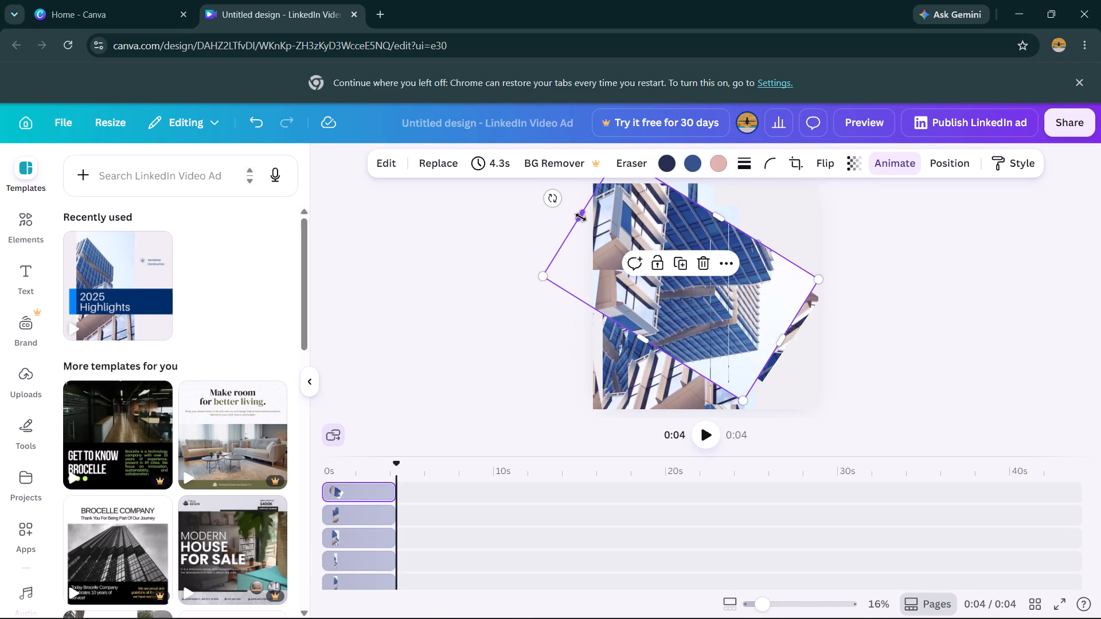
{"action": "left_click_drag", "start_coordinate": [581, 217], "coordinate": [666, 275]}
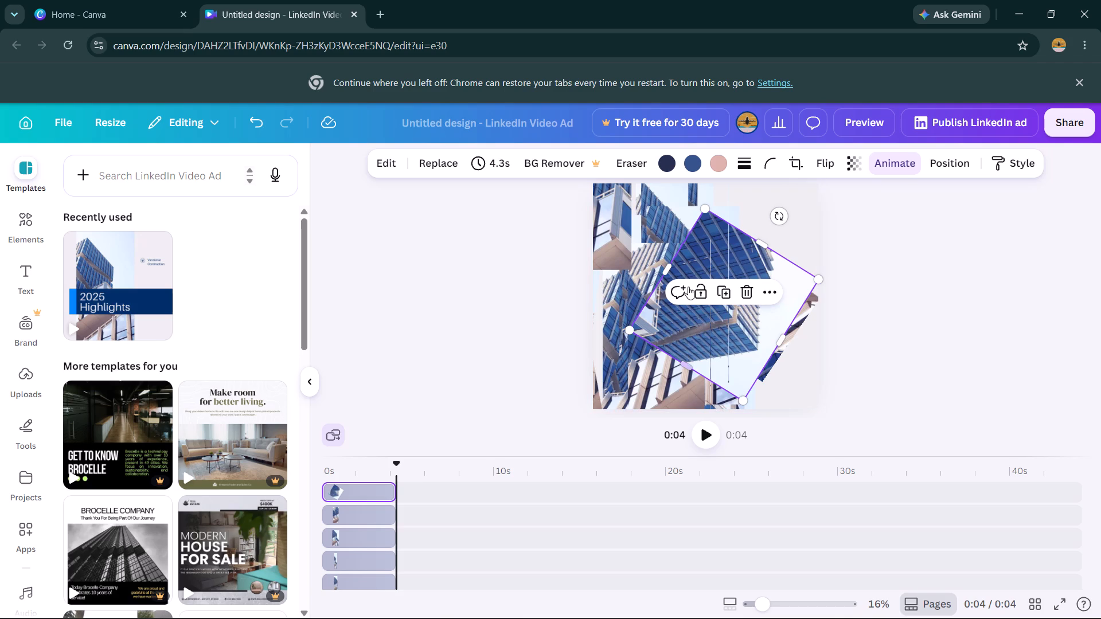
Shift the building photo copies in the page's upper middle and the large tilted photo downward.
{"action": "left_click_drag", "start_coordinate": [655, 232], "coordinate": [697, 279]}
{"action": "left_click_drag", "start_coordinate": [649, 235], "coordinate": [655, 253]}
{"action": "left_click_drag", "start_coordinate": [642, 224], "coordinate": [671, 284]}
{"action": "left_click_drag", "start_coordinate": [657, 230], "coordinate": [662, 264]}
{"action": "left_click_drag", "start_coordinate": [665, 217], "coordinate": [682, 279]}
{"action": "left_click_drag", "start_coordinate": [670, 252], "coordinate": [701, 316]}
{"action": "left_click_drag", "start_coordinate": [690, 248], "coordinate": [690, 271]}
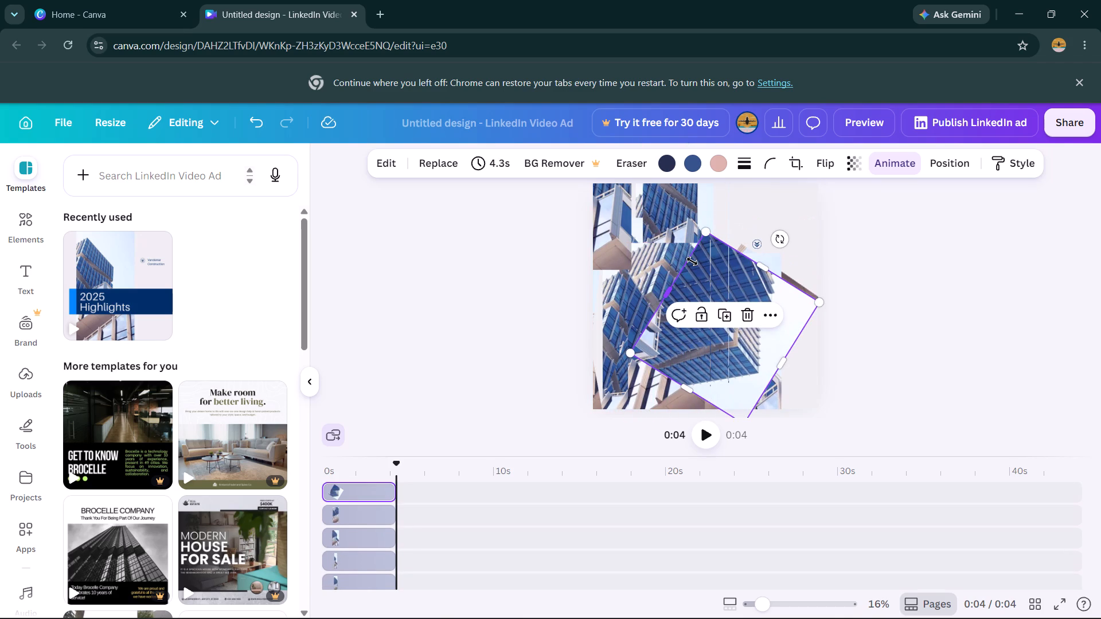
Move building photo copies from the page's upper-left and upper-middle areas down and right toward the lower centre.
{"action": "left_click_drag", "start_coordinate": [684, 237], "coordinate": [686, 253]}
{"action": "left_click_drag", "start_coordinate": [657, 218], "coordinate": [673, 267]}
{"action": "left_click_drag", "start_coordinate": [662, 206], "coordinate": [700, 281]}
{"action": "left_click_drag", "start_coordinate": [670, 229], "coordinate": [680, 271]}
{"action": "left_click_drag", "start_coordinate": [634, 230], "coordinate": [649, 263]}
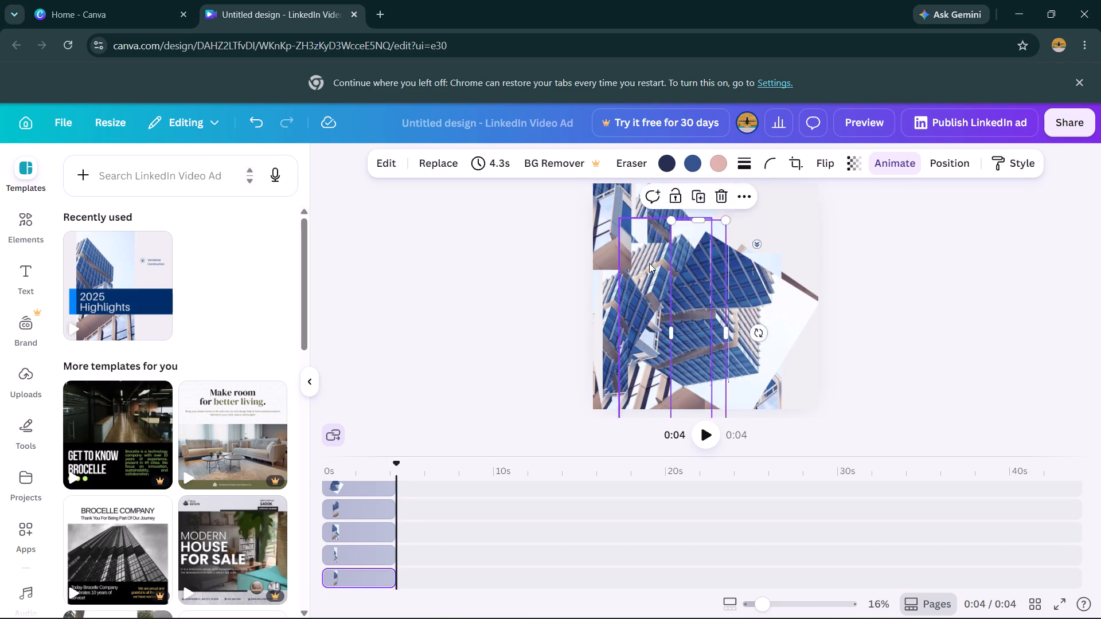
{"action": "left_click_drag", "start_coordinate": [649, 263], "coordinate": [655, 256]}
{"action": "left_click_drag", "start_coordinate": [612, 226], "coordinate": [653, 279]}
{"action": "left_click_drag", "start_coordinate": [658, 278], "coordinate": [708, 322]}
{"action": "left_click_drag", "start_coordinate": [709, 308], "coordinate": [744, 381]}
{"action": "left_click_drag", "start_coordinate": [752, 377], "coordinate": [760, 379]}
Move building photo copies from the page's centre up and right toward and beyond its top edge.
{"action": "left_click_drag", "start_coordinate": [748, 381], "coordinate": [743, 258]}
{"action": "left_click_drag", "start_coordinate": [740, 295], "coordinate": [723, 194]}
{"action": "left_click_drag", "start_coordinate": [740, 242], "coordinate": [753, 171]}
{"action": "left_click_drag", "start_coordinate": [701, 211], "coordinate": [786, 140]}
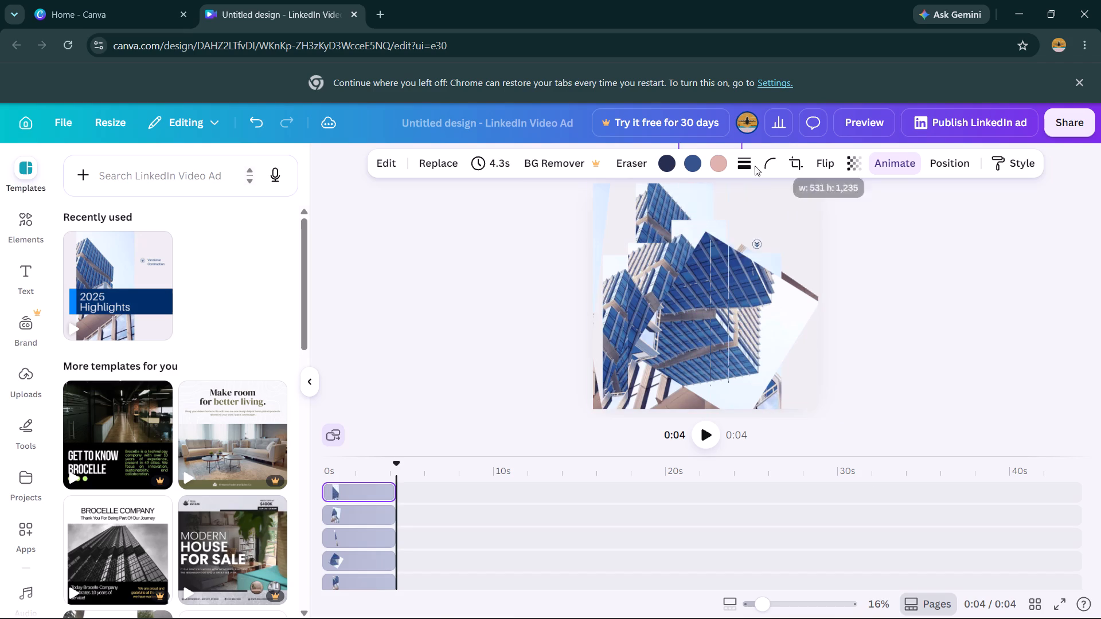
{"action": "left_click_drag", "start_coordinate": [685, 230], "coordinate": [743, 150]}
{"action": "left_click_drag", "start_coordinate": [721, 218], "coordinate": [753, 159]}
{"action": "left_click_drag", "start_coordinate": [731, 169], "coordinate": [786, 84]}
{"action": "left_click_drag", "start_coordinate": [756, 139], "coordinate": [781, 97]}
{"action": "left_click_drag", "start_coordinate": [732, 134], "coordinate": [751, 88]}
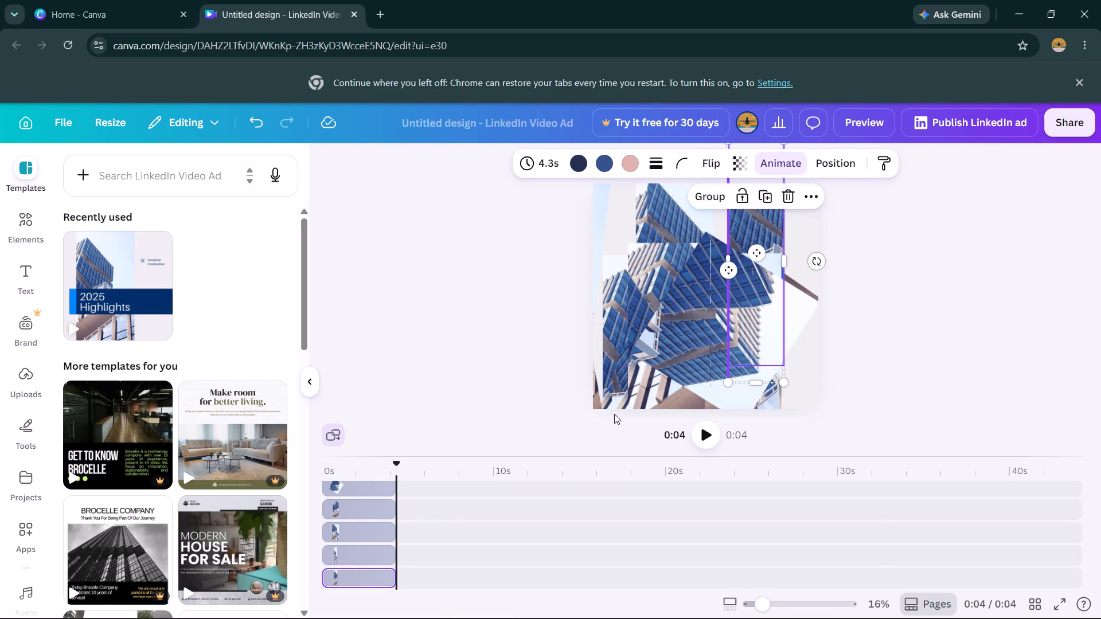
Move building photo copies from the page's lower-left area up and right toward its upper middle.
{"action": "left_click_drag", "start_coordinate": [634, 389], "coordinate": [659, 340]}
{"action": "left_click_drag", "start_coordinate": [630, 364], "coordinate": [660, 338]}
{"action": "left_click_drag", "start_coordinate": [612, 377], "coordinate": [655, 325]}
{"action": "left_click_drag", "start_coordinate": [627, 363], "coordinate": [665, 321]}
{"action": "left_click_drag", "start_coordinate": [620, 370], "coordinate": [662, 315]}
{"action": "left_click_drag", "start_coordinate": [612, 382], "coordinate": [655, 319]}
{"action": "left_click_drag", "start_coordinate": [614, 373], "coordinate": [650, 325]}
{"action": "left_click_drag", "start_coordinate": [607, 366], "coordinate": [642, 311]}
{"action": "left_click_drag", "start_coordinate": [599, 369], "coordinate": [638, 312]}
{"action": "left_click_drag", "start_coordinate": [589, 366], "coordinate": [634, 301]}
{"action": "left_click_drag", "start_coordinate": [615, 333], "coordinate": [641, 301]}
{"action": "left_click_drag", "start_coordinate": [583, 345], "coordinate": [648, 261]}
{"action": "left_click_drag", "start_coordinate": [618, 322], "coordinate": [633, 283]}
{"action": "left_click_drag", "start_coordinate": [620, 312], "coordinate": [671, 255]}
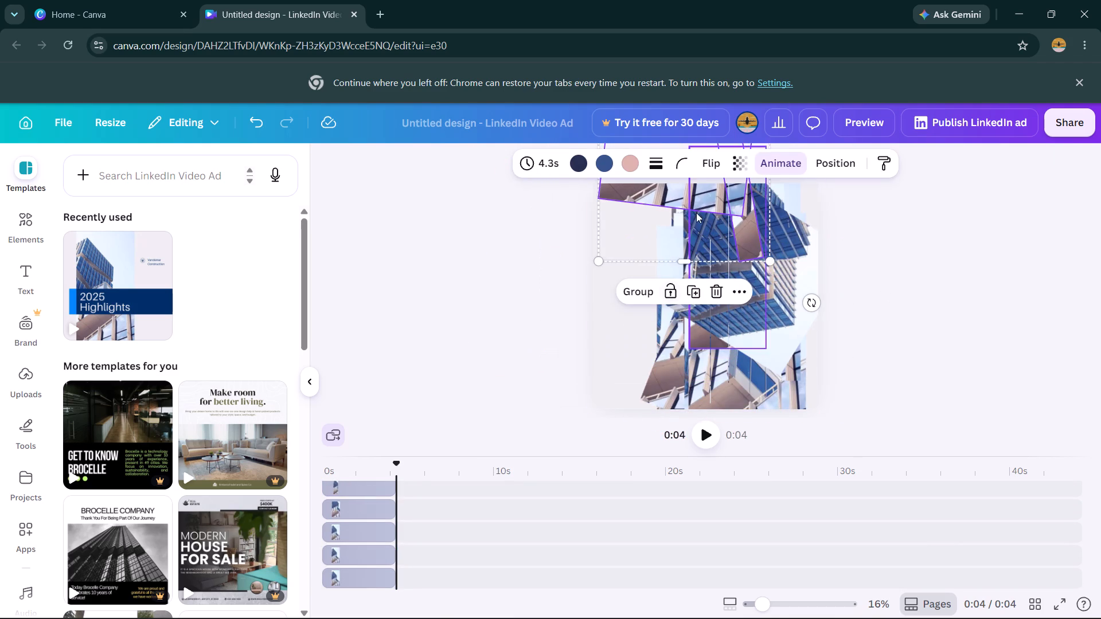
Move building photo copies, including the large tilted one, from the page's upper middle down toward its lower-left area.
{"action": "left_click", "coordinate": [929, 292]}
{"action": "left_click_drag", "start_coordinate": [702, 195], "coordinate": [702, 271]}
{"action": "left_click_drag", "start_coordinate": [711, 193], "coordinate": [699, 280]}
{"action": "left_click_drag", "start_coordinate": [702, 230], "coordinate": [707, 304]}
{"action": "left_click_drag", "start_coordinate": [716, 273], "coordinate": [693, 328]}
{"action": "left_click_drag", "start_coordinate": [693, 307], "coordinate": [677, 366]}
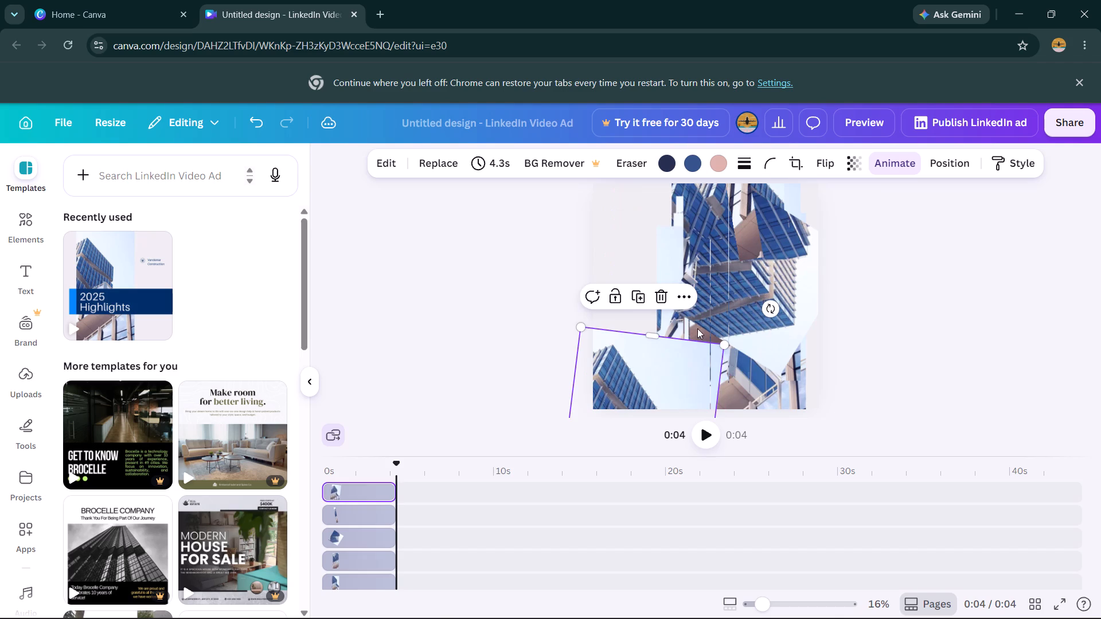
Move building photo copies from around the page's centre down and left toward its lower-left area.
{"action": "left_click_drag", "start_coordinate": [697, 328], "coordinate": [677, 358]}
{"action": "left_click_drag", "start_coordinate": [719, 289], "coordinate": [675, 354]}
{"action": "left_click_drag", "start_coordinate": [701, 289], "coordinate": [673, 338]}
{"action": "left_click_drag", "start_coordinate": [729, 262], "coordinate": [705, 301]}
{"action": "left_click_drag", "start_coordinate": [731, 264], "coordinate": [681, 311]}
{"action": "left_click_drag", "start_coordinate": [719, 276], "coordinate": [682, 315]}
{"action": "left_click_drag", "start_coordinate": [733, 252], "coordinate": [696, 305]}
{"action": "left_click_drag", "start_coordinate": [709, 273], "coordinate": [674, 328]}
{"action": "left_click_drag", "start_coordinate": [703, 276], "coordinate": [672, 318]}
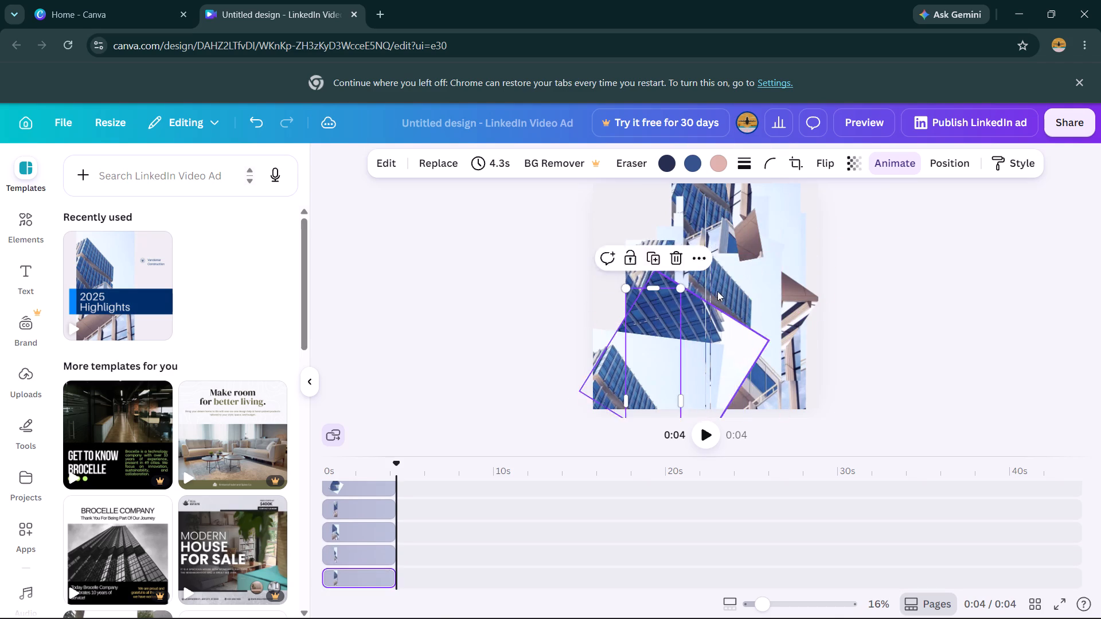
Move building photo copies from the page's right-centre area left toward its lower middle.
{"action": "left_click_drag", "start_coordinate": [717, 291], "coordinate": [706, 324]}
{"action": "left_click_drag", "start_coordinate": [730, 308], "coordinate": [693, 330]}
{"action": "left_click_drag", "start_coordinate": [720, 311], "coordinate": [692, 322]}
{"action": "left_click_drag", "start_coordinate": [720, 245], "coordinate": [685, 340]}
{"action": "left_click_drag", "start_coordinate": [727, 229], "coordinate": [681, 290]}
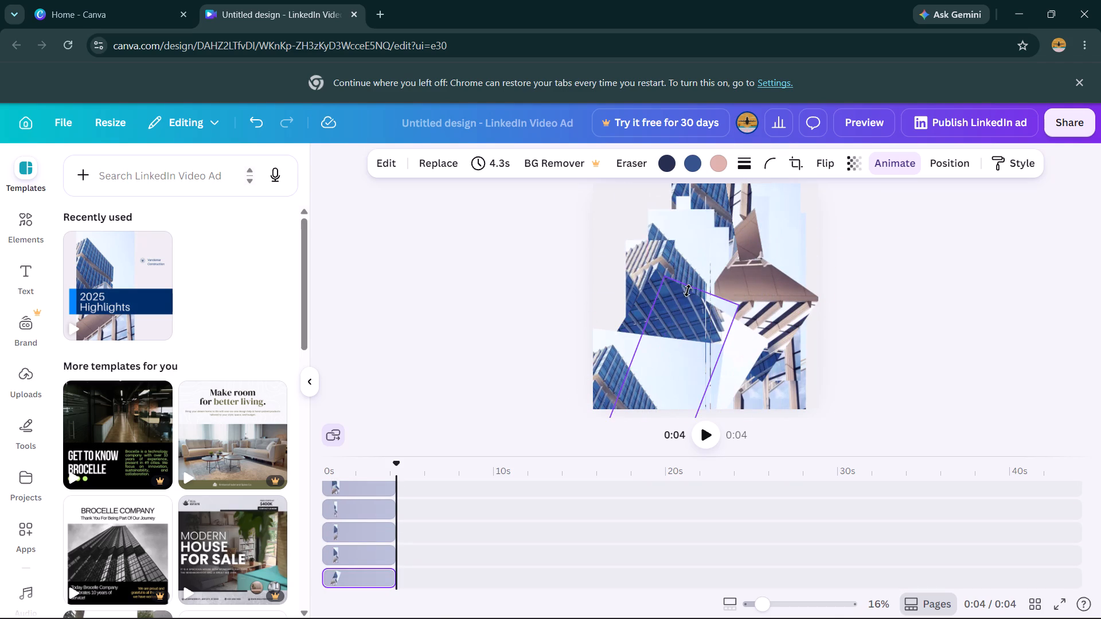
{"action": "left_click_drag", "start_coordinate": [735, 270], "coordinate": [700, 302]}
{"action": "left_click_drag", "start_coordinate": [763, 348], "coordinate": [698, 322]}
{"action": "left_click_drag", "start_coordinate": [755, 357], "coordinate": [691, 326]}
{"action": "left_click_drag", "start_coordinate": [731, 352], "coordinate": [707, 335]}
{"action": "left_click_drag", "start_coordinate": [725, 346], "coordinate": [726, 347]}
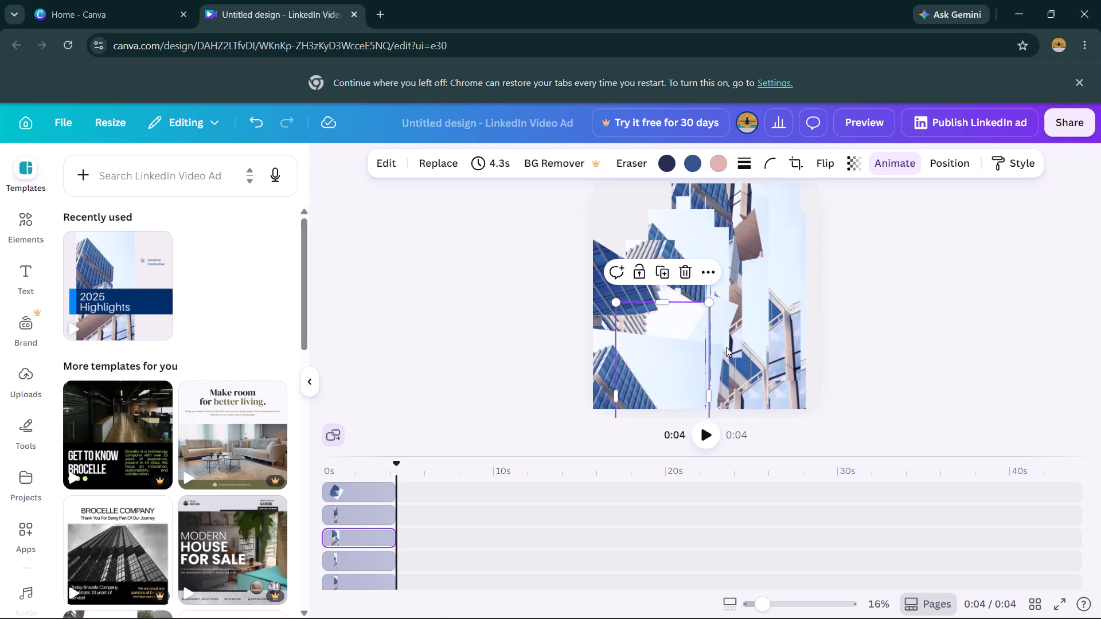
Move building photo copies from the page's lower centre left toward its left edge.
{"action": "left_click_drag", "start_coordinate": [726, 347], "coordinate": [722, 330]}
{"action": "left_click_drag", "start_coordinate": [735, 331], "coordinate": [708, 318]}
{"action": "left_click_drag", "start_coordinate": [721, 328], "coordinate": [669, 318]}
{"action": "left_click_drag", "start_coordinate": [706, 322], "coordinate": [676, 326]}
{"action": "left_click_drag", "start_coordinate": [688, 324], "coordinate": [623, 326]}
{"action": "left_click_drag", "start_coordinate": [639, 326], "coordinate": [618, 295]}
{"action": "left_click_drag", "start_coordinate": [631, 285], "coordinate": [628, 279]}
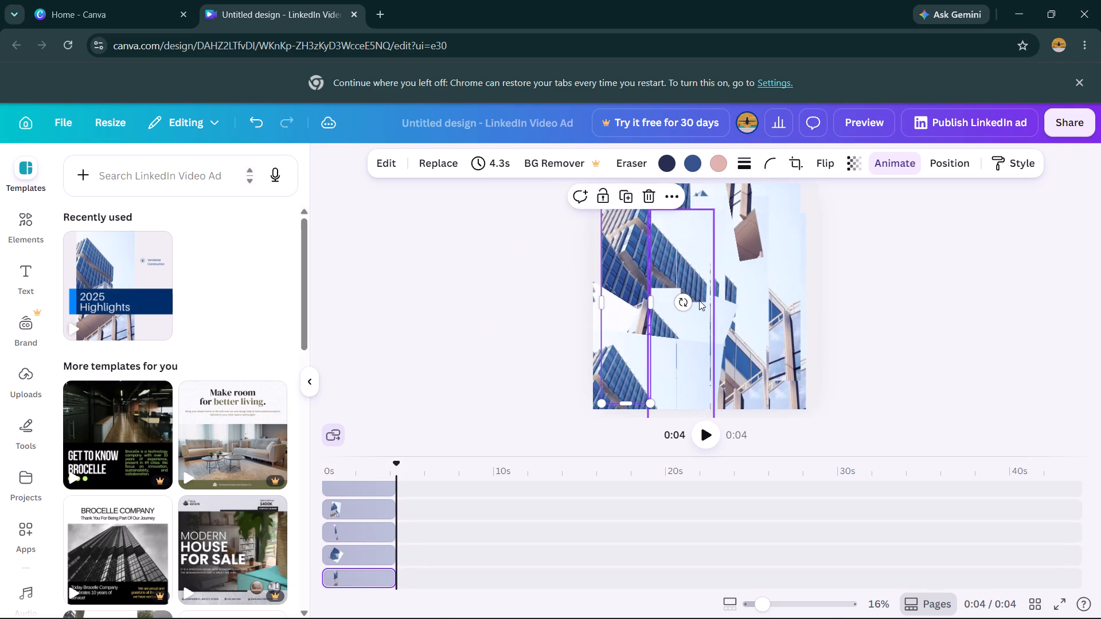
Move building photo copies from the page's right-centre area up and left toward its upper middle.
{"action": "left_click_drag", "start_coordinate": [781, 327], "coordinate": [751, 332]}
{"action": "left_click_drag", "start_coordinate": [753, 339], "coordinate": [719, 295]}
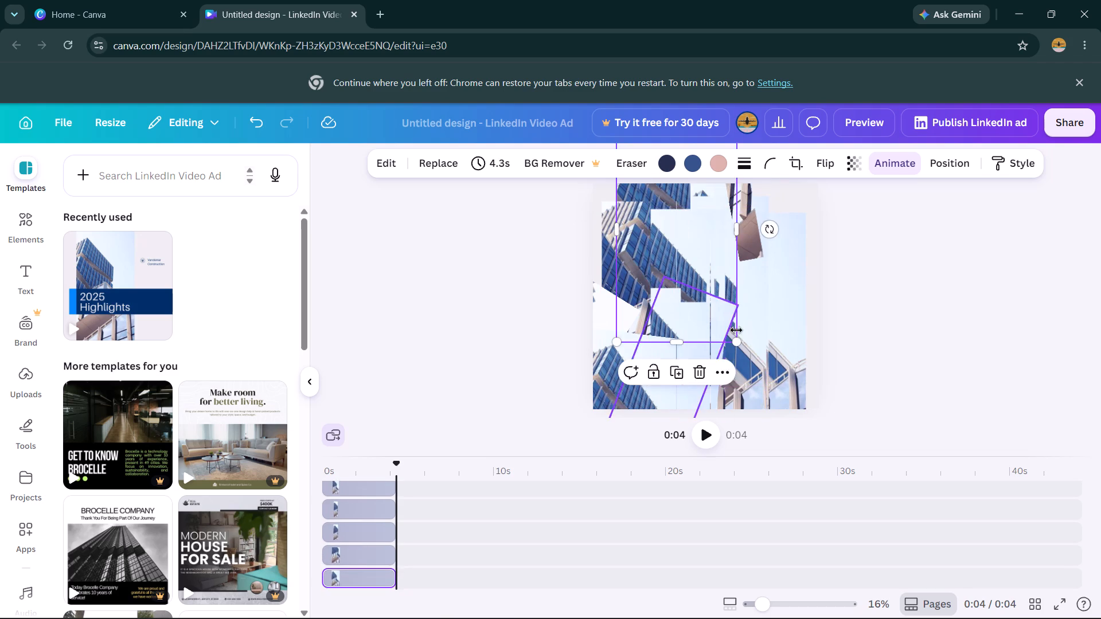
{"action": "left_click_drag", "start_coordinate": [736, 330], "coordinate": [707, 307]}
{"action": "left_click_drag", "start_coordinate": [724, 344], "coordinate": [710, 305]}
{"action": "left_click_drag", "start_coordinate": [732, 347], "coordinate": [712, 303]}
{"action": "left_click_drag", "start_coordinate": [715, 315], "coordinate": [688, 285]}
{"action": "left_click_drag", "start_coordinate": [714, 303], "coordinate": [695, 279]}
{"action": "left_click_drag", "start_coordinate": [709, 297], "coordinate": [693, 251]}
{"action": "left_click_drag", "start_coordinate": [704, 291], "coordinate": [684, 240]}
{"action": "left_click_drag", "start_coordinate": [715, 309], "coordinate": [692, 273]}
{"action": "left_click_drag", "start_coordinate": [704, 288], "coordinate": [673, 229]}
{"action": "left_click_drag", "start_coordinate": [708, 284], "coordinate": [686, 245]}
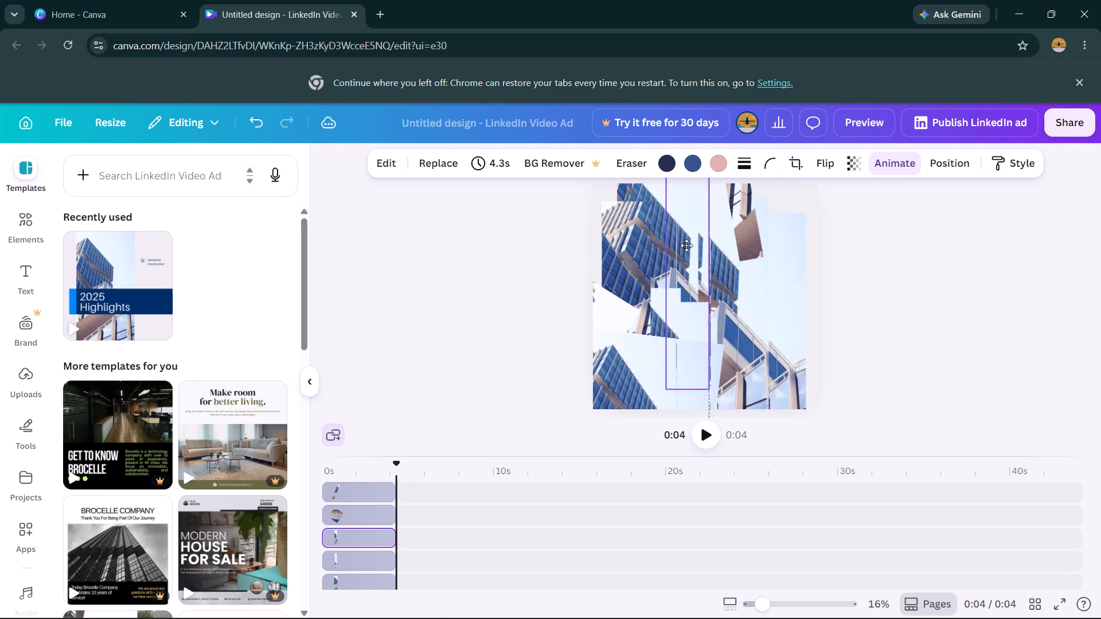
Shift more building photo copies from the page's centre and right side up toward its top edge.
{"action": "left_click_drag", "start_coordinate": [686, 245], "coordinate": [686, 245]}
{"action": "left_click_drag", "start_coordinate": [719, 295], "coordinate": [698, 264]}
{"action": "left_click_drag", "start_coordinate": [745, 299], "coordinate": [694, 238]}
{"action": "left_click_drag", "start_coordinate": [694, 323], "coordinate": [665, 250]}
{"action": "left_click_drag", "start_coordinate": [684, 267], "coordinate": [672, 241]}
{"action": "left_click_drag", "start_coordinate": [685, 235], "coordinate": [701, 193]}
{"action": "left_click_drag", "start_coordinate": [692, 206], "coordinate": [706, 169]}
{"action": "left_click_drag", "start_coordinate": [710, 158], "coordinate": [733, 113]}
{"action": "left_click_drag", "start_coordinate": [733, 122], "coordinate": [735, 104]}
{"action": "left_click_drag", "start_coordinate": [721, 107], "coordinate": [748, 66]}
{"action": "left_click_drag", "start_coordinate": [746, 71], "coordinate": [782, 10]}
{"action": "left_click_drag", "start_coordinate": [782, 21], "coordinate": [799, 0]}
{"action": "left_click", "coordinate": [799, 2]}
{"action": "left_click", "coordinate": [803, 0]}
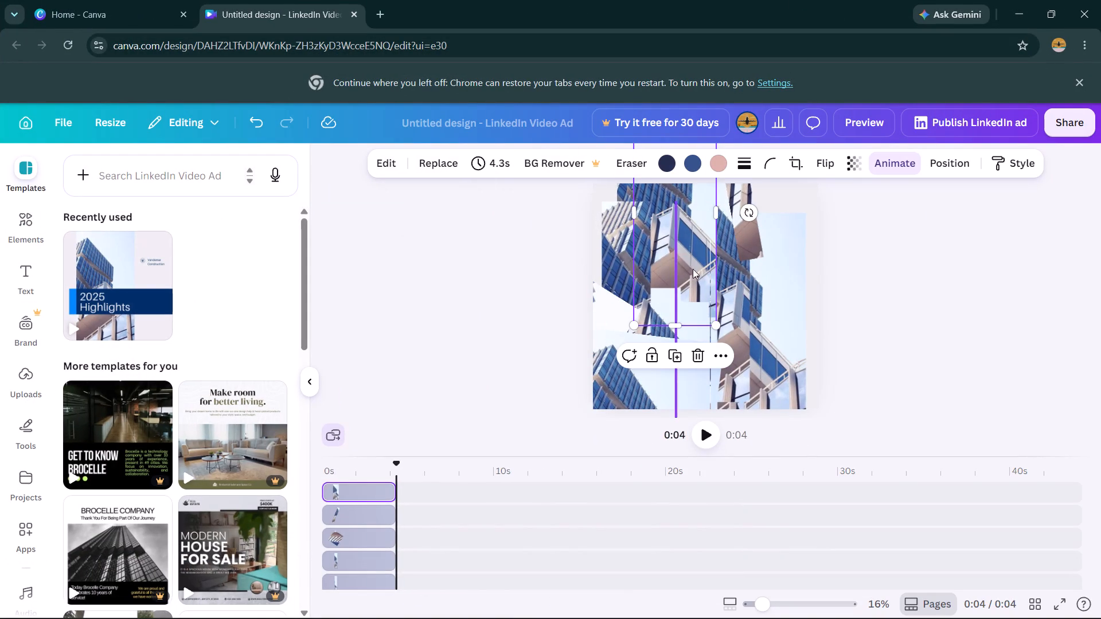
Move building photo copies from the page's centre down and right toward its lower-right area.
{"action": "left_click_drag", "start_coordinate": [702, 232], "coordinate": [719, 292]}
{"action": "left_click_drag", "start_coordinate": [692, 238], "coordinate": [720, 311]}
{"action": "left_click_drag", "start_coordinate": [696, 268], "coordinate": [710, 311]}
{"action": "left_click_drag", "start_coordinate": [684, 289], "coordinate": [701, 320]}
{"action": "left_click_drag", "start_coordinate": [712, 301], "coordinate": [755, 335]}
{"action": "left_click_drag", "start_coordinate": [732, 273], "coordinate": [741, 293]}
{"action": "left_click_drag", "start_coordinate": [707, 265], "coordinate": [705, 290]}
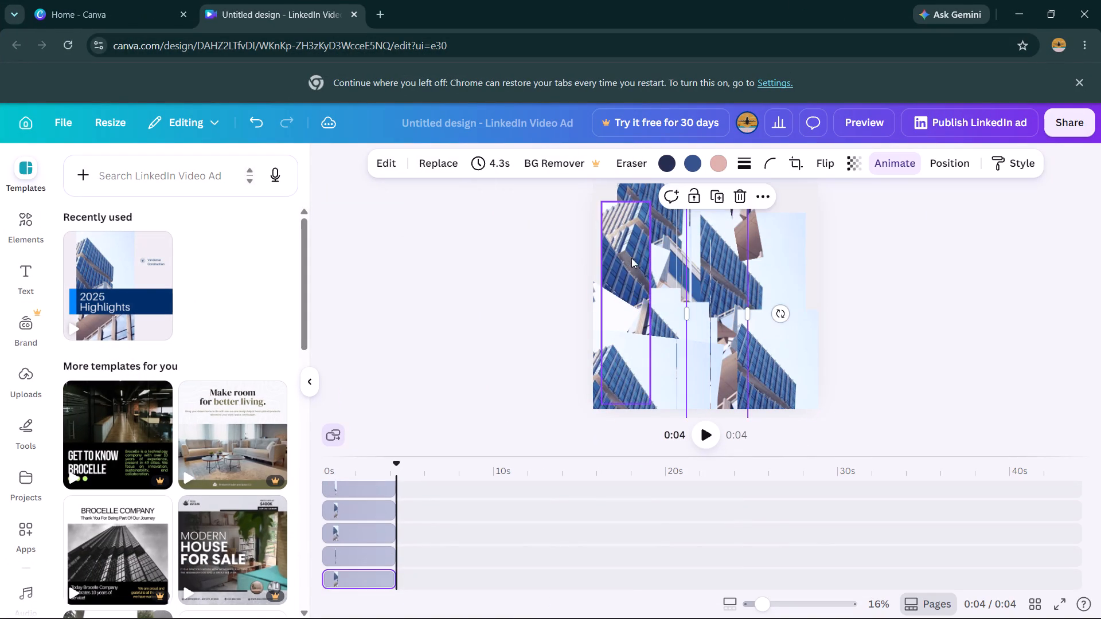
Move building photo copies from the page's upper-left area down and right toward its centre.
{"action": "left_click_drag", "start_coordinate": [634, 251], "coordinate": [647, 279]}
{"action": "left_click_drag", "start_coordinate": [648, 260], "coordinate": [656, 285]}
{"action": "left_click_drag", "start_coordinate": [654, 270], "coordinate": [680, 308]}
{"action": "left_click_drag", "start_coordinate": [659, 222], "coordinate": [687, 317]}
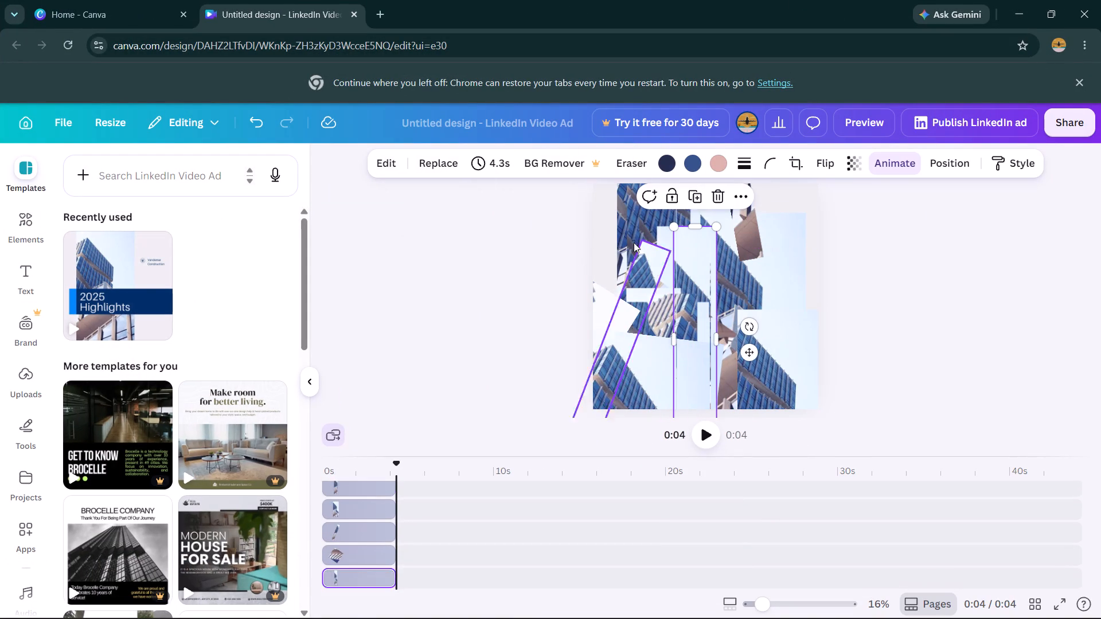
{"action": "left_click_drag", "start_coordinate": [617, 224], "coordinate": [655, 285]}
{"action": "left_click_drag", "start_coordinate": [655, 210], "coordinate": [668, 279]}
{"action": "left_click_drag", "start_coordinate": [636, 234], "coordinate": [644, 262]}
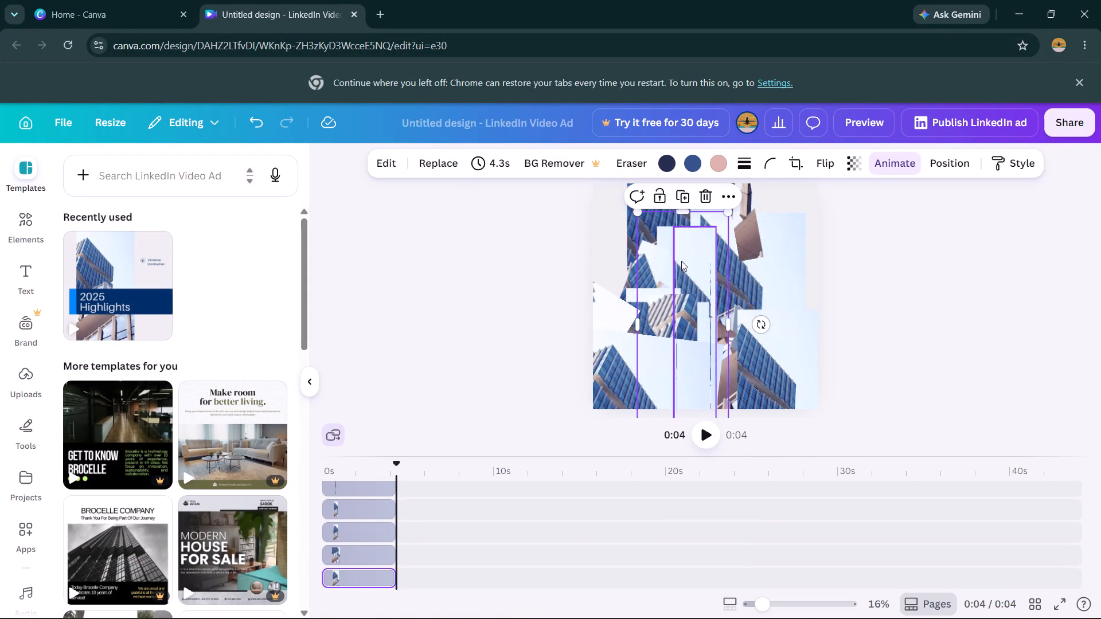
Move building photo copies from the page's lower-right area up and left toward its centre and upper left.
{"action": "left_click_drag", "start_coordinate": [742, 280], "coordinate": [728, 283]}
{"action": "left_click_drag", "start_coordinate": [777, 356], "coordinate": [693, 304]}
{"action": "left_click_drag", "start_coordinate": [776, 377], "coordinate": [734, 323]}
{"action": "left_click_drag", "start_coordinate": [744, 336], "coordinate": [707, 286]}
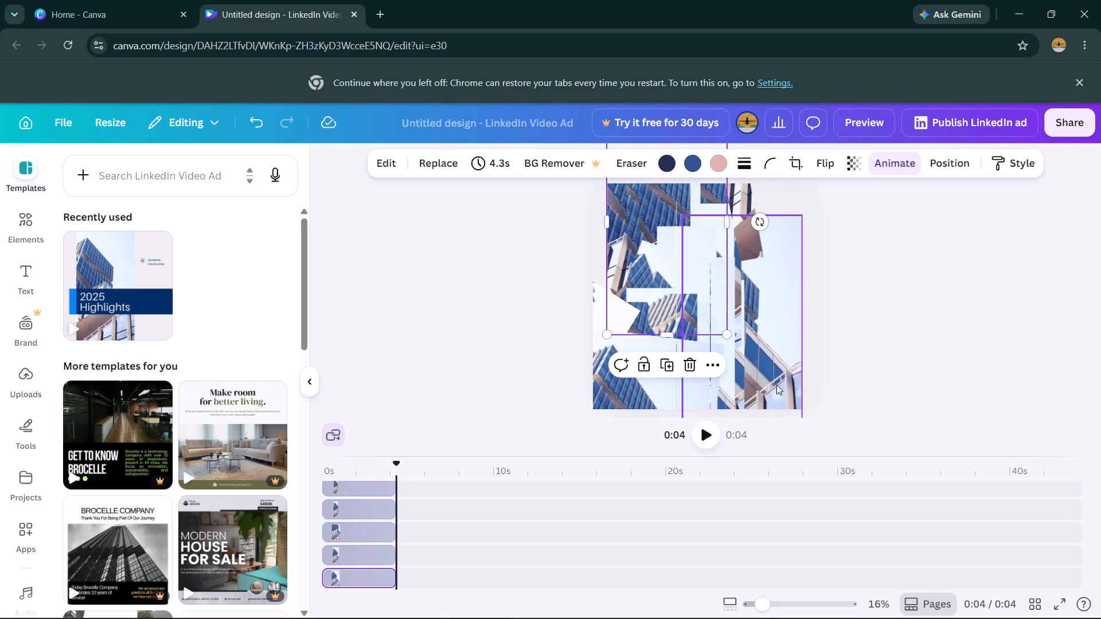
{"action": "left_click_drag", "start_coordinate": [769, 380], "coordinate": [688, 297]}
{"action": "left_click_drag", "start_coordinate": [745, 375], "coordinate": [665, 271]}
Move building photo copies, including the large tilted one, from the page's lower middle up and right toward its upper-right corner.
{"action": "left_click_drag", "start_coordinate": [706, 370], "coordinate": [728, 305]}
{"action": "left_click_drag", "start_coordinate": [702, 330], "coordinate": [748, 297]}
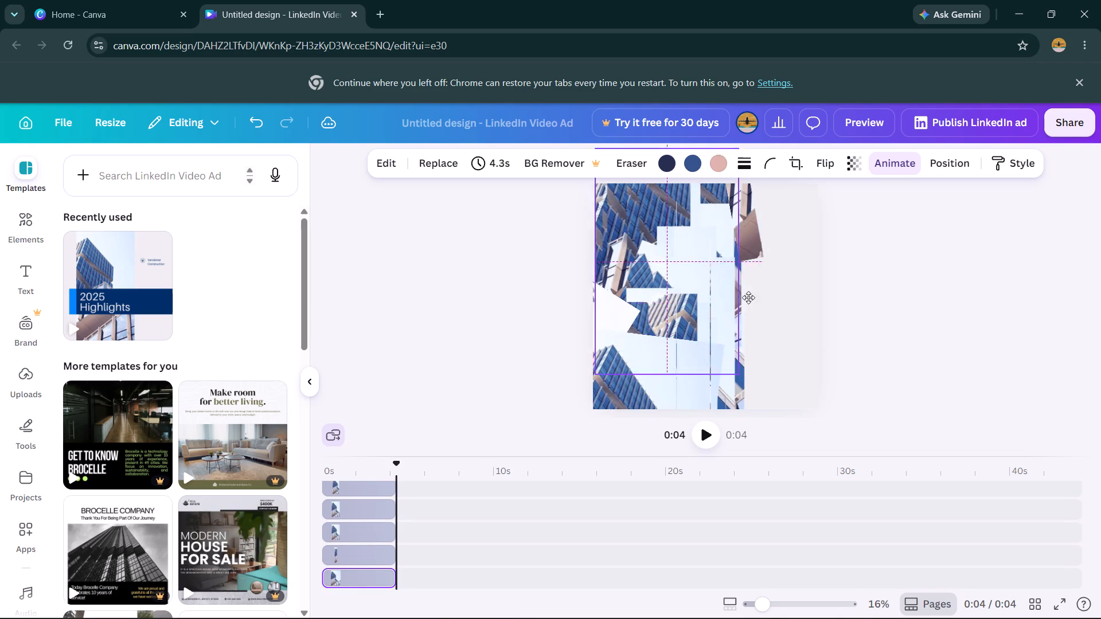
{"action": "left_click_drag", "start_coordinate": [748, 297], "coordinate": [772, 275]}
{"action": "left_click_drag", "start_coordinate": [739, 297], "coordinate": [842, 231]}
{"action": "left_click_drag", "start_coordinate": [787, 267], "coordinate": [782, 276]}
{"action": "left_click_drag", "start_coordinate": [695, 366], "coordinate": [755, 273]}
{"action": "left_click_drag", "start_coordinate": [726, 336], "coordinate": [729, 340]}
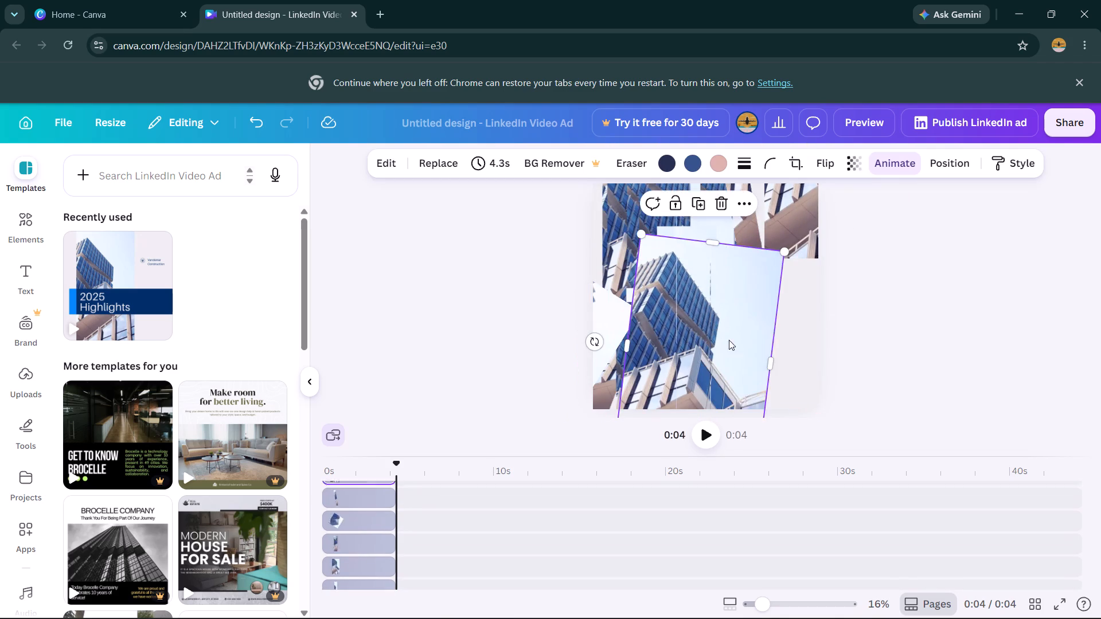
{"action": "left_click_drag", "start_coordinate": [729, 340], "coordinate": [800, 240]}
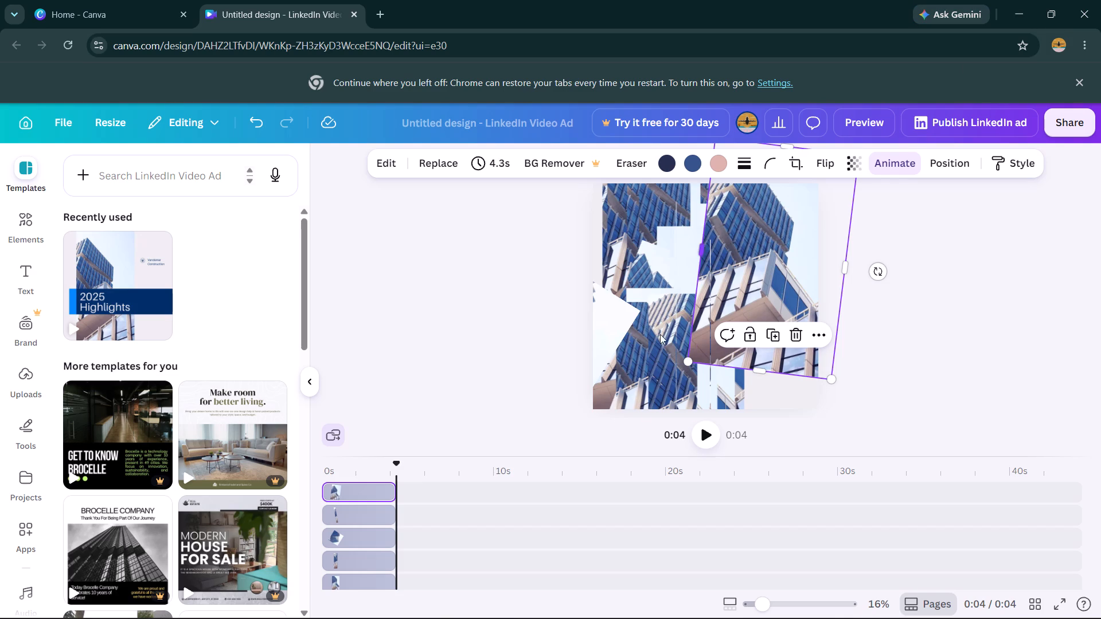
Move building photo copies from the page's left side up and right toward its centre.
{"action": "left_click_drag", "start_coordinate": [650, 287], "coordinate": [709, 248]}
{"action": "left_click_drag", "start_coordinate": [658, 309], "coordinate": [741, 262]}
{"action": "left_click_drag", "start_coordinate": [659, 307], "coordinate": [737, 269]}
{"action": "left_click_drag", "start_coordinate": [621, 317], "coordinate": [715, 265]}
{"action": "left_click_drag", "start_coordinate": [622, 305], "coordinate": [716, 257]}
{"action": "left_click_drag", "start_coordinate": [613, 307], "coordinate": [685, 271]}
{"action": "left_click_drag", "start_coordinate": [608, 297], "coordinate": [675, 265]}
{"action": "left_click_drag", "start_coordinate": [596, 300], "coordinate": [641, 276]}
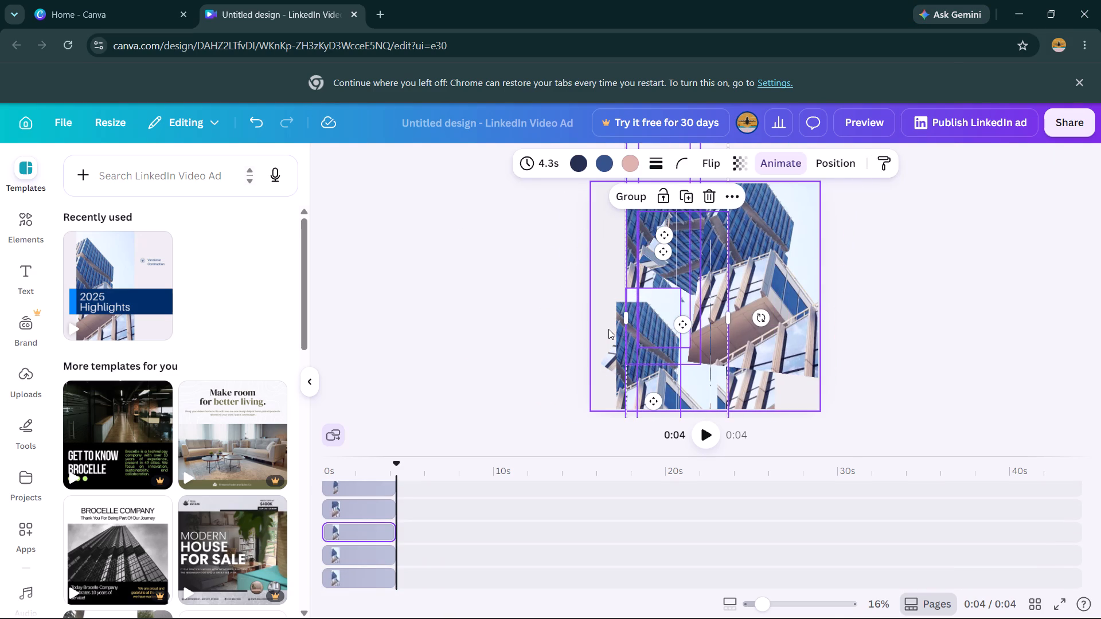
{"action": "left_click_drag", "start_coordinate": [642, 313], "coordinate": [686, 291]}
{"action": "left_click_drag", "start_coordinate": [667, 303], "coordinate": [725, 277]}
{"action": "left_click_drag", "start_coordinate": [652, 334], "coordinate": [701, 300]}
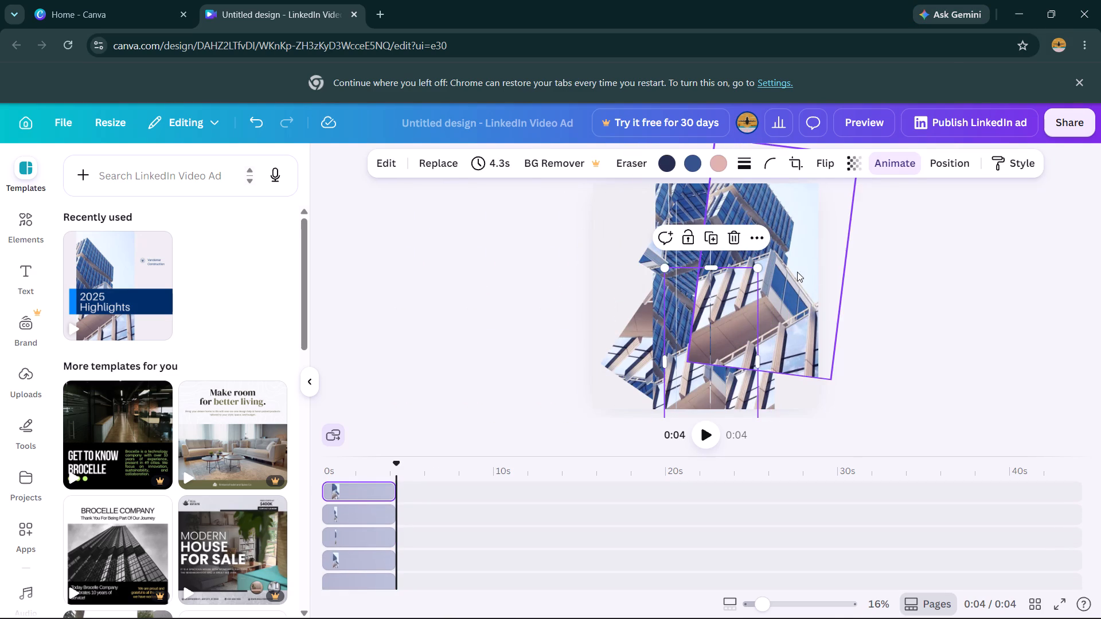
Move the large tilted photo and nearby copies from the page's right-centre area down and left.
{"action": "left_click", "coordinate": [931, 246]}
{"action": "left_click_drag", "start_coordinate": [737, 283], "coordinate": [695, 311]}
{"action": "left_click_drag", "start_coordinate": [732, 288], "coordinate": [674, 315]}
{"action": "left_click_drag", "start_coordinate": [763, 265], "coordinate": [700, 303]}
{"action": "left_click_drag", "start_coordinate": [719, 290], "coordinate": [682, 311]}
{"action": "left_click_drag", "start_coordinate": [735, 270], "coordinate": [710, 307]}
{"action": "left_click_drag", "start_coordinate": [733, 285], "coordinate": [684, 324]}
{"action": "left_click_drag", "start_coordinate": [736, 281], "coordinate": [706, 306]}
{"action": "left_click_drag", "start_coordinate": [751, 270], "coordinate": [708, 319]}
Move building photo copies from the page's upper-right area down and left toward its upper centre.
{"action": "left_click_drag", "start_coordinate": [741, 238], "coordinate": [724, 276]}
{"action": "left_click_drag", "start_coordinate": [751, 234], "coordinate": [716, 265]}
{"action": "left_click_drag", "start_coordinate": [751, 210], "coordinate": [705, 265]}
{"action": "left_click_drag", "start_coordinate": [740, 218], "coordinate": [690, 268]}
{"action": "left_click", "coordinate": [725, 204]}
{"action": "left_click_drag", "start_coordinate": [742, 194], "coordinate": [696, 238]}
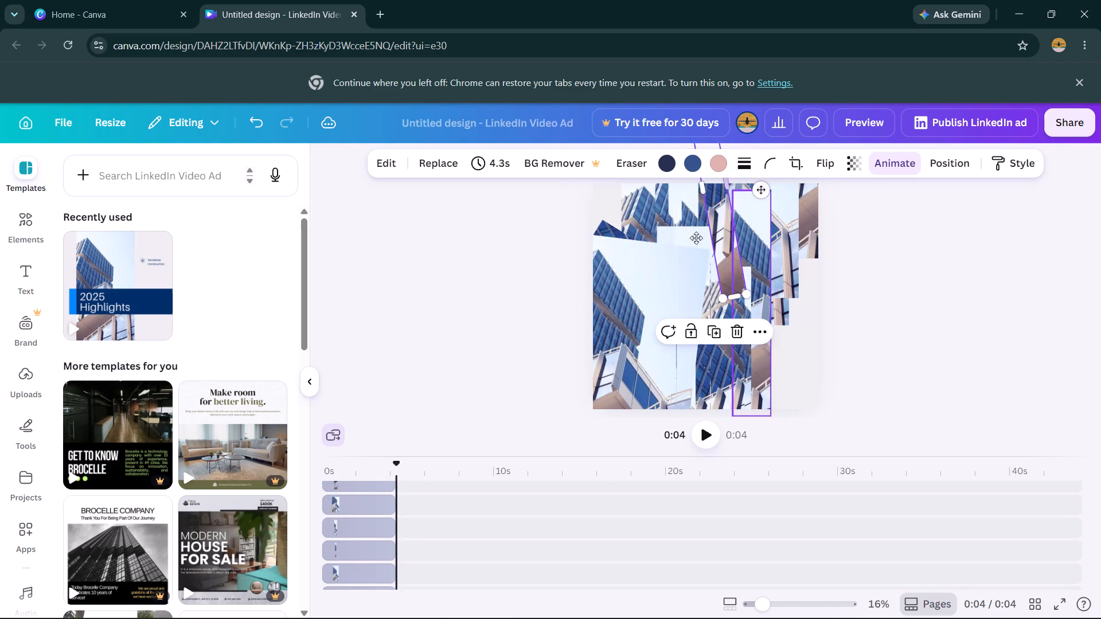
{"action": "left_click_drag", "start_coordinate": [696, 238], "coordinate": [676, 254]}
{"action": "left_click_drag", "start_coordinate": [732, 216], "coordinate": [723, 223]}
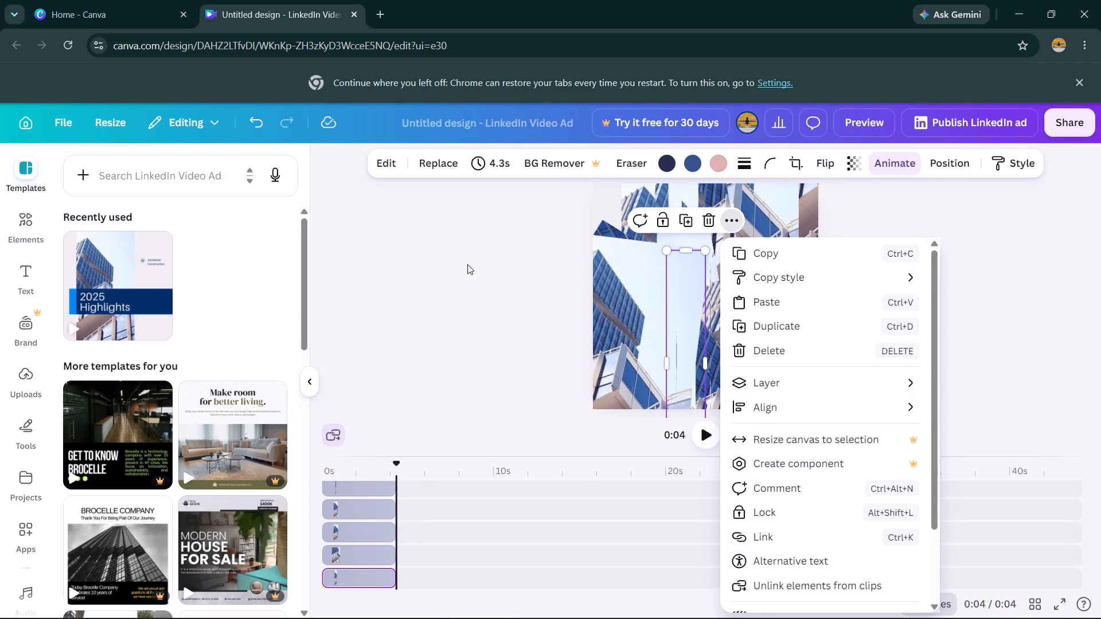
{"action": "left_click", "coordinate": [449, 262]}
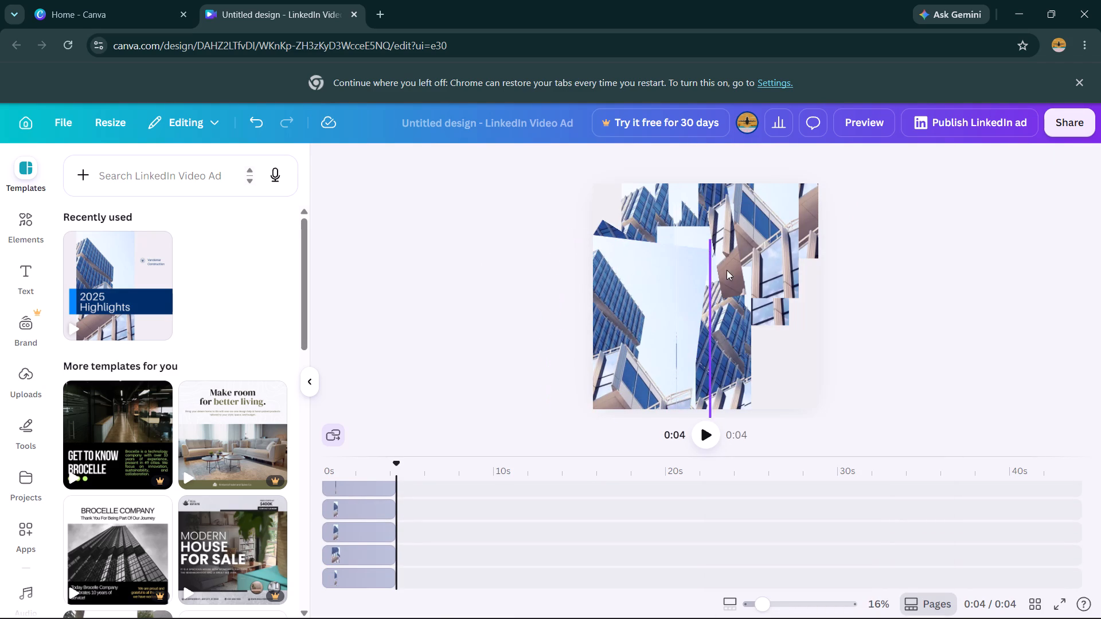
Shift the narrow building photo copies just right of the page's centre mainly down and left.
{"action": "left_click_drag", "start_coordinate": [714, 255], "coordinate": [689, 275]}
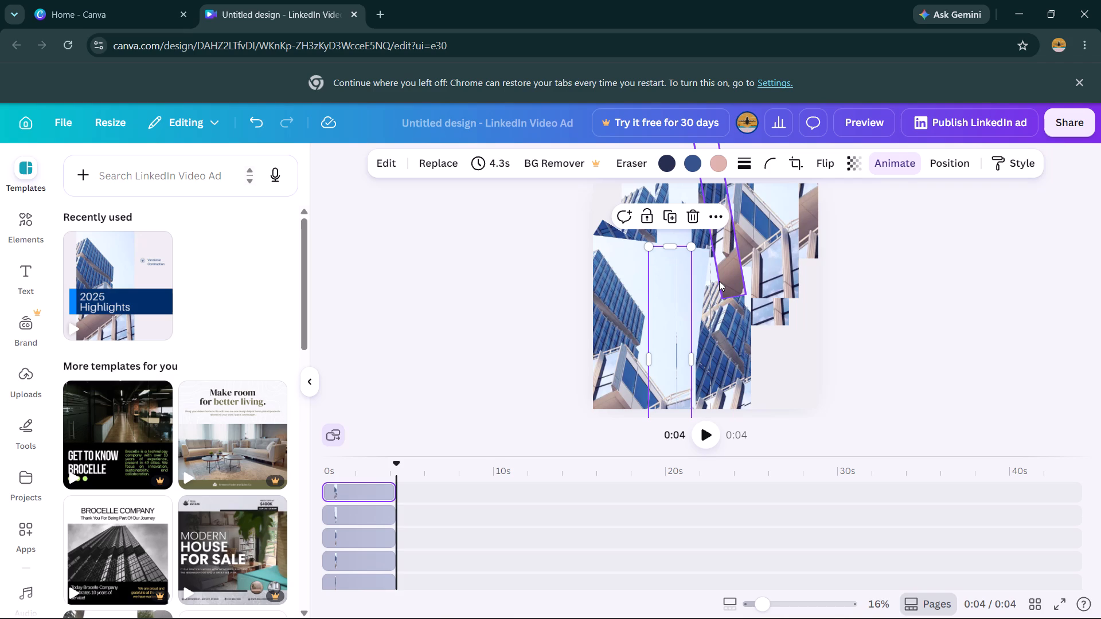
{"action": "left_click_drag", "start_coordinate": [723, 269], "coordinate": [686, 312]}
{"action": "left_click_drag", "start_coordinate": [691, 295], "coordinate": [704, 280]}
{"action": "left_click_drag", "start_coordinate": [723, 269], "coordinate": [688, 295]}
{"action": "left_click_drag", "start_coordinate": [744, 275], "coordinate": [678, 294]}
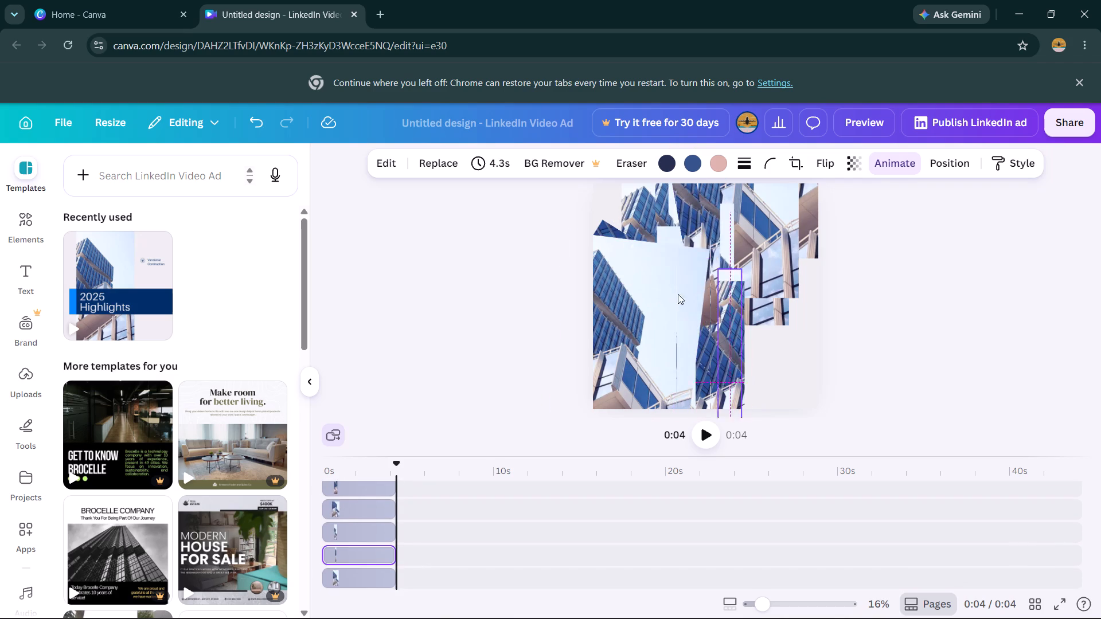
Move the large tilted building photo down and left, partly beyond the page's left edge.
{"action": "left_click_drag", "start_coordinate": [678, 294], "coordinate": [691, 292]}
{"action": "left_click", "coordinate": [679, 293]}
{"action": "left_click_drag", "start_coordinate": [690, 279], "coordinate": [657, 293]}
{"action": "left_click_drag", "start_coordinate": [674, 264], "coordinate": [648, 289]}
{"action": "left_click_drag", "start_coordinate": [655, 282], "coordinate": [625, 310]}
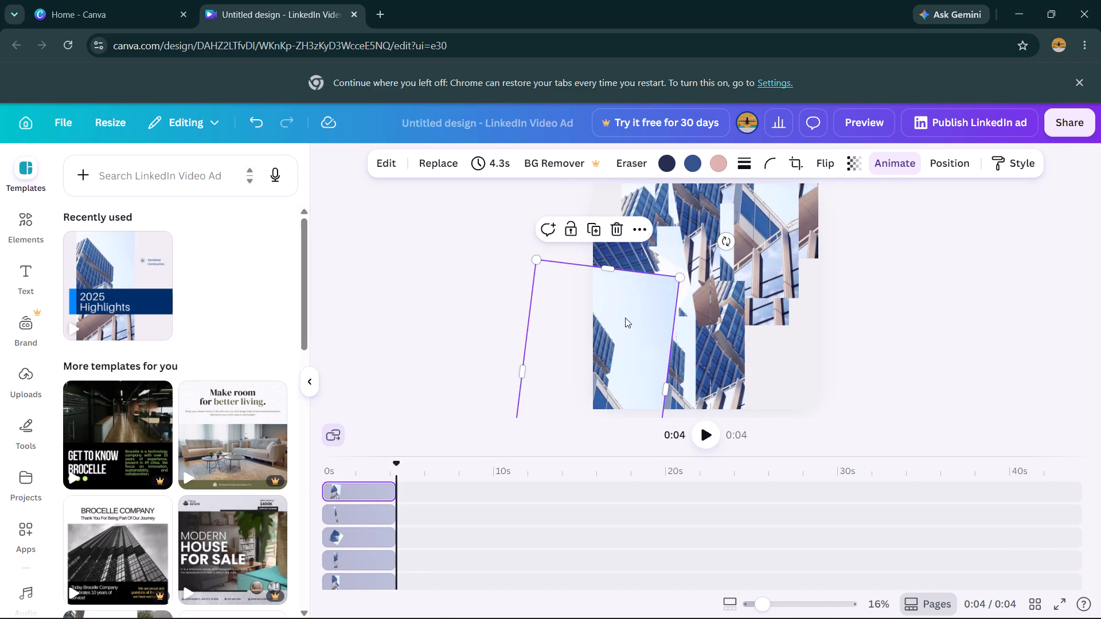
{"action": "left_click_drag", "start_coordinate": [673, 284], "coordinate": [666, 288]}
Move the large tilted photo back up and right, and shift copies from the page's upper-right area down and left.
{"action": "left_click_drag", "start_coordinate": [635, 303], "coordinate": [686, 268]}
{"action": "left_click_drag", "start_coordinate": [693, 262], "coordinate": [710, 268]}
{"action": "left_click_drag", "start_coordinate": [753, 253], "coordinate": [719, 271]}
{"action": "left_click_drag", "start_coordinate": [753, 257], "coordinate": [728, 271]}
{"action": "left_click_drag", "start_coordinate": [752, 259], "coordinate": [725, 280]}
{"action": "left_click", "coordinate": [716, 289]}
{"action": "left_click", "coordinate": [721, 287]}
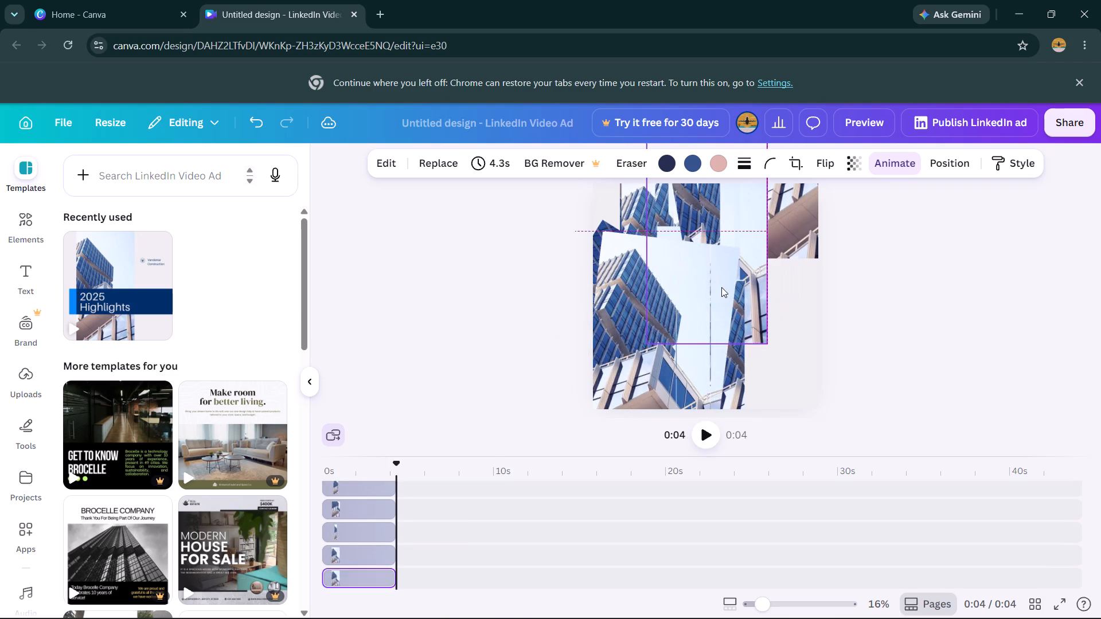
{"action": "left_click", "coordinate": [721, 287]}
Reposition the large tilted building photo up and right over the page's centre.
{"action": "left_click_drag", "start_coordinate": [733, 284], "coordinate": [710, 323]}
{"action": "left_click_drag", "start_coordinate": [701, 328], "coordinate": [739, 299]}
{"action": "left_click_drag", "start_coordinate": [710, 312], "coordinate": [725, 306]}
{"action": "left_click_drag", "start_coordinate": [716, 312], "coordinate": [725, 309]}
{"action": "left_click_drag", "start_coordinate": [753, 295], "coordinate": [745, 305]}
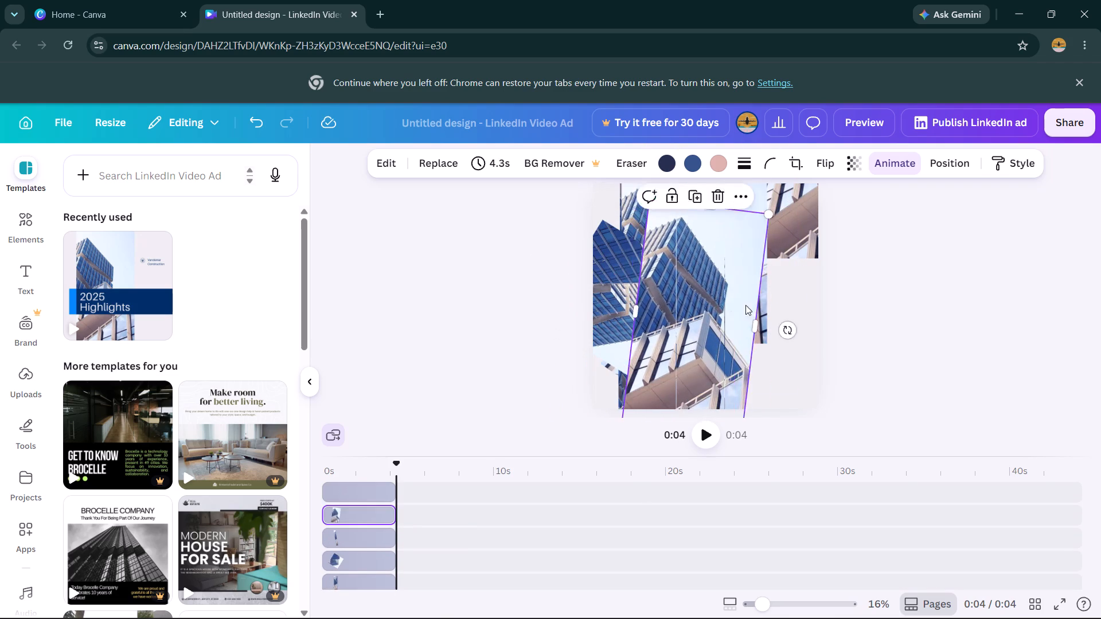
Nudge the large tilted building photo back and forth around the page's centre, leaving it slightly right of where it was.
{"action": "left_click_drag", "start_coordinate": [745, 305], "coordinate": [734, 316]}
{"action": "left_click_drag", "start_coordinate": [738, 314], "coordinate": [699, 332]}
{"action": "left_click_drag", "start_coordinate": [698, 332], "coordinate": [743, 297]}
{"action": "left_click_drag", "start_coordinate": [728, 309], "coordinate": [725, 319]}
{"action": "left_click_drag", "start_coordinate": [716, 317], "coordinate": [731, 311]}
{"action": "left_click_drag", "start_coordinate": [740, 310], "coordinate": [714, 327]}
{"action": "left_click_drag", "start_coordinate": [718, 321], "coordinate": [745, 308]}
{"action": "left_click_drag", "start_coordinate": [736, 312], "coordinate": [715, 322]}
{"action": "left_click_drag", "start_coordinate": [707, 324], "coordinate": [725, 312]}
{"action": "left_click_drag", "start_coordinate": [733, 305], "coordinate": [730, 314]}
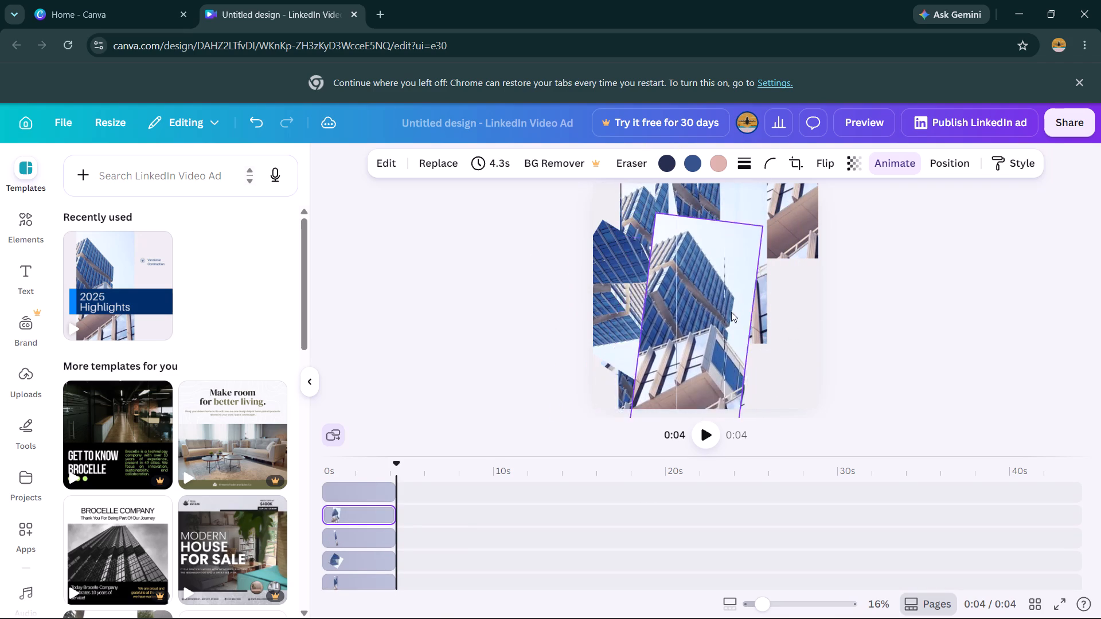
Move the large tilted building photo up and right until its top reaches the page's upper edge.
{"action": "left_click_drag", "start_coordinate": [732, 311], "coordinate": [702, 324]}
{"action": "left_click_drag", "start_coordinate": [663, 348], "coordinate": [692, 323]}
{"action": "left_click_drag", "start_coordinate": [687, 327], "coordinate": [710, 309]}
{"action": "left_click_drag", "start_coordinate": [705, 302], "coordinate": [702, 307]}
{"action": "left_click_drag", "start_coordinate": [710, 295], "coordinate": [696, 303]}
{"action": "left_click_drag", "start_coordinate": [695, 304], "coordinate": [717, 288]}
{"action": "left_click_drag", "start_coordinate": [703, 295], "coordinate": [714, 288]}
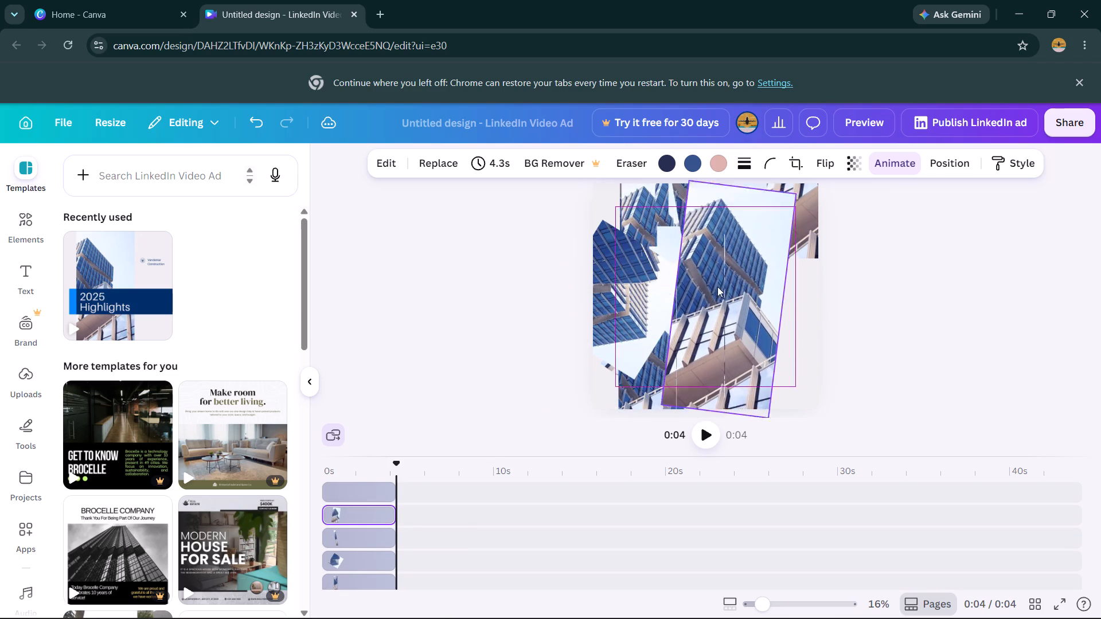
Move the large tilted building photo further up and right, onto the page's right edge.
{"action": "left_click", "coordinate": [706, 293]}
{"action": "left_click", "coordinate": [713, 287]}
{"action": "left_click_drag", "start_coordinate": [723, 281], "coordinate": [692, 309]}
{"action": "left_click_drag", "start_coordinate": [692, 309], "coordinate": [719, 291]}
{"action": "left_click", "coordinate": [721, 285]}
{"action": "left_click_drag", "start_coordinate": [723, 287], "coordinate": [714, 285]}
{"action": "left_click_drag", "start_coordinate": [690, 304], "coordinate": [708, 290]}
{"action": "left_click_drag", "start_coordinate": [702, 298], "coordinate": [718, 288]}
{"action": "left_click_drag", "start_coordinate": [712, 295], "coordinate": [723, 281]}
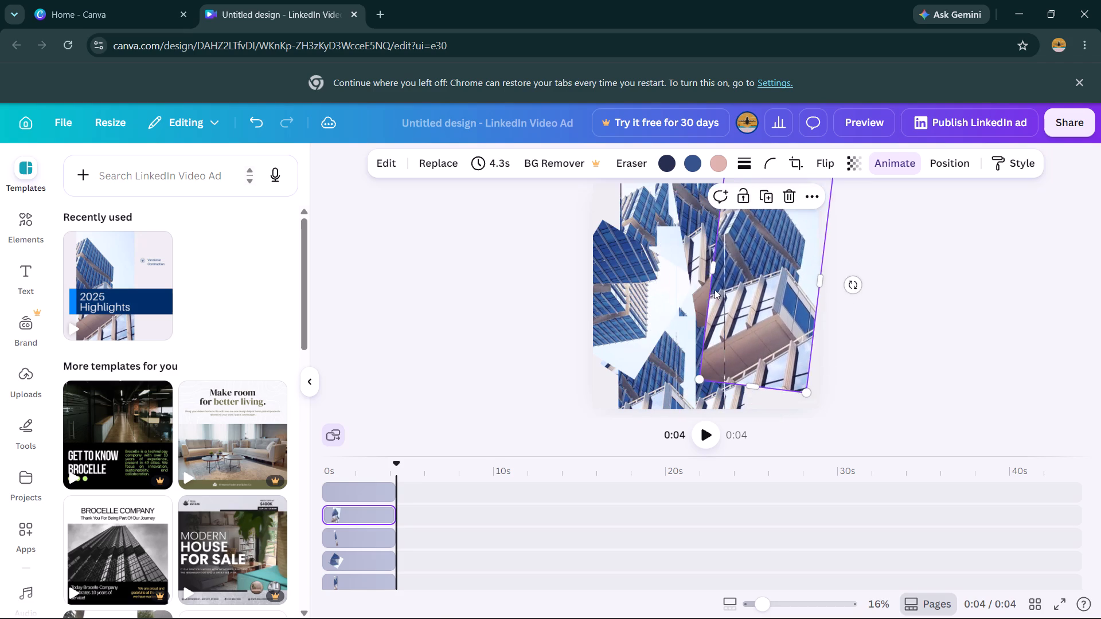
Shift the building photo copies just right of the page's centre up and right.
{"action": "left_click_drag", "start_coordinate": [711, 293], "coordinate": [732, 277]}
{"action": "left_click_drag", "start_coordinate": [711, 294], "coordinate": [733, 275]}
{"action": "left_click_drag", "start_coordinate": [712, 294], "coordinate": [724, 285]}
{"action": "left_click_drag", "start_coordinate": [702, 310], "coordinate": [725, 280]}
{"action": "left_click_drag", "start_coordinate": [706, 299], "coordinate": [714, 288]}
{"action": "double_click", "coordinate": [698, 300]}
Shift building photo copies from the page's right side down and left toward the centre.
{"action": "left_click_drag", "start_coordinate": [701, 300], "coordinate": [694, 305]}
{"action": "left_click_drag", "start_coordinate": [718, 285], "coordinate": [700, 300]}
{"action": "left_click_drag", "start_coordinate": [728, 281], "coordinate": [718, 292]}
{"action": "left_click_drag", "start_coordinate": [738, 272], "coordinate": [717, 286]}
{"action": "left_click_drag", "start_coordinate": [754, 259], "coordinate": [731, 279]}
{"action": "left_click_drag", "start_coordinate": [754, 257], "coordinate": [719, 277]}
{"action": "left_click_drag", "start_coordinate": [778, 250], "coordinate": [757, 258]}
{"action": "left_click_drag", "start_coordinate": [771, 240], "coordinate": [751, 252]}
{"action": "left_click_drag", "start_coordinate": [764, 241], "coordinate": [731, 262]}
Shift the building photo copies in the page's upper-centre area down and left over the middle.
{"action": "left_click_drag", "start_coordinate": [736, 248], "coordinate": [720, 259]}
{"action": "left_click_drag", "start_coordinate": [728, 253], "coordinate": [716, 271]}
{"action": "left_click_drag", "start_coordinate": [738, 249], "coordinate": [692, 291]}
{"action": "left_click_drag", "start_coordinate": [724, 258], "coordinate": [695, 291]}
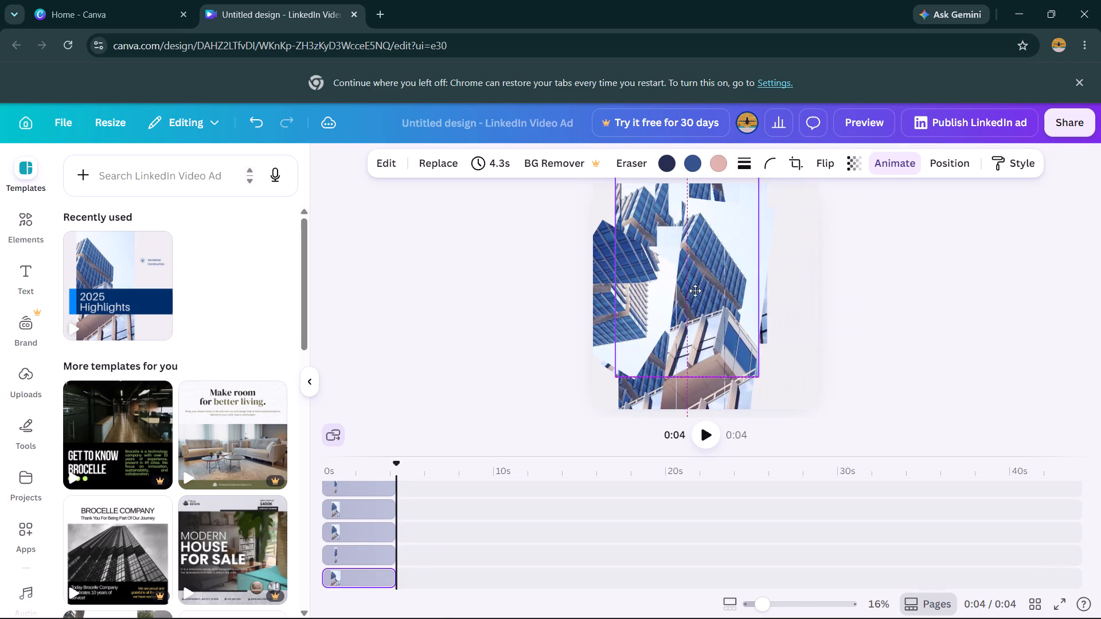
{"action": "left_click_drag", "start_coordinate": [695, 291], "coordinate": [696, 287]}
{"action": "left_click_drag", "start_coordinate": [724, 249], "coordinate": [706, 270]}
{"action": "left_click_drag", "start_coordinate": [728, 253], "coordinate": [695, 268]}
Move the building photo copies left of the page's centre up and right across the middle.
{"action": "left_click_drag", "start_coordinate": [666, 308], "coordinate": [701, 276]}
{"action": "left_click_drag", "start_coordinate": [684, 301], "coordinate": [696, 279]}
{"action": "left_click_drag", "start_coordinate": [660, 304], "coordinate": [693, 273]}
{"action": "left_click_drag", "start_coordinate": [666, 285], "coordinate": [712, 250]}
{"action": "left_click_drag", "start_coordinate": [681, 276], "coordinate": [712, 238]}
{"action": "left_click_drag", "start_coordinate": [665, 309], "coordinate": [704, 263]}
{"action": "left_click_drag", "start_coordinate": [670, 296], "coordinate": [714, 238]}
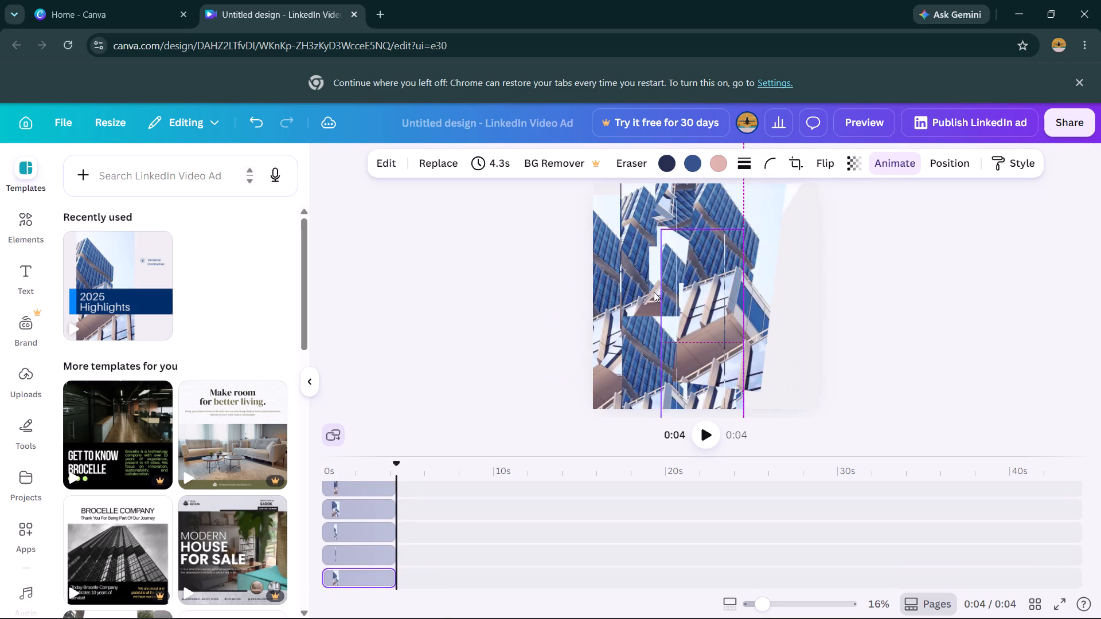
Move building photo copies from the page's lower-left area up and right, clearing its left edge.
{"action": "left_click_drag", "start_coordinate": [639, 304], "coordinate": [669, 266]}
{"action": "left_click_drag", "start_coordinate": [657, 297], "coordinate": [688, 252]}
{"action": "left_click_drag", "start_coordinate": [649, 302], "coordinate": [684, 242]}
{"action": "left_click_drag", "start_coordinate": [618, 331], "coordinate": [646, 283]}
{"action": "left_click_drag", "start_coordinate": [608, 361], "coordinate": [647, 305]}
{"action": "left_click_drag", "start_coordinate": [632, 352], "coordinate": [657, 316]}
{"action": "left_click_drag", "start_coordinate": [657, 320], "coordinate": [698, 268]}
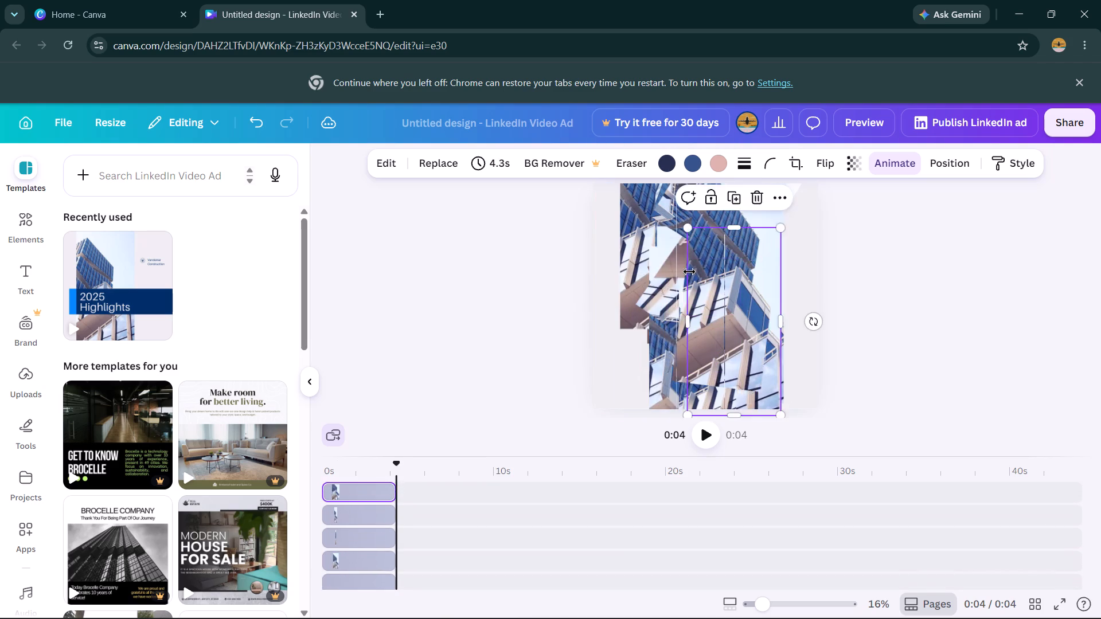
Shift stacked building photo copies from the page's centre down and left, back over its left edge.
{"action": "left_click_drag", "start_coordinate": [701, 257], "coordinate": [658, 291]}
{"action": "left_click_drag", "start_coordinate": [715, 250], "coordinate": [670, 287]}
{"action": "left_click_drag", "start_coordinate": [696, 268], "coordinate": [681, 292]}
{"action": "left_click_drag", "start_coordinate": [698, 263], "coordinate": [680, 290]}
{"action": "left_click_drag", "start_coordinate": [688, 276], "coordinate": [669, 293]}
{"action": "left_click_drag", "start_coordinate": [701, 272], "coordinate": [676, 301]}
{"action": "left_click_drag", "start_coordinate": [702, 258], "coordinate": [681, 284]}
{"action": "left_click_drag", "start_coordinate": [717, 248], "coordinate": [685, 277]}
{"action": "left_click_drag", "start_coordinate": [716, 235], "coordinate": [696, 269]}
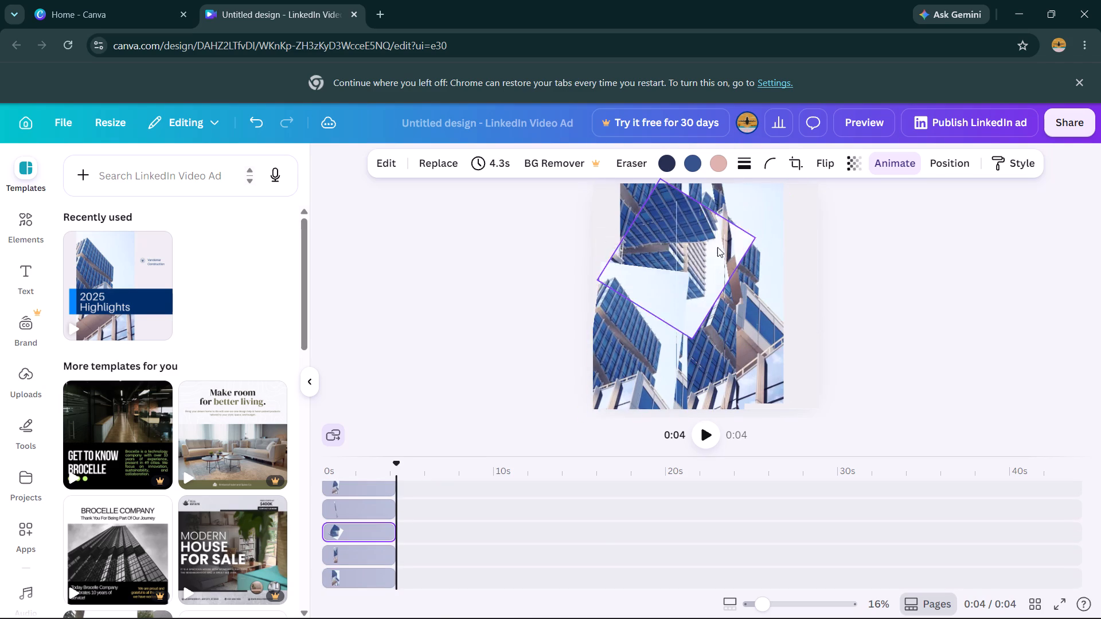
Move the strongly rotated building photo and the copies around it from the upper centre down and left.
{"action": "left_click_drag", "start_coordinate": [717, 246], "coordinate": [692, 273]}
{"action": "left_click_drag", "start_coordinate": [717, 247], "coordinate": [703, 264]}
{"action": "left_click_drag", "start_coordinate": [722, 242], "coordinate": [696, 275]}
{"action": "left_click_drag", "start_coordinate": [707, 265], "coordinate": [691, 285]}
{"action": "left_click_drag", "start_coordinate": [710, 261], "coordinate": [691, 290]}
{"action": "left_click_drag", "start_coordinate": [717, 264], "coordinate": [697, 297]}
{"action": "left_click_drag", "start_coordinate": [721, 274], "coordinate": [694, 303]}
{"action": "left_click_drag", "start_coordinate": [722, 261], "coordinate": [689, 289]}
{"action": "left_click_drag", "start_coordinate": [715, 262], "coordinate": [689, 283]}
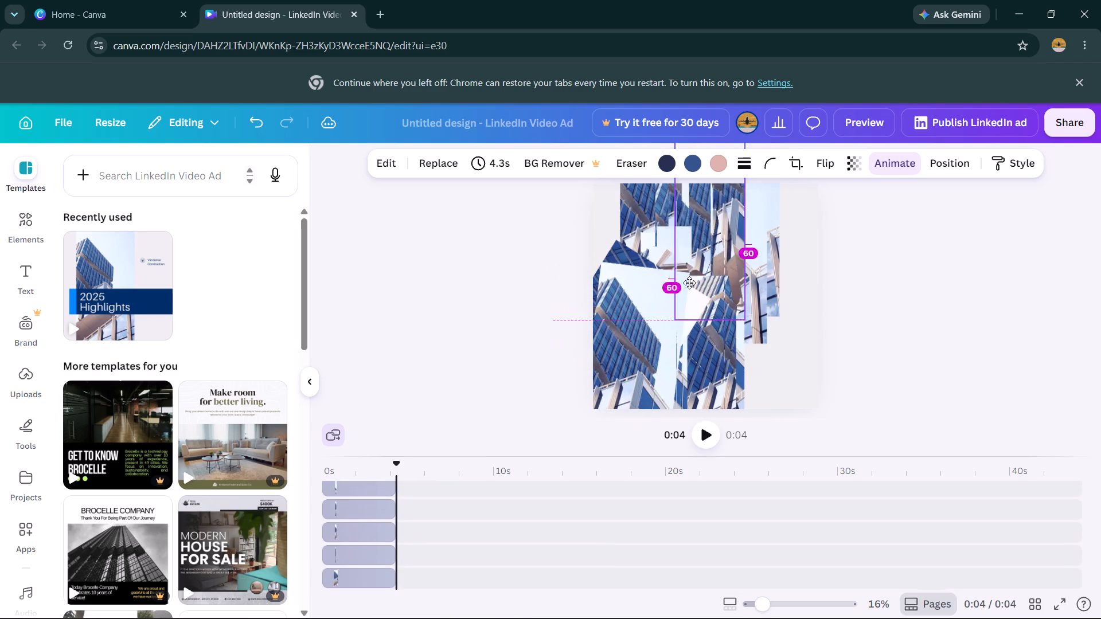
Shift the remaining building photo copies in the page's upper-centre area mostly down and left.
{"action": "left_click_drag", "start_coordinate": [689, 283], "coordinate": [697, 279]}
{"action": "left_click_drag", "start_coordinate": [718, 263], "coordinate": [700, 286]}
{"action": "left_click_drag", "start_coordinate": [728, 236], "coordinate": [699, 268]}
{"action": "left_click_drag", "start_coordinate": [723, 250], "coordinate": [713, 262]}
{"action": "left_click_drag", "start_coordinate": [723, 240], "coordinate": [717, 261]}
{"action": "left_click_drag", "start_coordinate": [733, 239], "coordinate": [721, 254]}
{"action": "left_click_drag", "start_coordinate": [720, 246], "coordinate": [712, 253]}
{"action": "left_click_drag", "start_coordinate": [724, 249], "coordinate": [700, 276]}
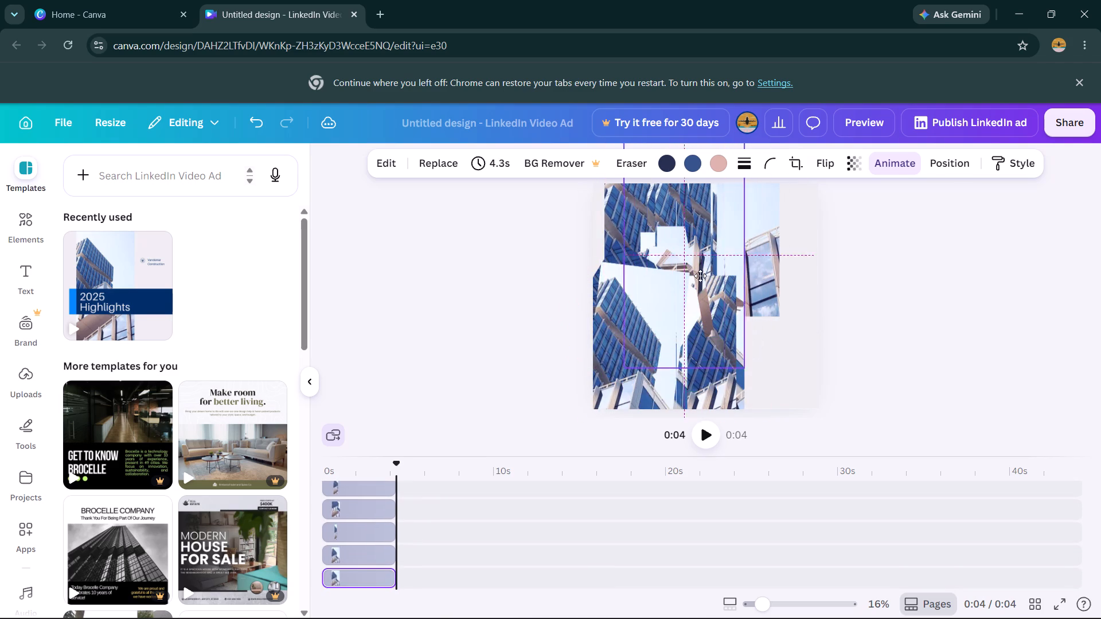
Move the building photo copies near the page's upper centre slightly down and left.
{"action": "left_click_drag", "start_coordinate": [700, 276], "coordinate": [700, 276]}
{"action": "left_click_drag", "start_coordinate": [720, 248], "coordinate": [705, 265]}
{"action": "left_click_drag", "start_coordinate": [715, 253], "coordinate": [706, 261]}
{"action": "left_click_drag", "start_coordinate": [724, 232], "coordinate": [710, 257]}
{"action": "left_click_drag", "start_coordinate": [720, 248], "coordinate": [716, 253]}
{"action": "left_click_drag", "start_coordinate": [721, 243], "coordinate": [703, 264]}
{"action": "left_click_drag", "start_coordinate": [700, 261], "coordinate": [700, 268]}
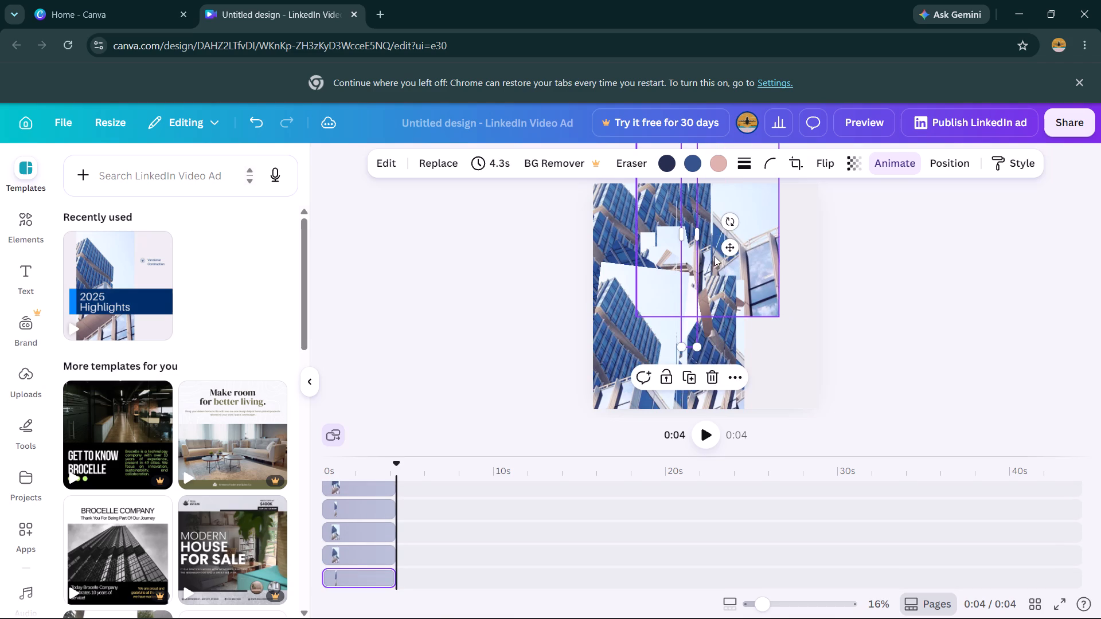
Shift the building photo copies in the page's upper-right area down and left, leaving the small logo exposed.
{"action": "left_click_drag", "start_coordinate": [715, 245], "coordinate": [702, 263]}
{"action": "left_click_drag", "start_coordinate": [735, 232], "coordinate": [730, 247]}
{"action": "left_click_drag", "start_coordinate": [759, 219], "coordinate": [735, 242]}
{"action": "left_click_drag", "start_coordinate": [755, 221], "coordinate": [742, 236]}
{"action": "left_click_drag", "start_coordinate": [748, 232], "coordinate": [740, 244]}
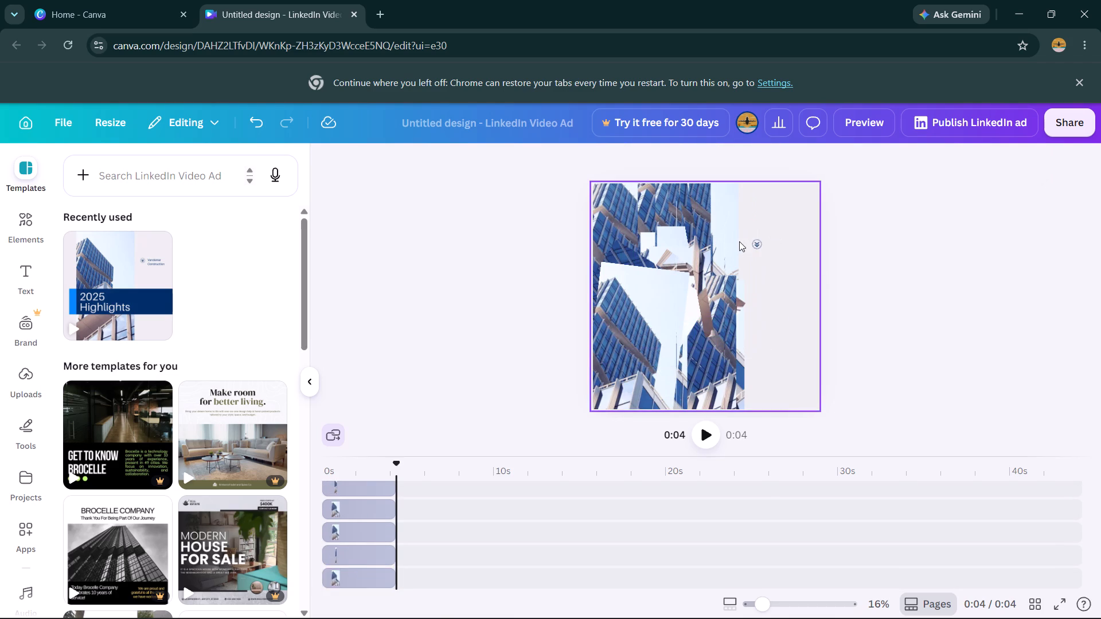
{"action": "left_click", "coordinate": [741, 234]}
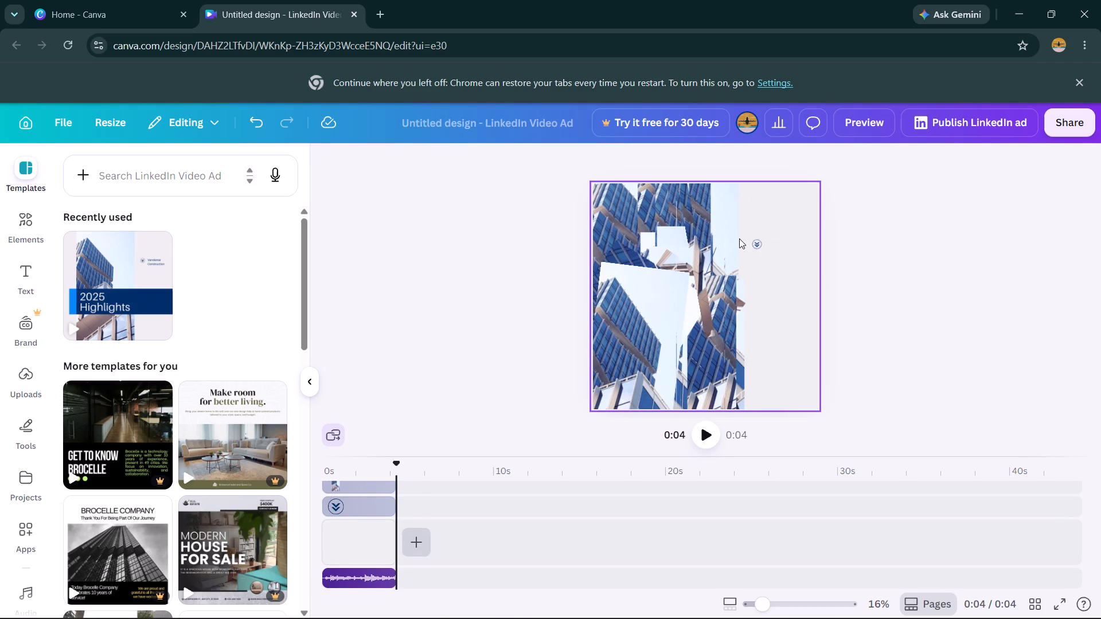
Move the building photo strips left of the small logo down and left toward the page's centre.
{"action": "left_click", "coordinate": [719, 248]}
{"action": "left_click_drag", "start_coordinate": [715, 250], "coordinate": [702, 286]}
{"action": "left_click_drag", "start_coordinate": [705, 264], "coordinate": [697, 292]}
{"action": "left_click_drag", "start_coordinate": [698, 254], "coordinate": [695, 265]}
{"action": "left_click_drag", "start_coordinate": [693, 259], "coordinate": [676, 276]}
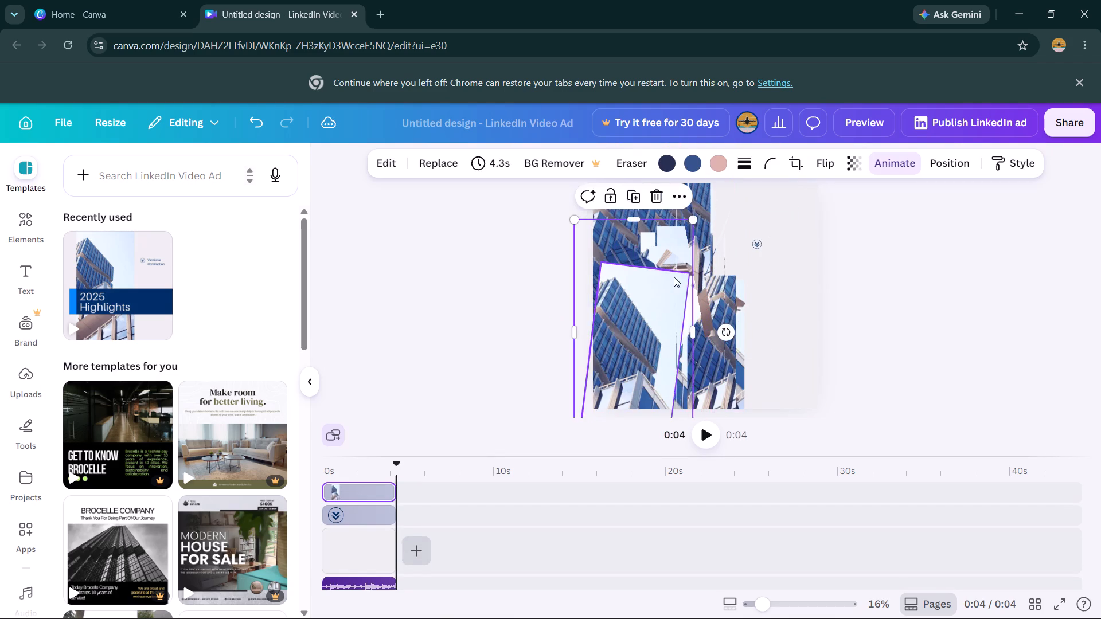
Reposition the building photo copies around the page's centre, placing the strongly rotated photo in the lower half.
{"action": "left_click_drag", "start_coordinate": [674, 273], "coordinate": [681, 283]}
{"action": "left_click_drag", "start_coordinate": [699, 253], "coordinate": [691, 265]}
{"action": "left_click", "coordinate": [692, 263]}
{"action": "left_click_drag", "start_coordinate": [692, 265], "coordinate": [663, 283]}
{"action": "left_click_drag", "start_coordinate": [680, 262], "coordinate": [673, 285]}
{"action": "left_click_drag", "start_coordinate": [645, 309], "coordinate": [677, 273]}
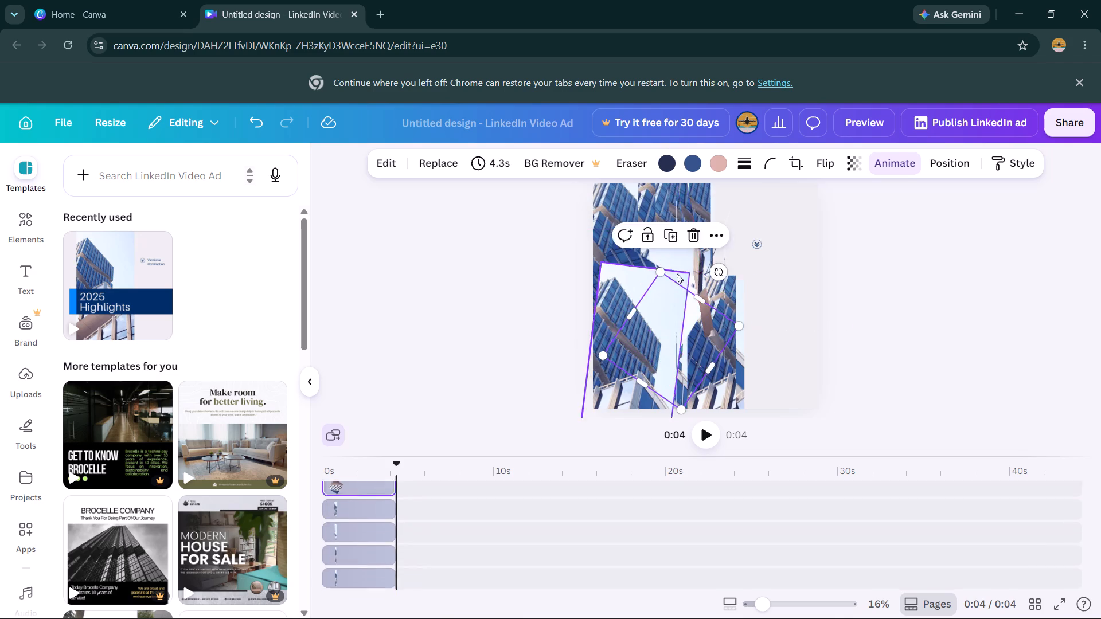
Move the strongly rotated building photo to the page's upper right and the large tilted photo up and right.
{"action": "left_click_drag", "start_coordinate": [677, 273], "coordinate": [676, 274]}
{"action": "left_click_drag", "start_coordinate": [627, 317], "coordinate": [639, 294]}
{"action": "left_click", "coordinate": [623, 306]}
{"action": "left_click_drag", "start_coordinate": [611, 315], "coordinate": [641, 286]}
{"action": "left_click_drag", "start_coordinate": [600, 334], "coordinate": [634, 295]}
{"action": "left_click_drag", "start_coordinate": [624, 306], "coordinate": [663, 275]}
{"action": "left_click_drag", "start_coordinate": [663, 275], "coordinate": [697, 238]}
{"action": "left_click_drag", "start_coordinate": [678, 259], "coordinate": [693, 244]}
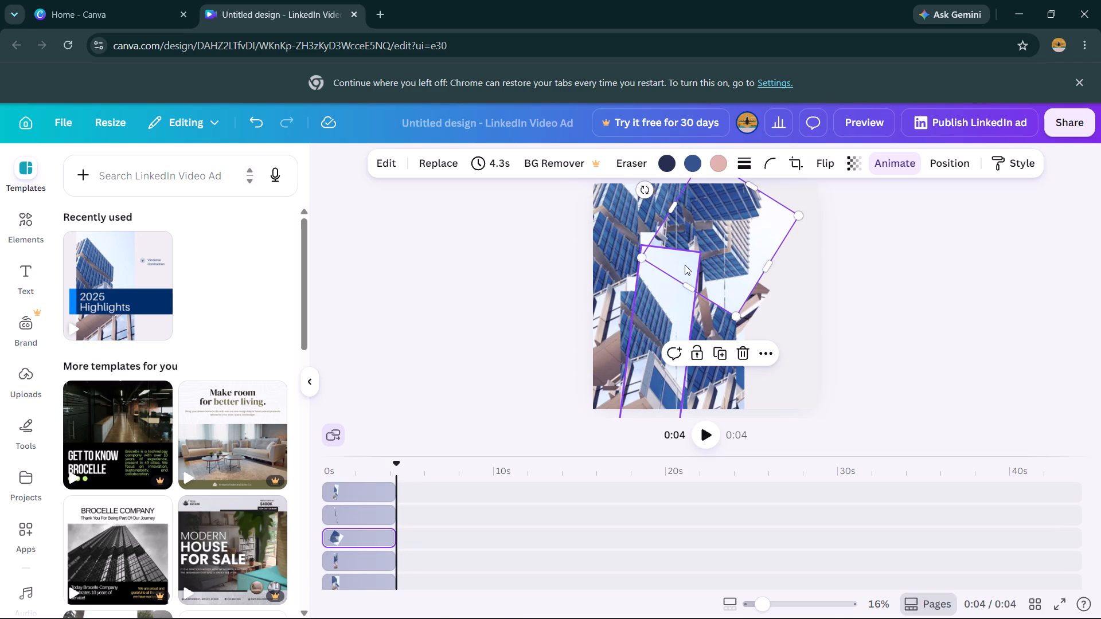
Nudge the large tilted building photo and the copies along its left side slightly up and right.
{"action": "left_click_drag", "start_coordinate": [642, 303], "coordinate": [650, 293]}
{"action": "left_click", "coordinate": [656, 283]}
{"action": "left_click_drag", "start_coordinate": [656, 283], "coordinate": [653, 290]}
{"action": "left_click_drag", "start_coordinate": [640, 300], "coordinate": [649, 290]}
{"action": "left_click", "coordinate": [645, 288]}
{"action": "left_click_drag", "start_coordinate": [643, 301], "coordinate": [650, 290]}
{"action": "triple_click", "coordinate": [643, 295]}
{"action": "left_click_drag", "start_coordinate": [645, 286], "coordinate": [655, 270]}
{"action": "left_click", "coordinate": [651, 281]}
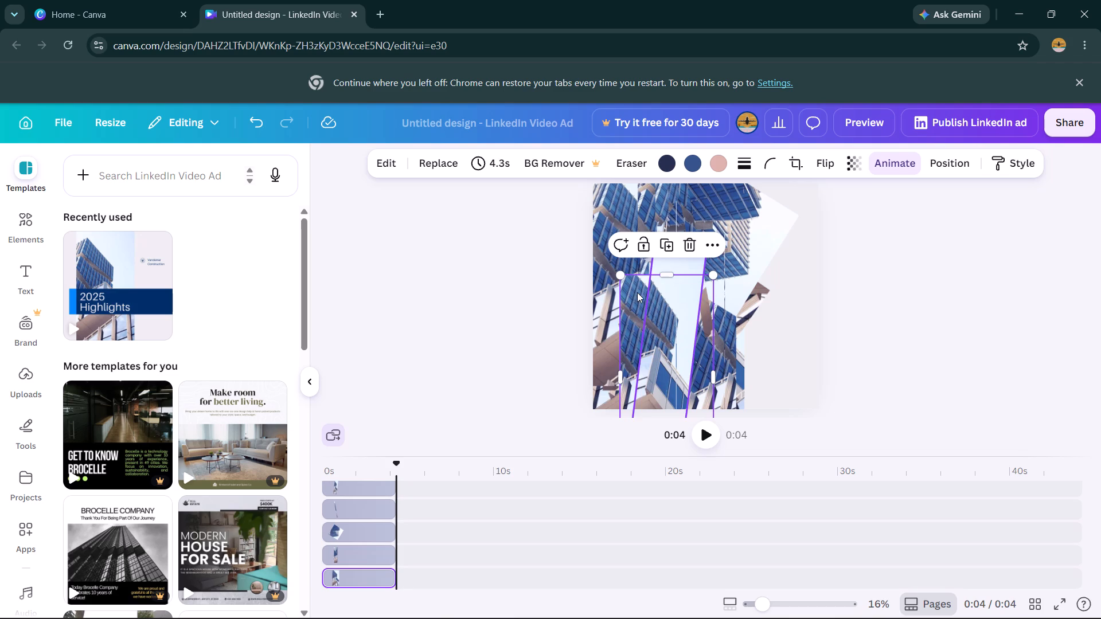
Shift the upright and tilted building photos near the page's centre up and right.
{"action": "left_click_drag", "start_coordinate": [667, 291], "coordinate": [639, 311]}
{"action": "left_click_drag", "start_coordinate": [639, 312], "coordinate": [662, 258]}
{"action": "left_click_drag", "start_coordinate": [651, 269], "coordinate": [657, 264]}
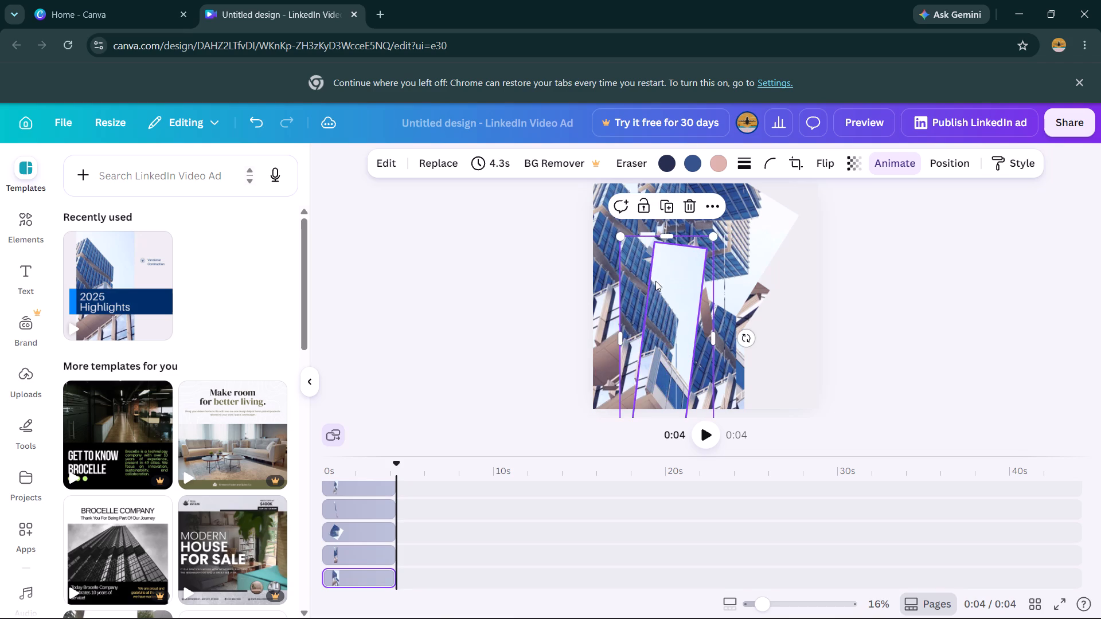
{"action": "left_click", "coordinate": [664, 283]}
{"action": "left_click_drag", "start_coordinate": [653, 285], "coordinate": [663, 273]}
{"action": "left_click_drag", "start_coordinate": [654, 291], "coordinate": [667, 274]}
{"action": "left_click_drag", "start_coordinate": [658, 288], "coordinate": [672, 267]}
{"action": "left_click_drag", "start_coordinate": [648, 299], "coordinate": [659, 277]}
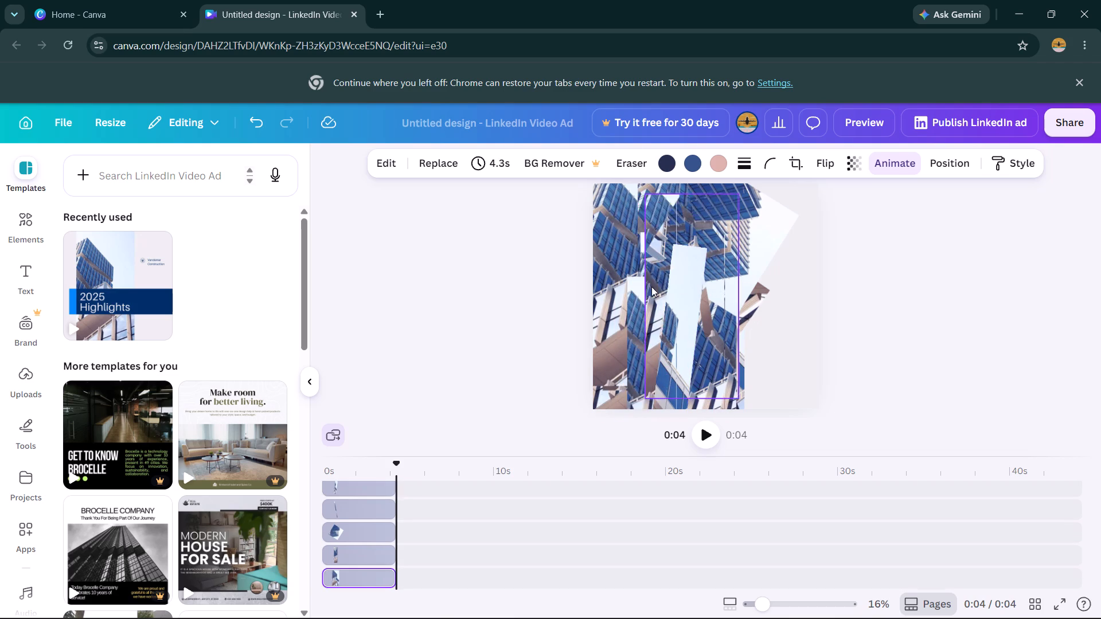
Move building photo copies from the page's left side up and right toward the centre.
{"action": "left_click_drag", "start_coordinate": [645, 298], "coordinate": [662, 271]}
{"action": "left_click_drag", "start_coordinate": [648, 300], "coordinate": [666, 267]}
{"action": "left_click_drag", "start_coordinate": [642, 292], "coordinate": [653, 272]}
{"action": "left_click_drag", "start_coordinate": [611, 311], "coordinate": [639, 271]}
{"action": "left_click_drag", "start_coordinate": [623, 300], "coordinate": [636, 280]}
{"action": "left_click_drag", "start_coordinate": [622, 301], "coordinate": [642, 285]}
{"action": "left_click_drag", "start_coordinate": [639, 296], "coordinate": [654, 269]}
{"action": "left_click_drag", "start_coordinate": [638, 301], "coordinate": [648, 285]}
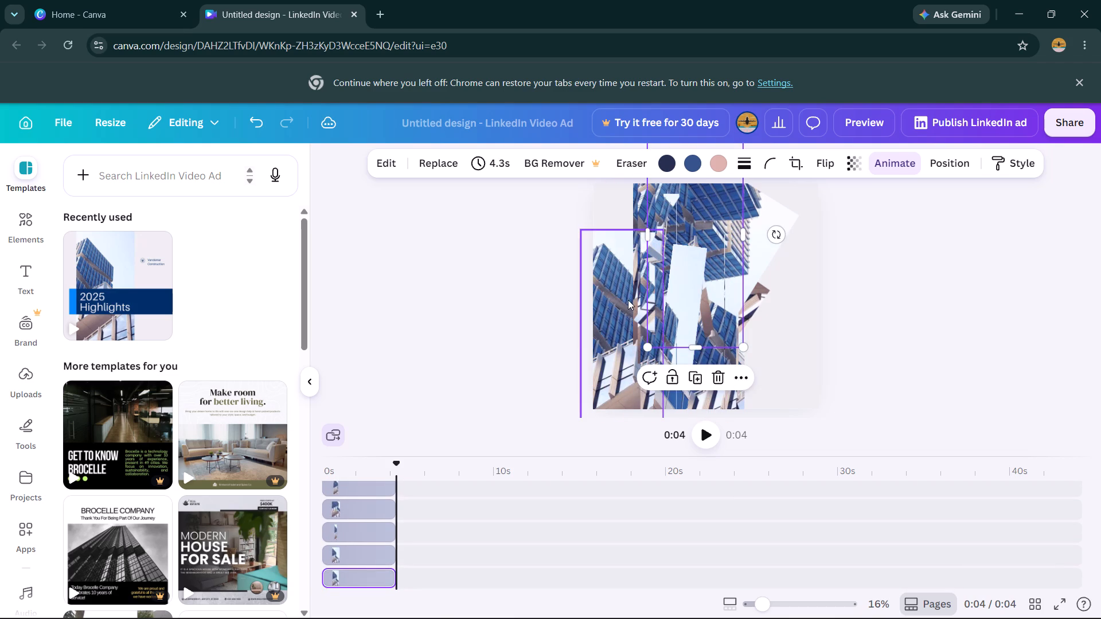
Move the remaining building photo copies at the page's left edge up and right, clearing the strip along that edge.
{"action": "left_click_drag", "start_coordinate": [600, 318], "coordinate": [623, 296]}
{"action": "left_click_drag", "start_coordinate": [606, 311], "coordinate": [633, 287]}
{"action": "left_click_drag", "start_coordinate": [609, 309], "coordinate": [634, 292]}
{"action": "left_click_drag", "start_coordinate": [613, 307], "coordinate": [630, 288]}
{"action": "left_click_drag", "start_coordinate": [615, 304], "coordinate": [624, 283]}
{"action": "left_click_drag", "start_coordinate": [619, 295], "coordinate": [630, 282]}
{"action": "left_click_drag", "start_coordinate": [628, 293], "coordinate": [635, 285]}
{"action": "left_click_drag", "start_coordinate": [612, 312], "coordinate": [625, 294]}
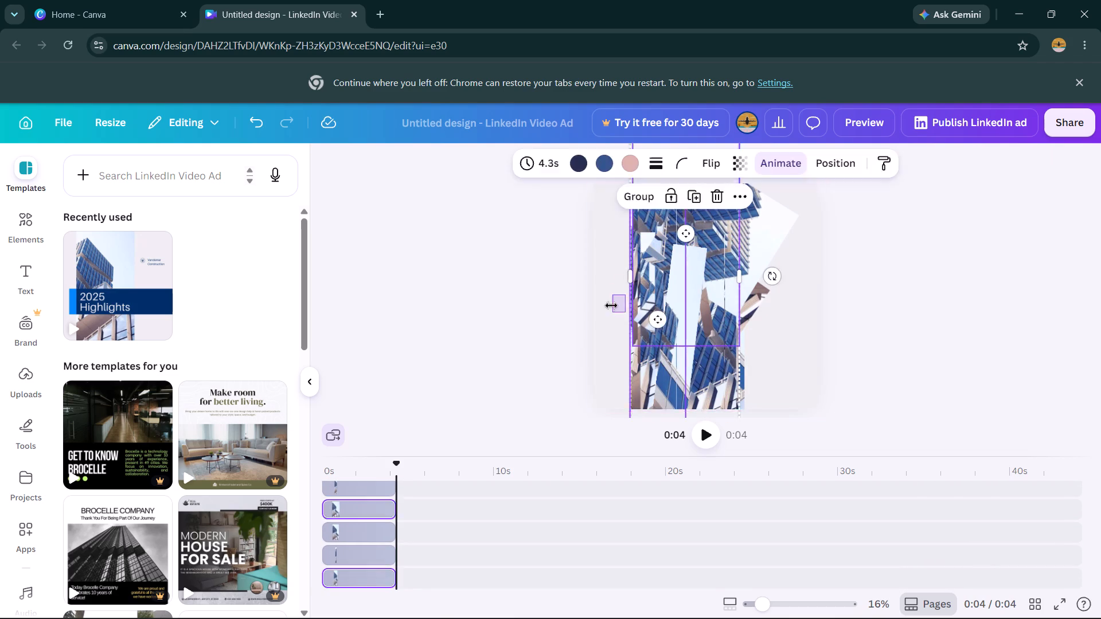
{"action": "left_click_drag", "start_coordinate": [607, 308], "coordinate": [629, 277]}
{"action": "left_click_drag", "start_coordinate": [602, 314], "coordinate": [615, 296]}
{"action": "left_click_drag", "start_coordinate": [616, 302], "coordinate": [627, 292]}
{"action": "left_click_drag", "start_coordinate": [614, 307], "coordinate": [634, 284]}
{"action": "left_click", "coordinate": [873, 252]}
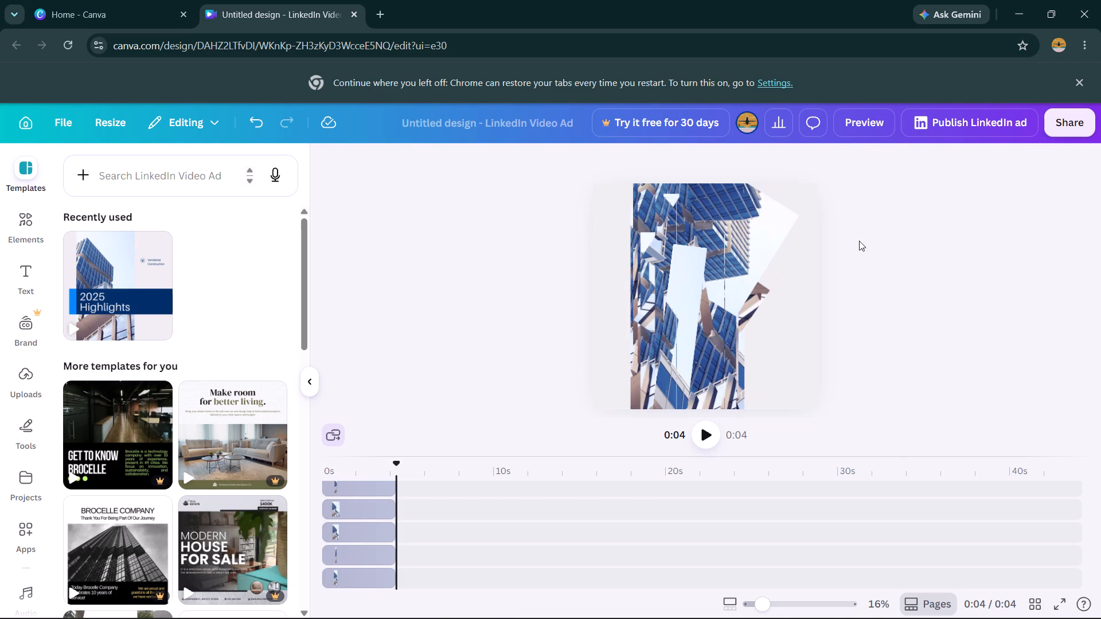
Move the upright building photo copies near the page's upper centre downward and slightly left.
{"action": "left_click_drag", "start_coordinate": [728, 276], "coordinate": [700, 326]}
{"action": "left_click_drag", "start_coordinate": [729, 257], "coordinate": [709, 308]}
{"action": "left_click_drag", "start_coordinate": [724, 241], "coordinate": [722, 261]}
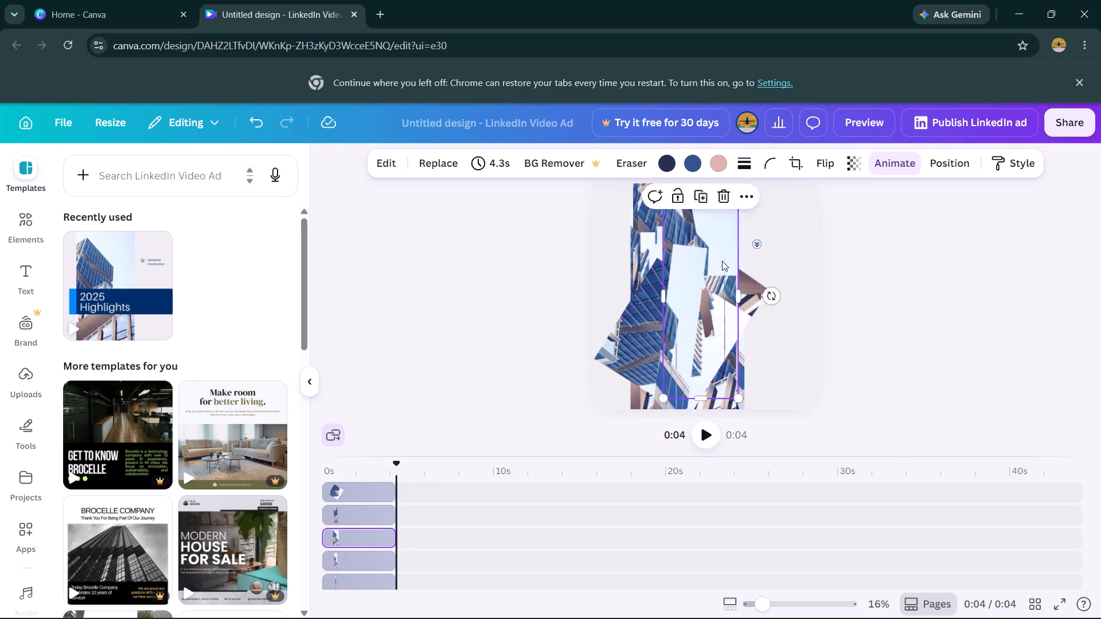
{"action": "left_click_drag", "start_coordinate": [722, 261], "coordinate": [710, 323]}
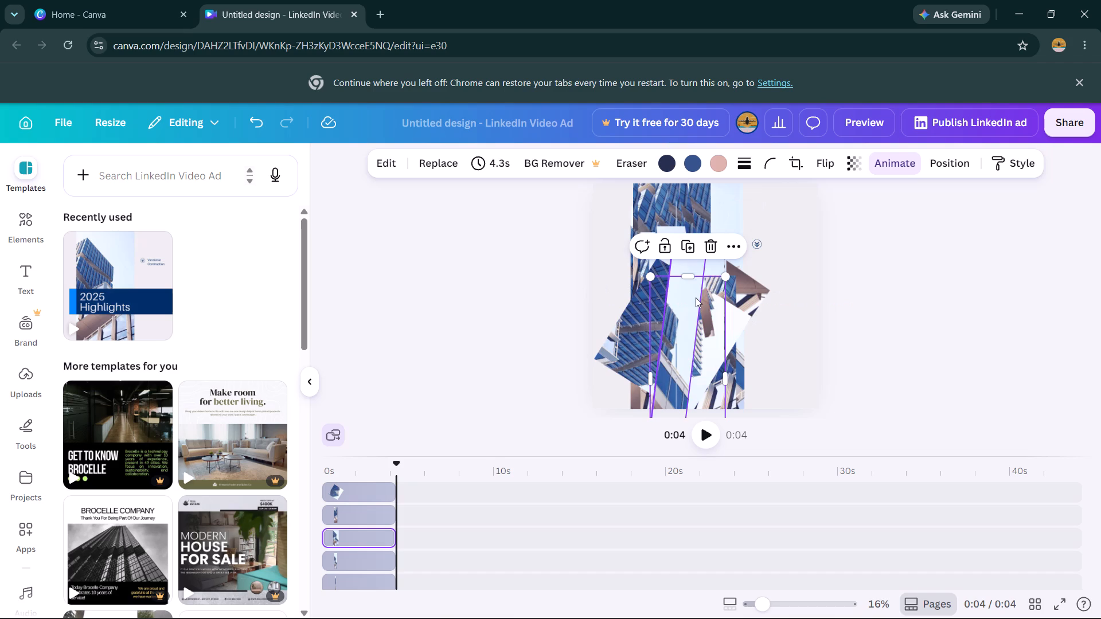
{"action": "left_click_drag", "start_coordinate": [666, 210], "coordinate": [673, 266]}
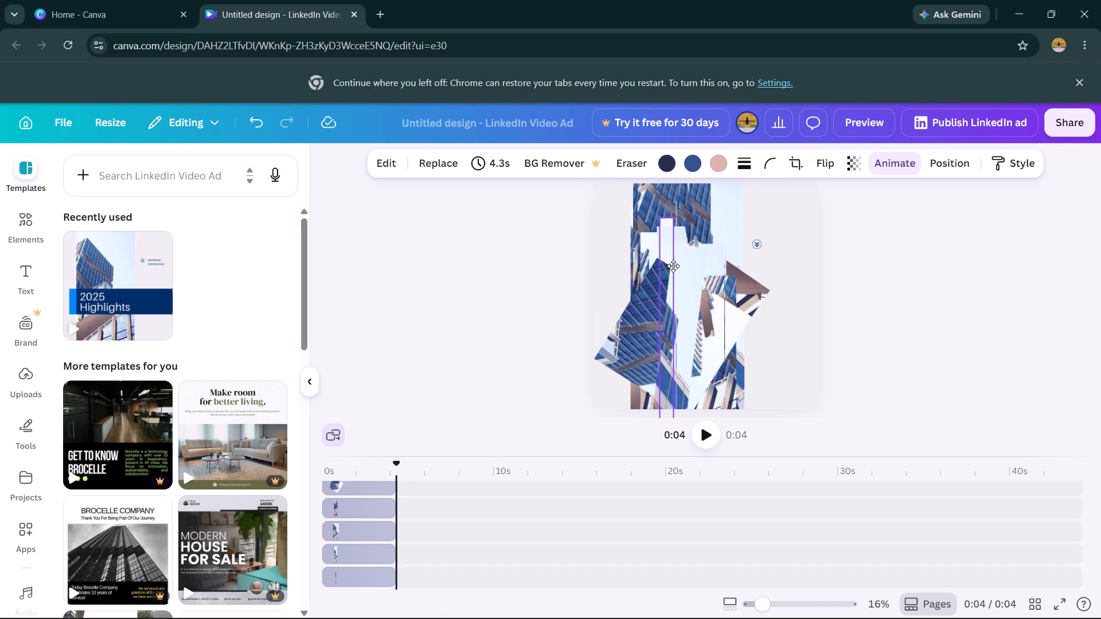
{"action": "left_click_drag", "start_coordinate": [673, 266], "coordinate": [672, 265]}
{"action": "left_click_drag", "start_coordinate": [700, 225], "coordinate": [663, 289]}
{"action": "left_click_drag", "start_coordinate": [697, 232], "coordinate": [669, 288]}
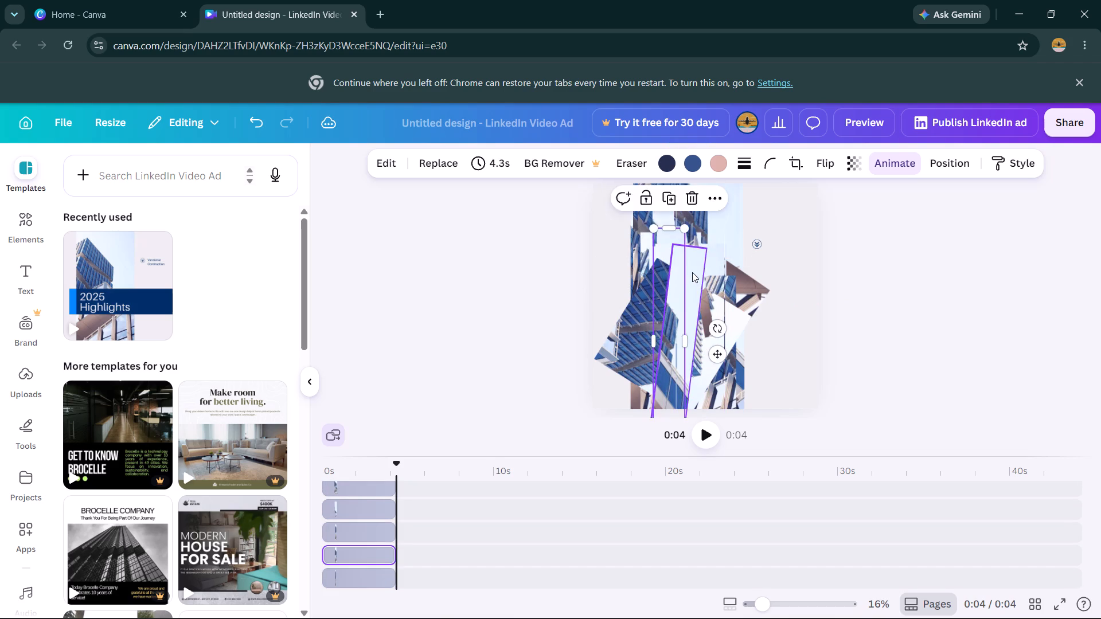
Shift the narrow, upright and tilted building photo copies from the page's centre toward its lower left.
{"action": "left_click_drag", "start_coordinate": [692, 269], "coordinate": [645, 297]}
{"action": "left_click_drag", "start_coordinate": [702, 305], "coordinate": [676, 318]}
{"action": "left_click_drag", "start_coordinate": [704, 283], "coordinate": [672, 315]}
{"action": "left_click_drag", "start_coordinate": [700, 285], "coordinate": [669, 313]}
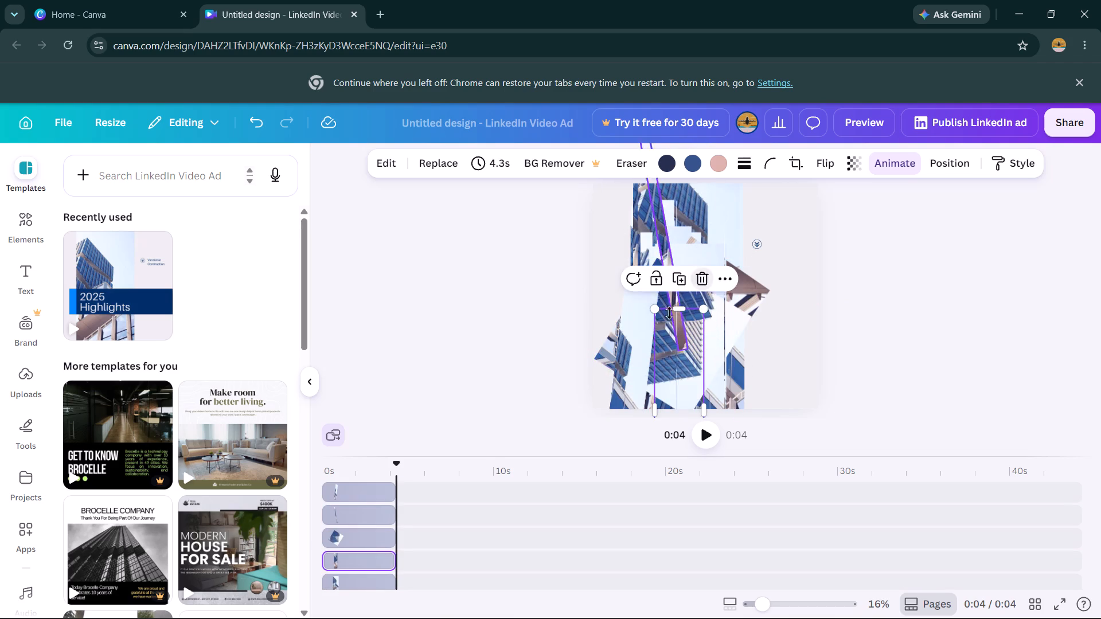
{"action": "left_click_drag", "start_coordinate": [669, 313], "coordinate": [667, 310]}
{"action": "left_click_drag", "start_coordinate": [684, 302], "coordinate": [657, 328]}
{"action": "left_click_drag", "start_coordinate": [679, 330], "coordinate": [649, 334]}
{"action": "left_click_drag", "start_coordinate": [702, 260], "coordinate": [669, 297]}
{"action": "left_click_drag", "start_coordinate": [693, 290], "coordinate": [663, 307]}
{"action": "left_click_drag", "start_coordinate": [703, 268], "coordinate": [684, 300]}
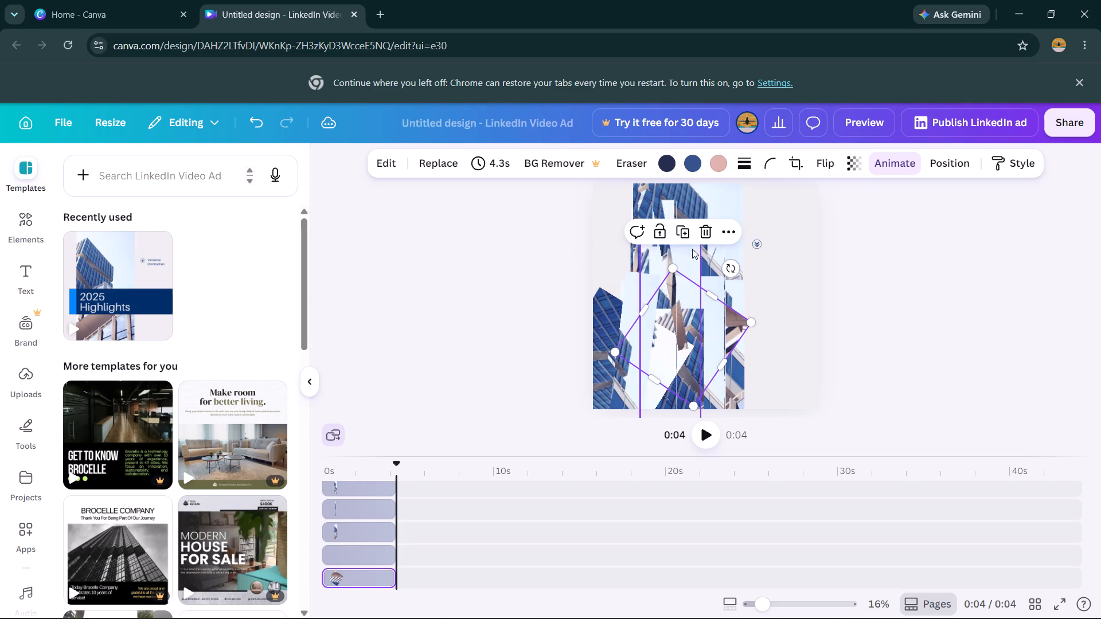
Move the large copies at the page's top down and left, and the lower right copies up and left.
{"action": "left_click_drag", "start_coordinate": [690, 206], "coordinate": [677, 286]}
{"action": "left_click_drag", "start_coordinate": [707, 229], "coordinate": [671, 295]}
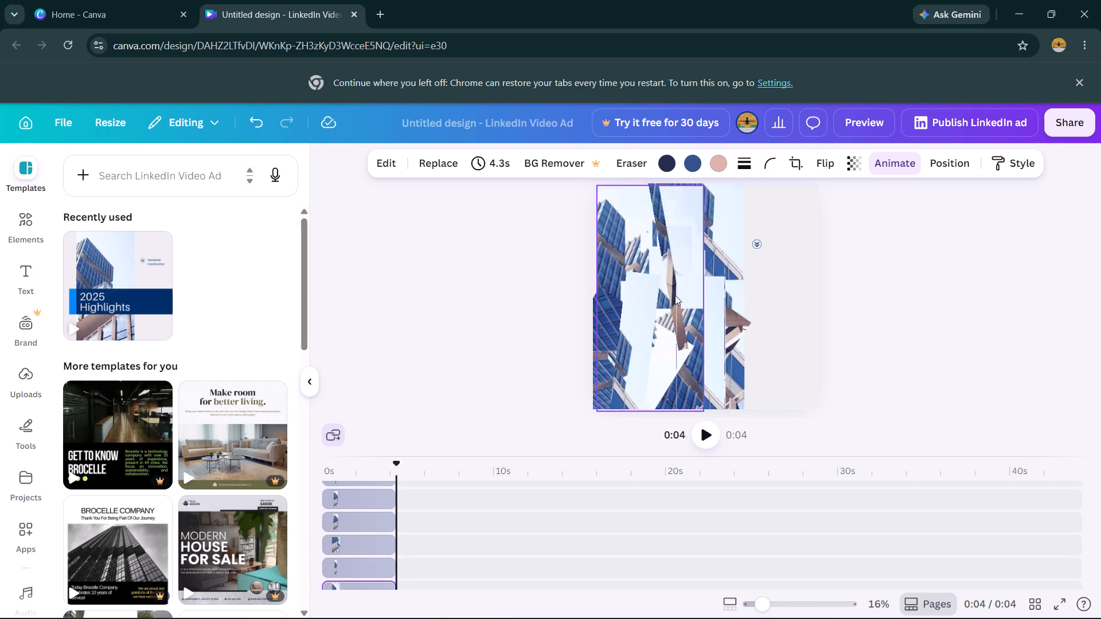
{"action": "left_click_drag", "start_coordinate": [712, 247], "coordinate": [684, 287]}
{"action": "left_click_drag", "start_coordinate": [708, 358], "coordinate": [684, 297]}
{"action": "left_click_drag", "start_coordinate": [710, 371], "coordinate": [705, 344]}
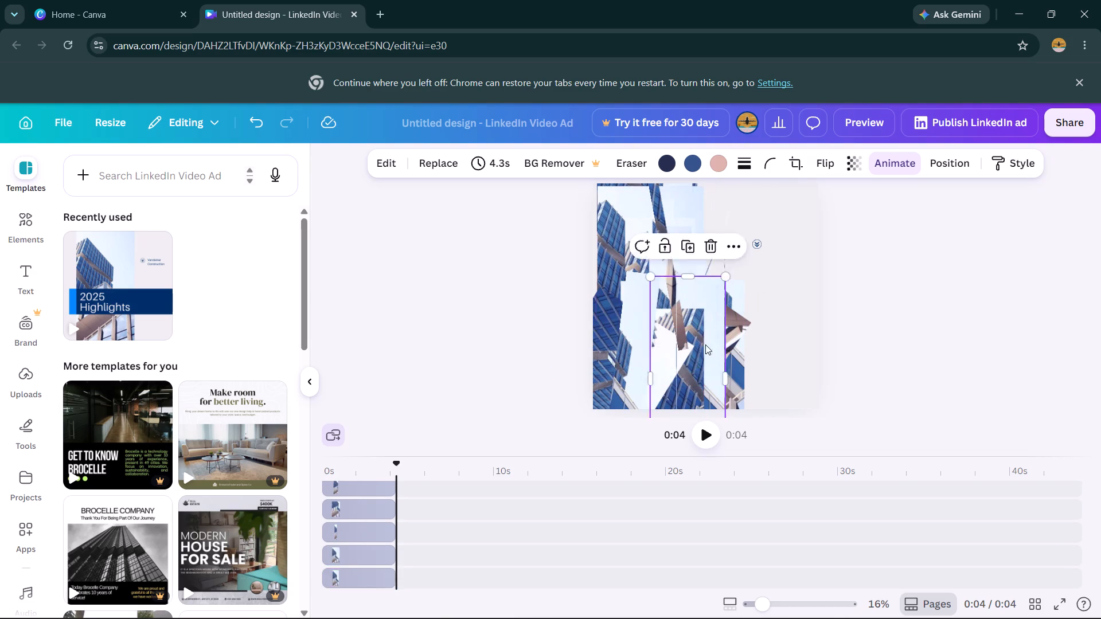
{"action": "left_click_drag", "start_coordinate": [705, 344], "coordinate": [697, 320]}
{"action": "left_click_drag", "start_coordinate": [727, 358], "coordinate": [709, 325]}
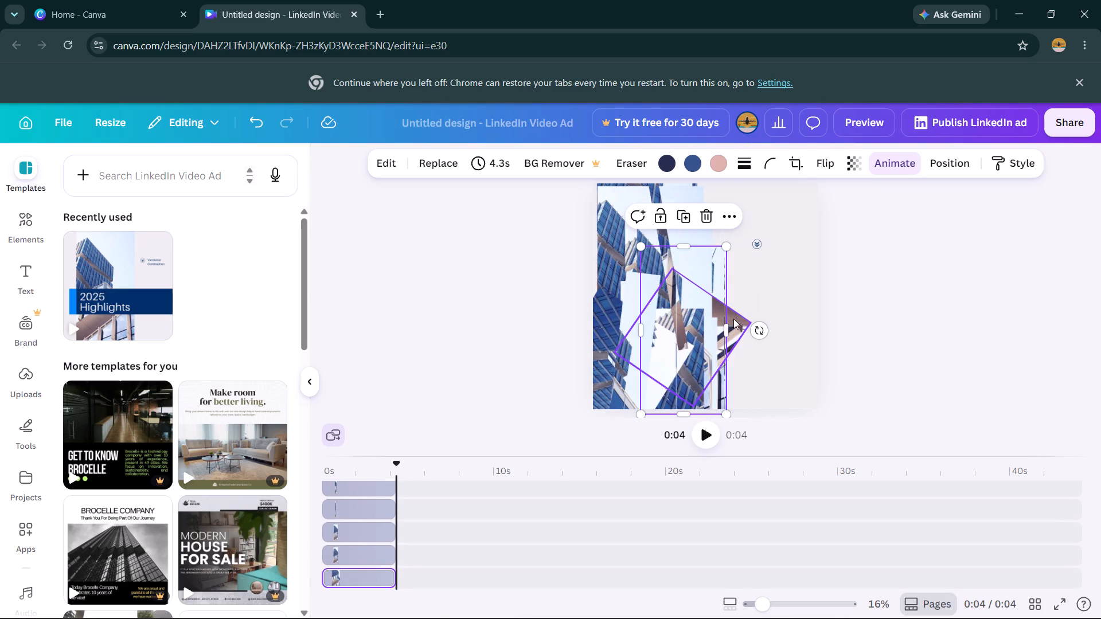
{"action": "left_click_drag", "start_coordinate": [735, 318], "coordinate": [721, 322]}
Move building photo copies from the page's lower centre up and right to its right edge.
{"action": "left_click_drag", "start_coordinate": [676, 346], "coordinate": [711, 311]}
{"action": "left_click_drag", "start_coordinate": [708, 312], "coordinate": [747, 283]}
{"action": "left_click_drag", "start_coordinate": [703, 304], "coordinate": [733, 287]}
{"action": "left_click_drag", "start_coordinate": [722, 292], "coordinate": [764, 267]}
{"action": "left_click_drag", "start_coordinate": [717, 296], "coordinate": [766, 271]}
{"action": "left_click_drag", "start_coordinate": [708, 300], "coordinate": [762, 273]}
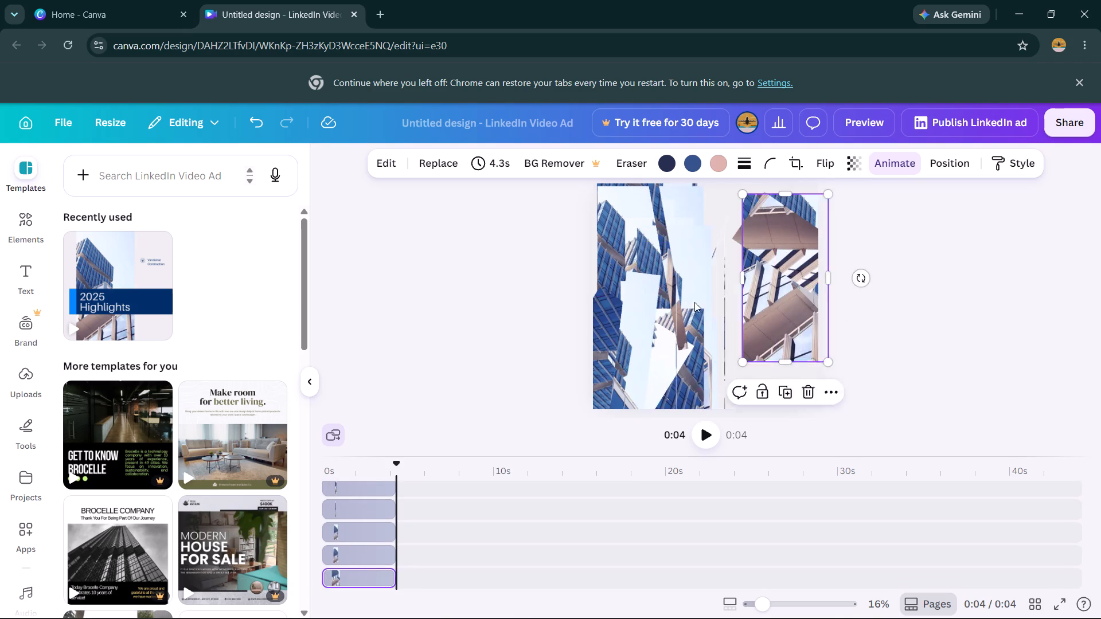
Shift more central and left-hand copies up and right, ending with the large tilted building photo at the right side.
{"action": "left_click_drag", "start_coordinate": [692, 307], "coordinate": [716, 290]}
{"action": "left_click_drag", "start_coordinate": [678, 315], "coordinate": [718, 291]}
{"action": "left_click_drag", "start_coordinate": [681, 309], "coordinate": [700, 299]}
{"action": "left_click_drag", "start_coordinate": [647, 317], "coordinate": [662, 304]}
{"action": "left_click_drag", "start_coordinate": [646, 319], "coordinate": [679, 295]}
{"action": "left_click_drag", "start_coordinate": [666, 309], "coordinate": [701, 294]}
{"action": "left_click_drag", "start_coordinate": [680, 311], "coordinate": [693, 300]}
{"action": "left_click_drag", "start_coordinate": [640, 322], "coordinate": [686, 292]}
{"action": "left_click_drag", "start_coordinate": [690, 292], "coordinate": [763, 270]}
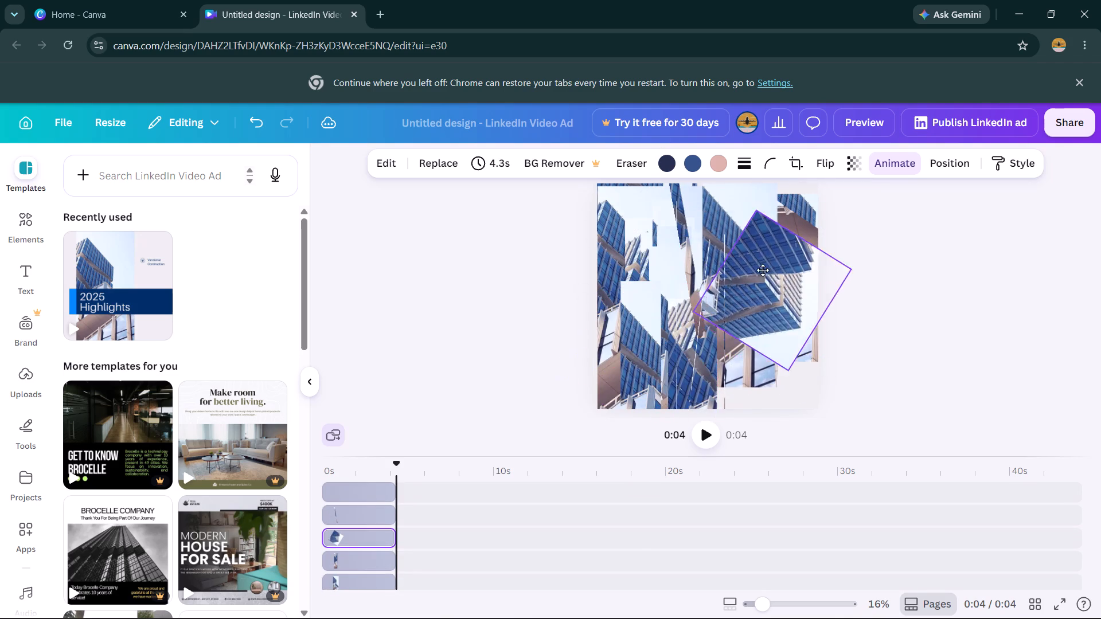
Push the tilted and upright building photo copies further up and right toward the page's upper right corner.
{"action": "left_click_drag", "start_coordinate": [763, 270], "coordinate": [794, 250]}
{"action": "left_click_drag", "start_coordinate": [713, 303], "coordinate": [768, 265]}
{"action": "left_click_drag", "start_coordinate": [705, 306], "coordinate": [794, 257]}
{"action": "left_click_drag", "start_coordinate": [767, 267], "coordinate": [797, 236]}
{"action": "left_click_drag", "start_coordinate": [716, 261], "coordinate": [806, 222]}
{"action": "left_click_drag", "start_coordinate": [747, 247], "coordinate": [802, 207]}
{"action": "left_click_drag", "start_coordinate": [698, 245], "coordinate": [776, 221]}
{"action": "left_click_drag", "start_coordinate": [704, 248], "coordinate": [751, 221]}
{"action": "left_click_drag", "start_coordinate": [661, 249], "coordinate": [733, 225]}
{"action": "left_click_drag", "start_coordinate": [649, 254], "coordinate": [699, 236]}
Shift the building photo copies around the page's centre and left part to the right.
{"action": "left_click_drag", "start_coordinate": [673, 253], "coordinate": [699, 253]}
{"action": "left_click_drag", "start_coordinate": [696, 244], "coordinate": [731, 264]}
{"action": "left_click_drag", "start_coordinate": [674, 256], "coordinate": [702, 263]}
{"action": "left_click_drag", "start_coordinate": [663, 251], "coordinate": [713, 262]}
{"action": "left_click_drag", "start_coordinate": [680, 255], "coordinate": [708, 257]}
{"action": "left_click_drag", "start_coordinate": [646, 274], "coordinate": [706, 250]}
{"action": "left_click_drag", "start_coordinate": [665, 272], "coordinate": [720, 249]}
{"action": "left_click_drag", "start_coordinate": [667, 276], "coordinate": [713, 245]}
{"action": "left_click_drag", "start_coordinate": [691, 261], "coordinate": [703, 254]}
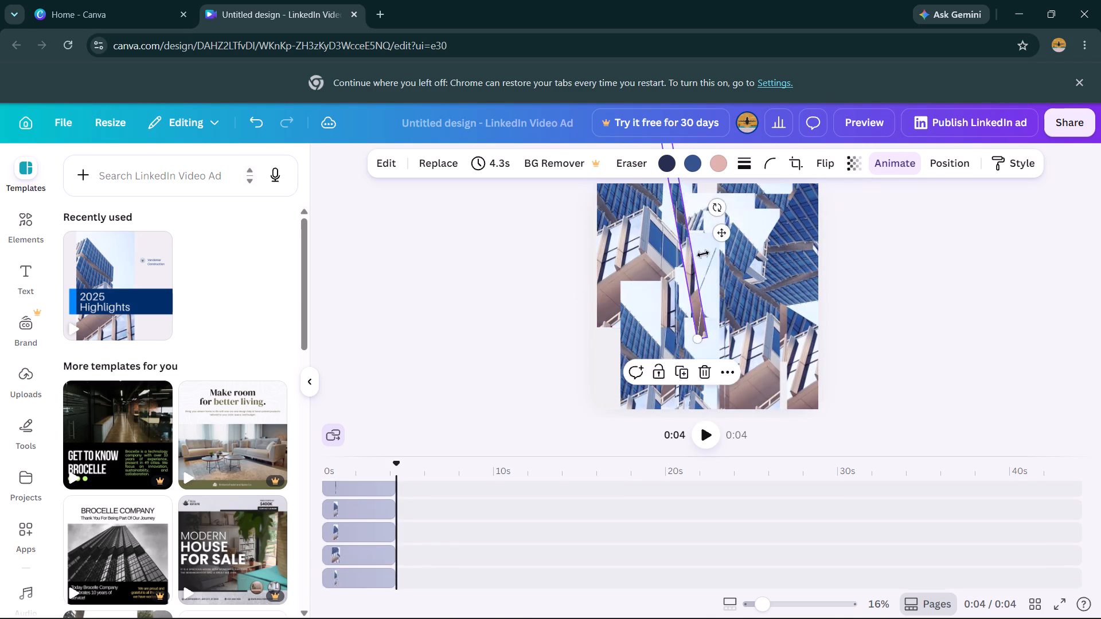
Move the remaining left-side copies up and right, clearing most of the page's left strip.
{"action": "left_click_drag", "start_coordinate": [703, 254], "coordinate": [699, 256]}
{"action": "left_click_drag", "start_coordinate": [657, 276], "coordinate": [692, 253]}
{"action": "left_click_drag", "start_coordinate": [631, 283], "coordinate": [679, 261]}
{"action": "left_click_drag", "start_coordinate": [661, 271], "coordinate": [706, 248]}
{"action": "left_click_drag", "start_coordinate": [687, 267], "coordinate": [760, 236]}
{"action": "left_click_drag", "start_coordinate": [690, 281], "coordinate": [726, 268]}
{"action": "left_click_drag", "start_coordinate": [692, 293], "coordinate": [725, 275]}
{"action": "left_click_drag", "start_coordinate": [668, 300], "coordinate": [683, 296]}
{"action": "left_click_drag", "start_coordinate": [624, 308], "coordinate": [660, 291]}
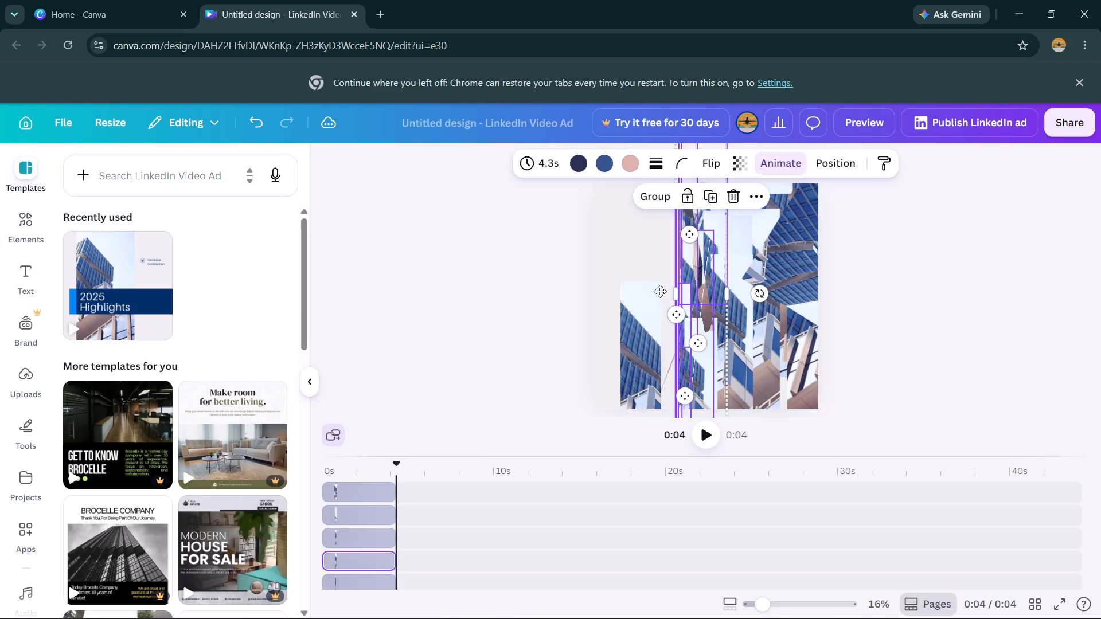
{"action": "left_click_drag", "start_coordinate": [660, 291], "coordinate": [657, 289]}
{"action": "left_click_drag", "start_coordinate": [650, 306], "coordinate": [719, 259]}
Widen the building photo at the page's lower left to about 736 by extending its left edge.
{"action": "left_click_drag", "start_coordinate": [692, 288], "coordinate": [615, 306]}
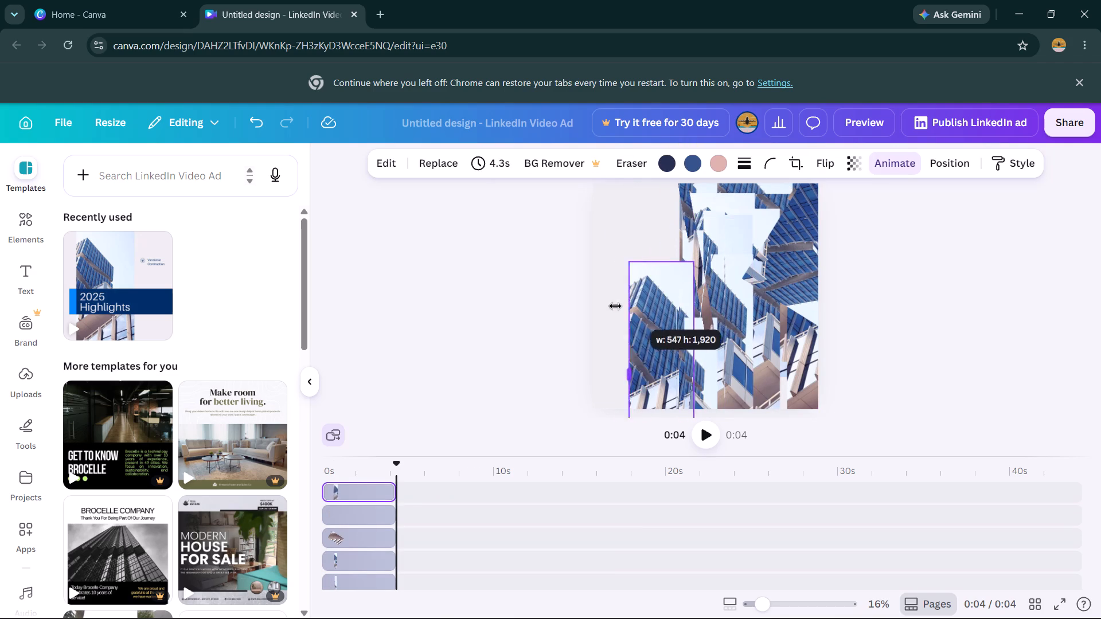
{"action": "left_click_drag", "start_coordinate": [615, 306], "coordinate": [606, 310]}
Move the widened building photo to the page's upper left corner and shorten it from its bottom edge.
{"action": "left_click_drag", "start_coordinate": [648, 295], "coordinate": [692, 232]}
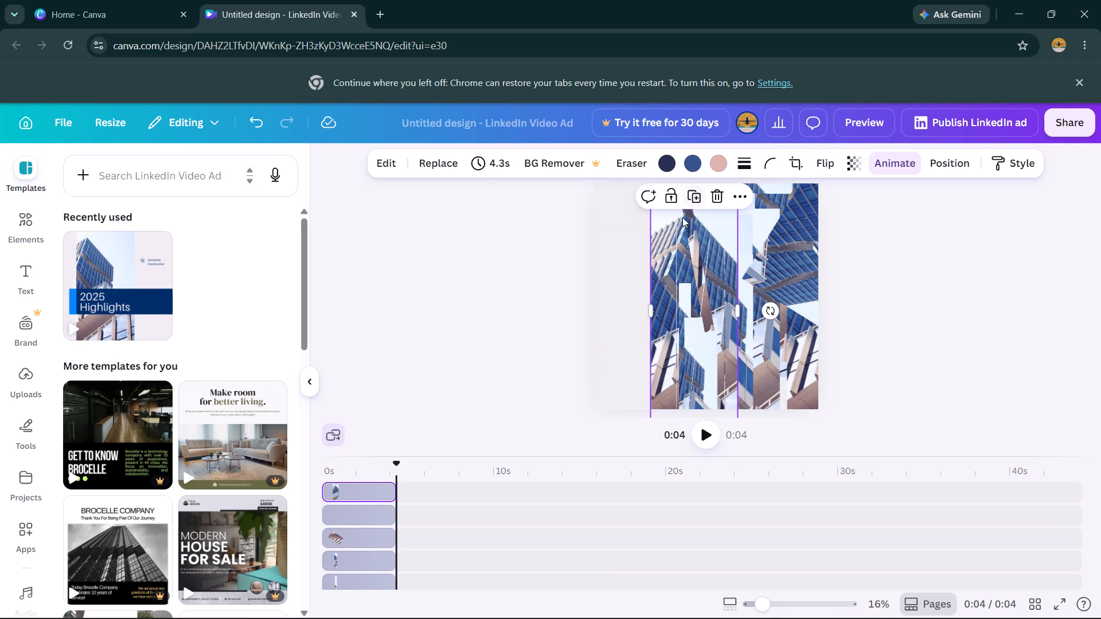
{"action": "left_click", "coordinate": [634, 253]}
{"action": "left_click", "coordinate": [665, 234]}
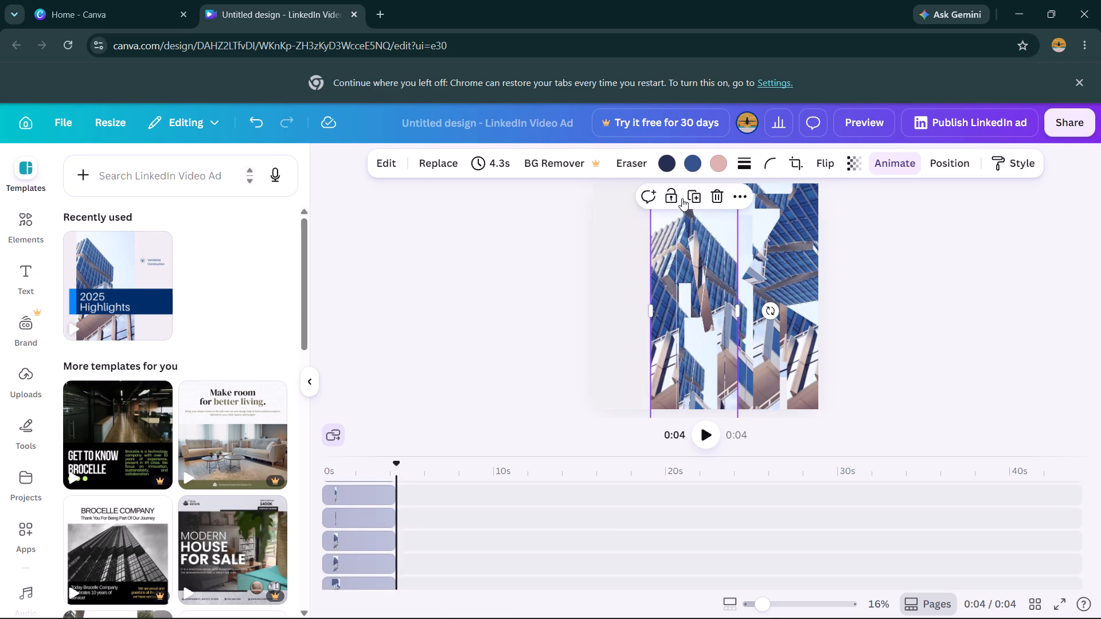
{"action": "left_click_drag", "start_coordinate": [662, 295], "coordinate": [593, 229]}
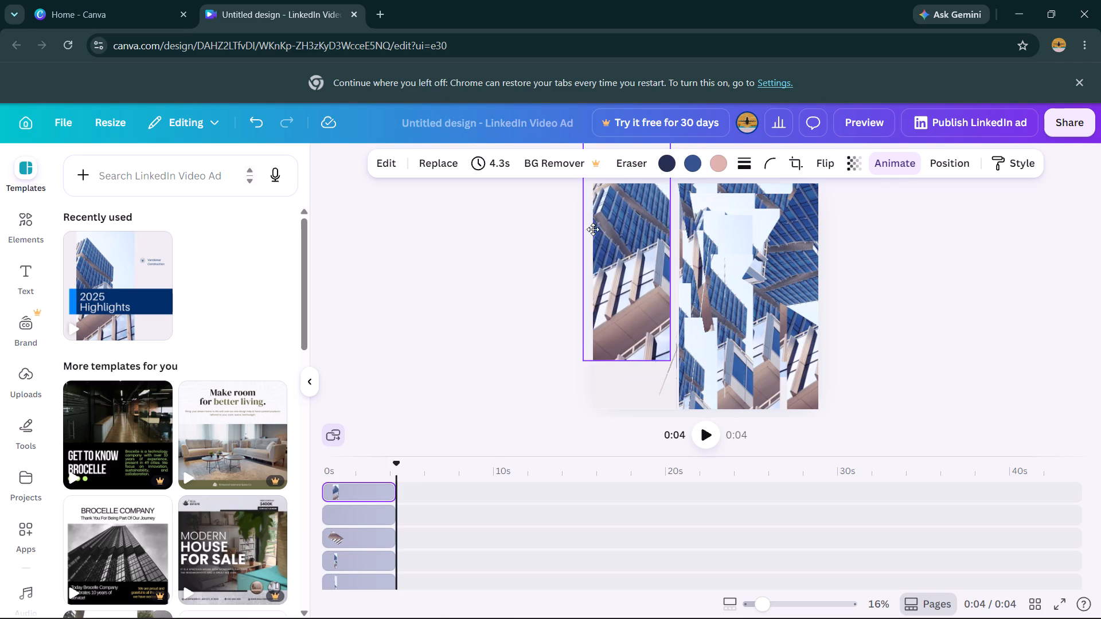
{"action": "left_click_drag", "start_coordinate": [593, 229], "coordinate": [572, 207]}
{"action": "left_click_drag", "start_coordinate": [606, 336], "coordinate": [603, 241]}
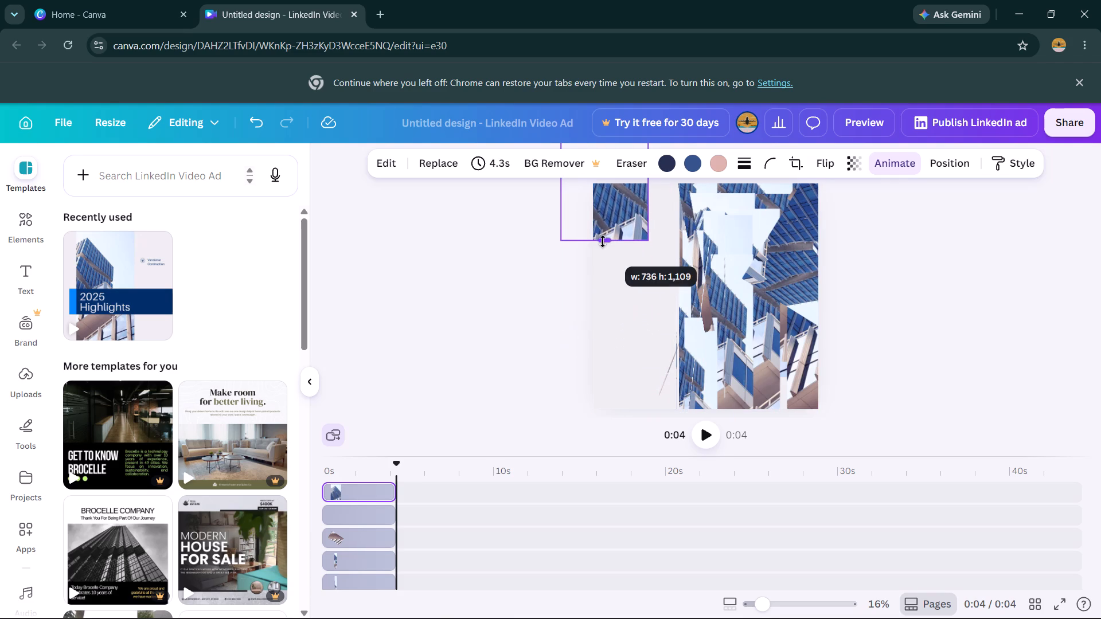
{"action": "left_click_drag", "start_coordinate": [603, 241], "coordinate": [603, 230]}
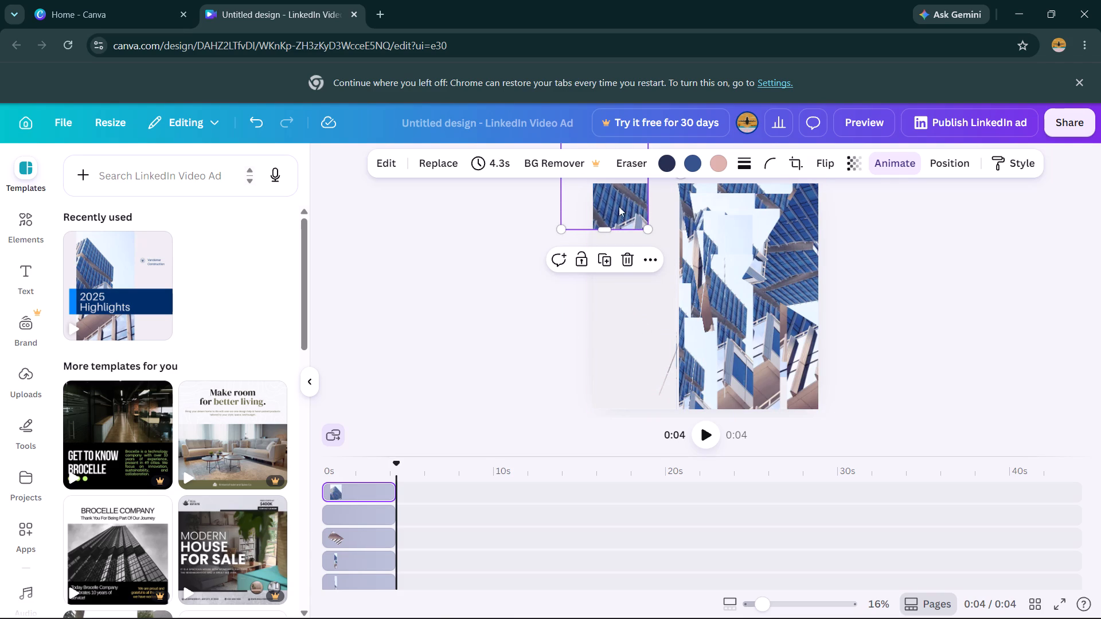
Move the shortened building photo to the page's centre and narrow it to a thin strip from its right edge.
{"action": "left_click_drag", "start_coordinate": [583, 210], "coordinate": [685, 331]}
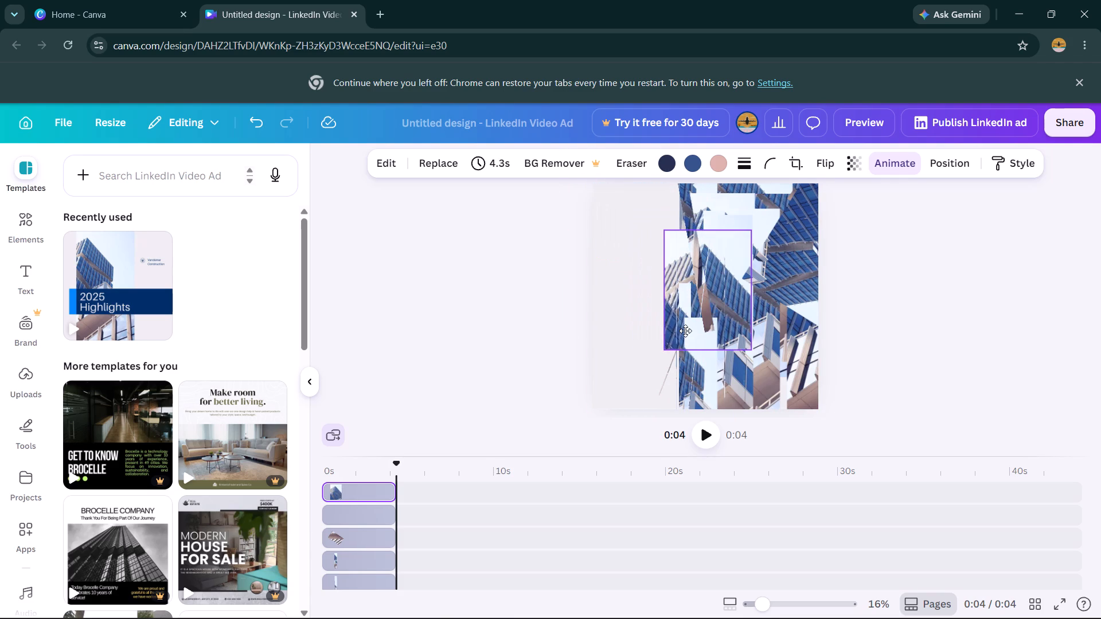
{"action": "left_click_drag", "start_coordinate": [685, 331], "coordinate": [690, 331]}
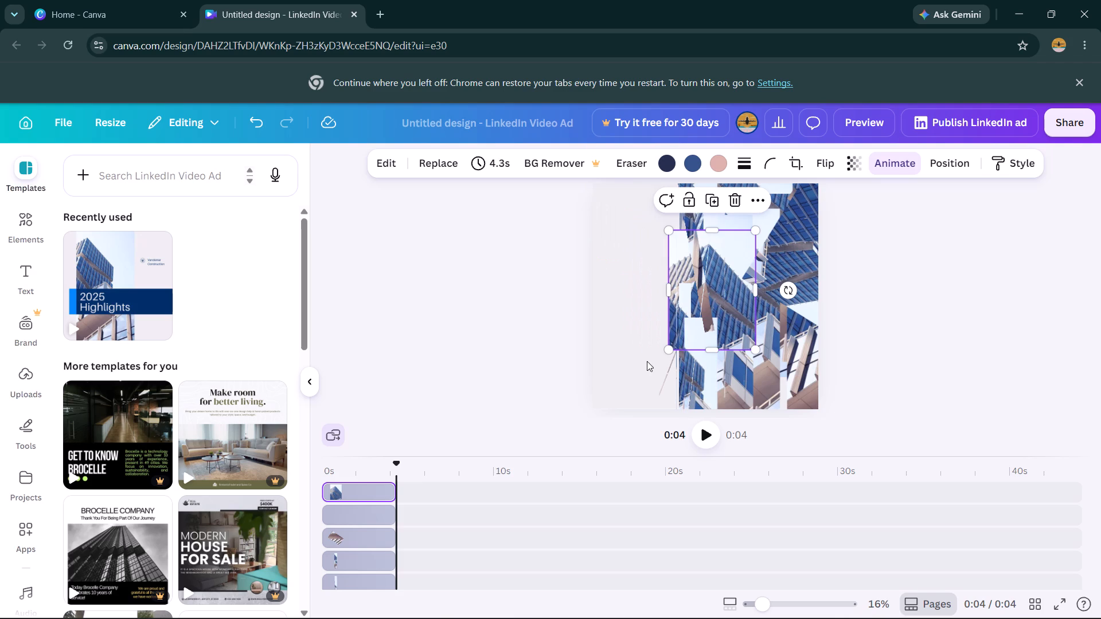
{"action": "left_click_drag", "start_coordinate": [756, 303], "coordinate": [678, 301]}
Move the large tilted building photo and nearby central copies left and down into the empty left area.
{"action": "left_click_drag", "start_coordinate": [702, 295], "coordinate": [704, 303]}
{"action": "left_click_drag", "start_coordinate": [749, 284], "coordinate": [689, 308]}
{"action": "left_click_drag", "start_coordinate": [751, 270], "coordinate": [754, 276]}
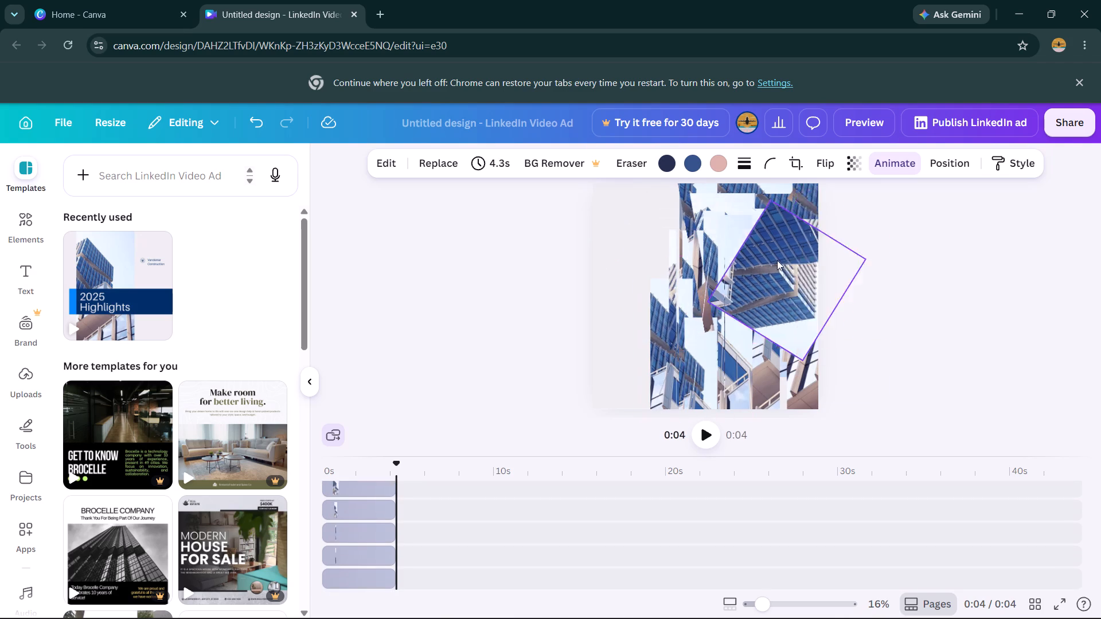
{"action": "left_click_drag", "start_coordinate": [777, 260], "coordinate": [739, 283]}
{"action": "left_click_drag", "start_coordinate": [778, 261], "coordinate": [710, 280]}
{"action": "left_click_drag", "start_coordinate": [741, 260], "coordinate": [690, 272]}
{"action": "left_click_drag", "start_coordinate": [707, 271], "coordinate": [672, 295]}
{"action": "left_click_drag", "start_coordinate": [677, 279], "coordinate": [656, 291]}
{"action": "left_click_drag", "start_coordinate": [703, 266], "coordinate": [696, 285]}
Shift the upright building photo copies around the page's centre left and slightly down.
{"action": "left_click_drag", "start_coordinate": [720, 269], "coordinate": [725, 283]}
{"action": "left_click_drag", "start_coordinate": [733, 274], "coordinate": [728, 289]}
{"action": "left_click_drag", "start_coordinate": [740, 271], "coordinate": [718, 281]}
{"action": "left_click_drag", "start_coordinate": [731, 271], "coordinate": [663, 292]}
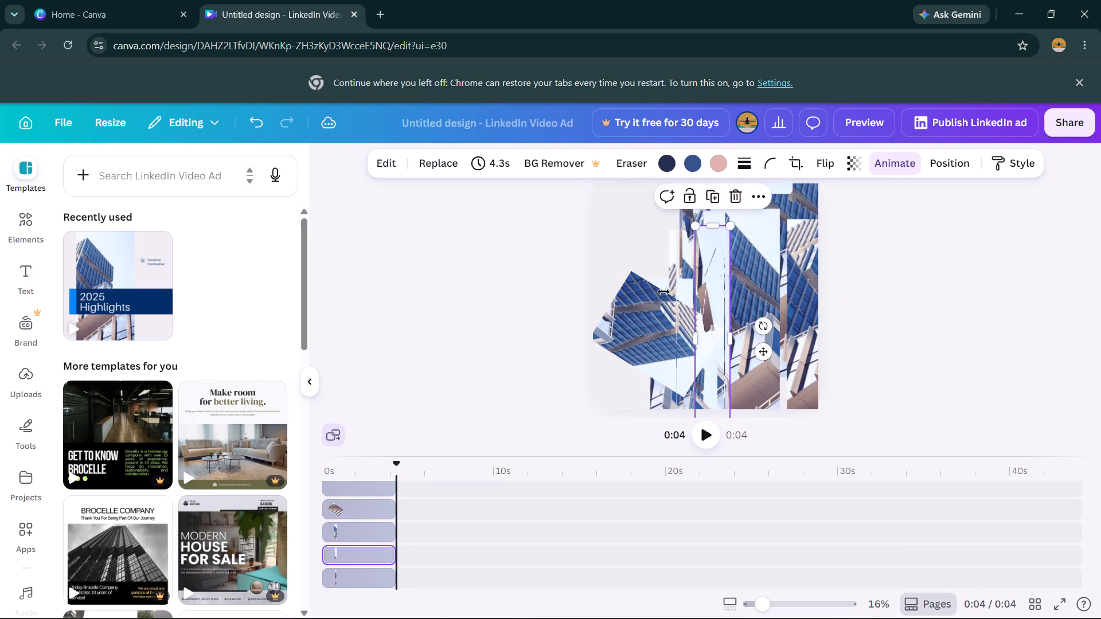
{"action": "left_click_drag", "start_coordinate": [663, 292], "coordinate": [654, 299]}
{"action": "left_click_drag", "start_coordinate": [702, 280], "coordinate": [682, 288]}
{"action": "left_click_drag", "start_coordinate": [717, 279], "coordinate": [675, 307]}
{"action": "left_click_drag", "start_coordinate": [700, 295], "coordinate": [669, 306]}
{"action": "left_click_drag", "start_coordinate": [722, 287], "coordinate": [685, 304]}
{"action": "left_click_drag", "start_coordinate": [733, 289], "coordinate": [659, 311]}
Move the stacked upright copies right of the page's centre left and down, opening a gap before the right edge.
{"action": "left_click_drag", "start_coordinate": [741, 279], "coordinate": [693, 297]}
{"action": "left_click_drag", "start_coordinate": [751, 273], "coordinate": [708, 288]}
{"action": "left_click_drag", "start_coordinate": [736, 272], "coordinate": [690, 288]}
{"action": "left_click_drag", "start_coordinate": [739, 273], "coordinate": [706, 289]}
{"action": "left_click_drag", "start_coordinate": [753, 267], "coordinate": [720, 281]}
{"action": "left_click_drag", "start_coordinate": [737, 272], "coordinate": [708, 282]}
{"action": "left_click_drag", "start_coordinate": [752, 264], "coordinate": [723, 281]}
{"action": "left_click_drag", "start_coordinate": [740, 273], "coordinate": [721, 288]}
{"action": "left_click_drag", "start_coordinate": [753, 273], "coordinate": [735, 287]}
{"action": "left_click_drag", "start_coordinate": [758, 275], "coordinate": [727, 291]}
{"action": "left_click_drag", "start_coordinate": [747, 279], "coordinate": [721, 293]}
{"action": "left_click_drag", "start_coordinate": [751, 275], "coordinate": [714, 293]}
{"action": "left_click_drag", "start_coordinate": [749, 276], "coordinate": [721, 289]}
{"action": "left_click_drag", "start_coordinate": [752, 275], "coordinate": [721, 289]}
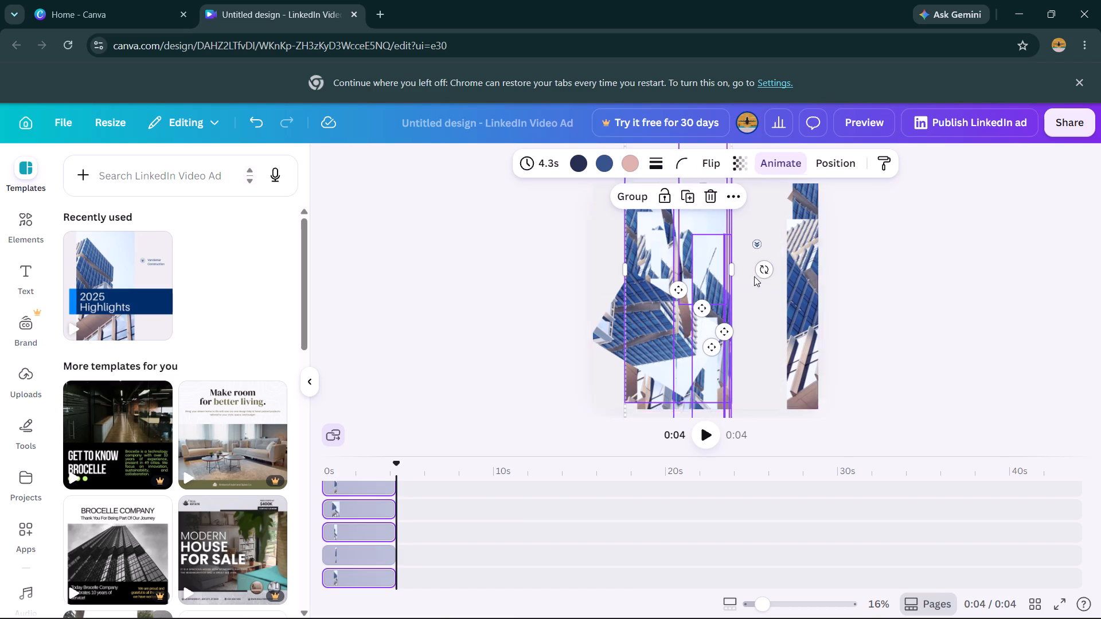
Move an upright building photo from the page's right edge to the centre and shorten it from its bottom edge.
{"action": "left_click", "coordinate": [769, 238]}
{"action": "left_click_drag", "start_coordinate": [792, 252], "coordinate": [680, 237]}
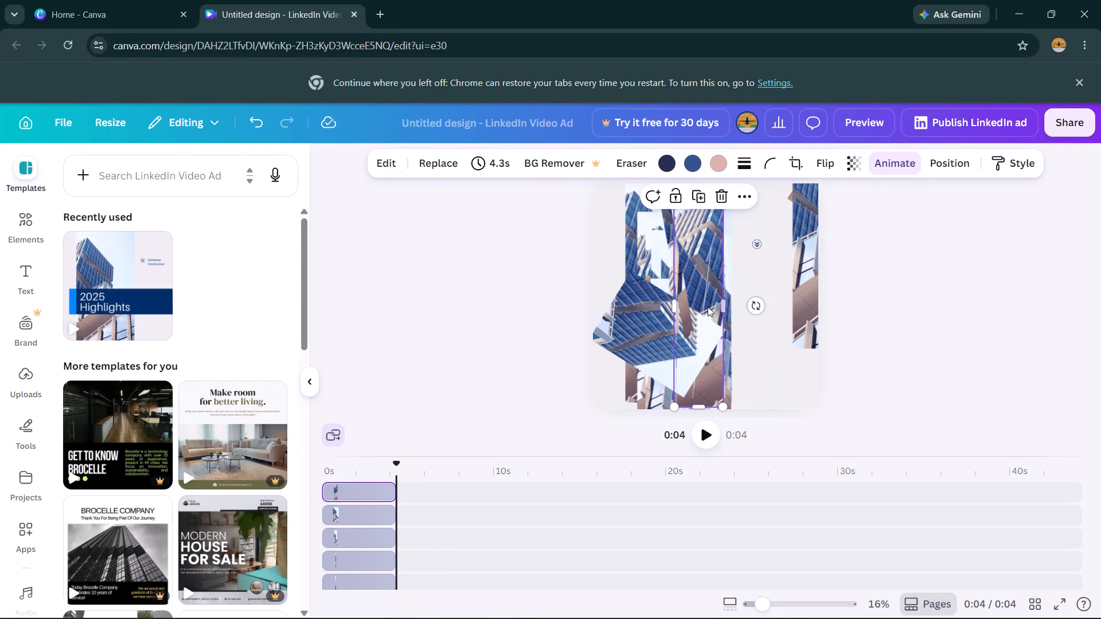
{"action": "left_click_drag", "start_coordinate": [701, 403], "coordinate": [687, 304]}
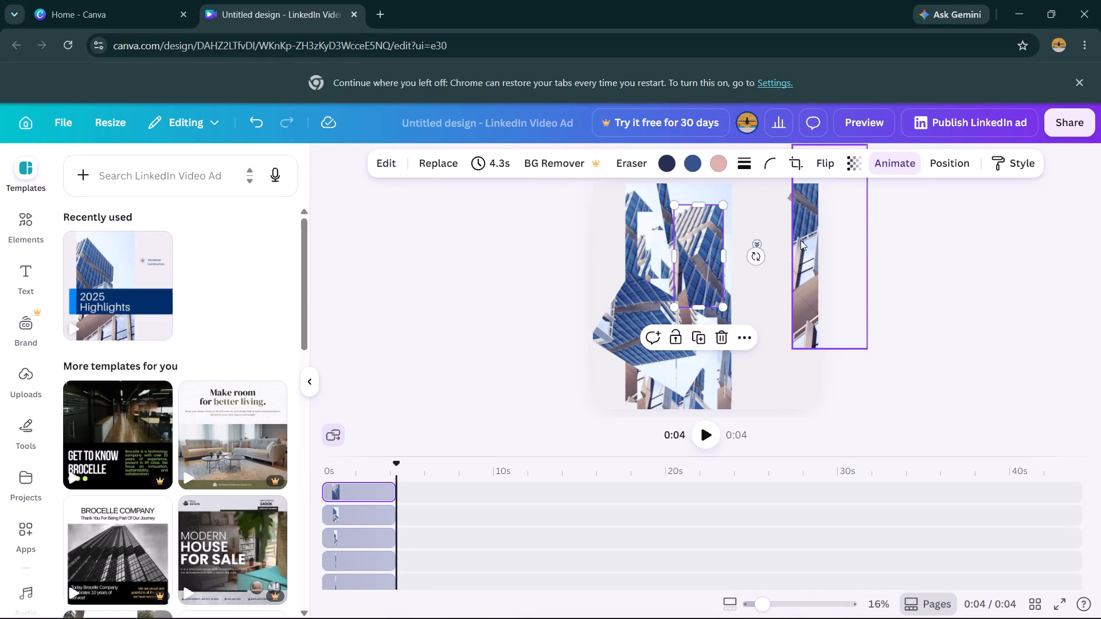
Move the last copies from the page's right edge to the centre and extend the small tilted photo's upper right edge.
{"action": "left_click_drag", "start_coordinate": [811, 235], "coordinate": [657, 285]}
{"action": "left_click_drag", "start_coordinate": [797, 193], "coordinate": [669, 270]}
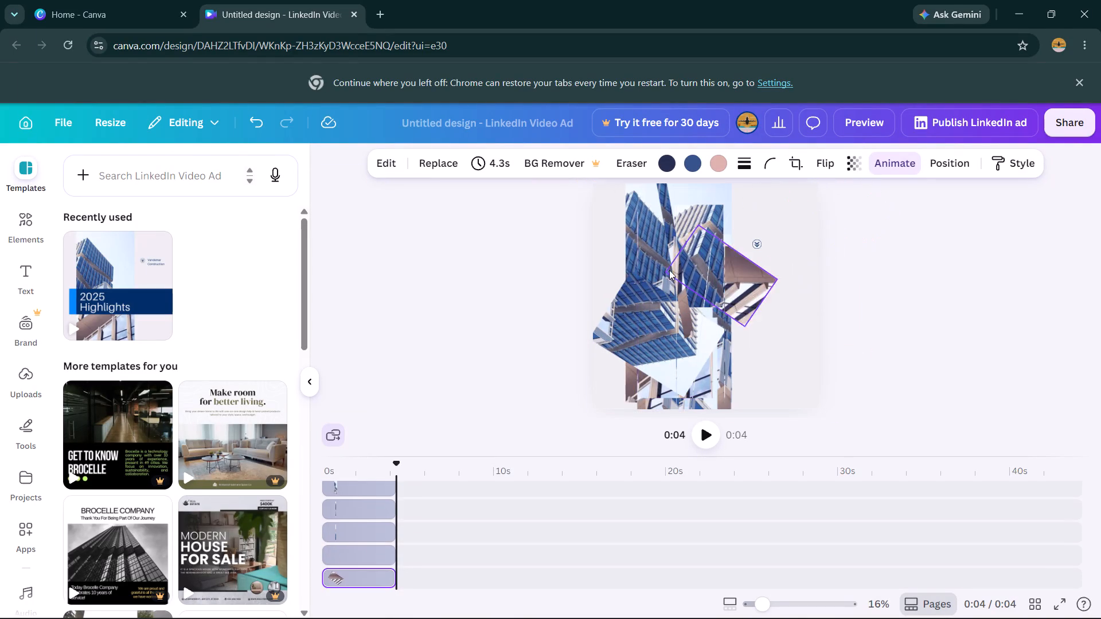
{"action": "left_click_drag", "start_coordinate": [669, 270], "coordinate": [662, 273]}
{"action": "left_click_drag", "start_coordinate": [727, 258], "coordinate": [743, 236]}
{"action": "left_click_drag", "start_coordinate": [729, 264], "coordinate": [719, 295]}
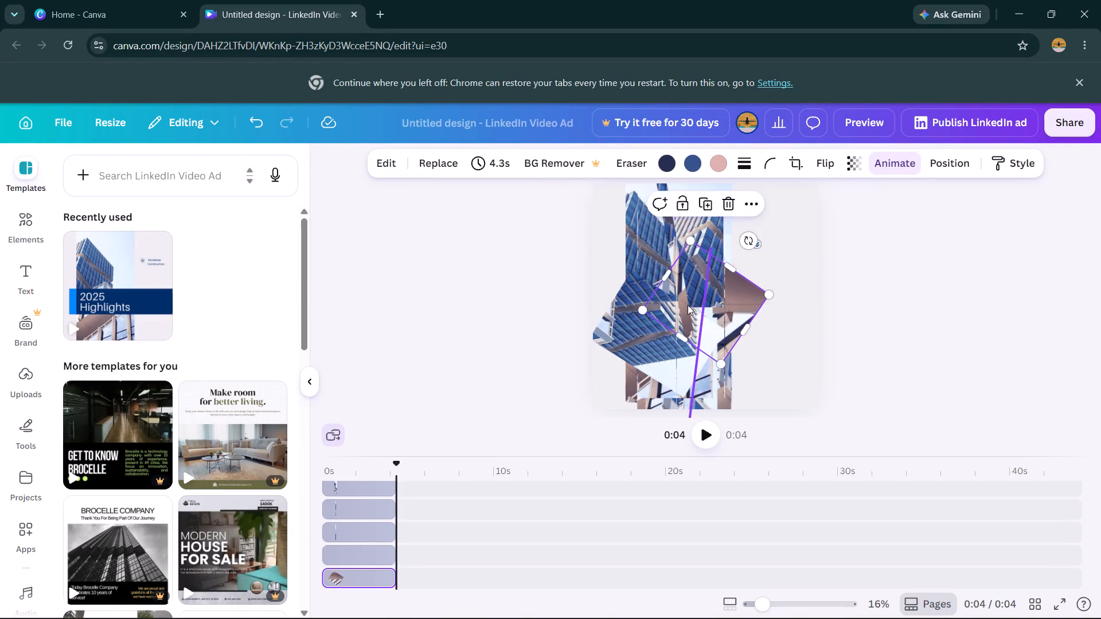
Move the tilted and upright building photos from the page's centre and left side up and right.
{"action": "left_click_drag", "start_coordinate": [681, 306], "coordinate": [757, 223]}
{"action": "left_click_drag", "start_coordinate": [692, 287], "coordinate": [740, 236]}
{"action": "left_click_drag", "start_coordinate": [667, 322], "coordinate": [718, 262]}
{"action": "left_click_drag", "start_coordinate": [633, 321], "coordinate": [674, 279]}
{"action": "left_click_drag", "start_coordinate": [637, 308], "coordinate": [662, 281]}
{"action": "left_click", "coordinate": [630, 315]}
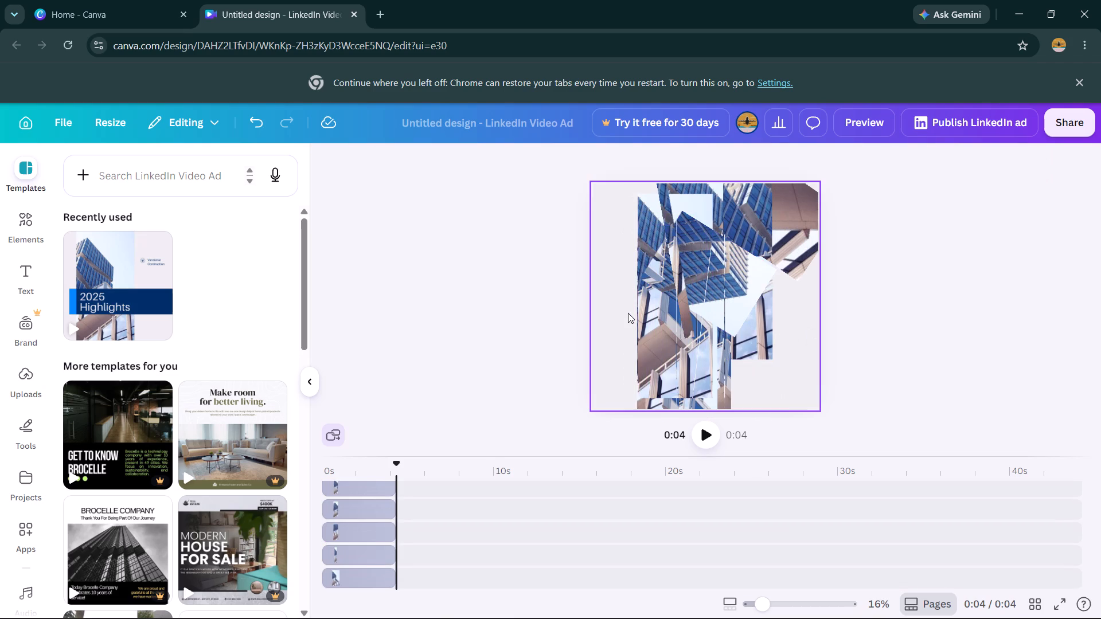
{"action": "left_click_drag", "start_coordinate": [610, 324], "coordinate": [635, 281]}
{"action": "left_click_drag", "start_coordinate": [635, 303], "coordinate": [646, 284]}
{"action": "left_click_drag", "start_coordinate": [642, 289], "coordinate": [703, 221]}
Shift the large tilted building photo and the upright copies near the page's centre down and left.
{"action": "left_click_drag", "start_coordinate": [679, 250], "coordinate": [683, 261]}
{"action": "left_click_drag", "start_coordinate": [726, 234], "coordinate": [726, 256]}
{"action": "left_click_drag", "start_coordinate": [730, 246], "coordinate": [720, 258]}
{"action": "left_click_drag", "start_coordinate": [733, 240], "coordinate": [714, 269]}
{"action": "left_click_drag", "start_coordinate": [731, 248], "coordinate": [696, 294]}
{"action": "left_click_drag", "start_coordinate": [707, 284], "coordinate": [686, 319]}
{"action": "left_click_drag", "start_coordinate": [704, 280], "coordinate": [688, 306]}
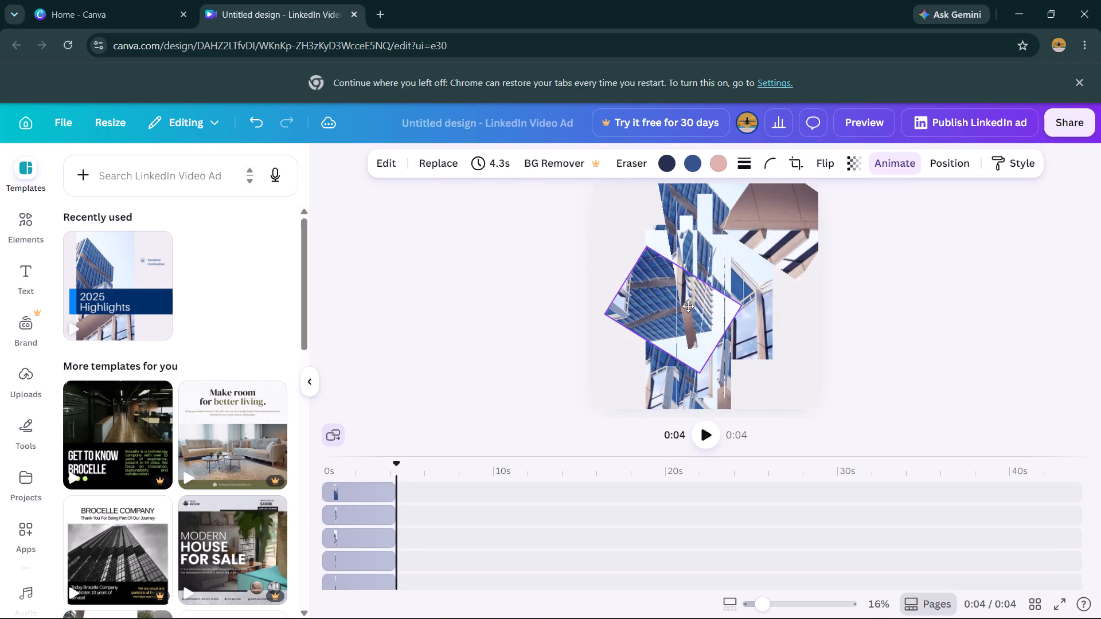
{"action": "left_click_drag", "start_coordinate": [688, 306], "coordinate": [669, 319]}
{"action": "left_click_drag", "start_coordinate": [712, 279], "coordinate": [651, 339]}
{"action": "left_click_drag", "start_coordinate": [716, 284], "coordinate": [688, 311]}
{"action": "left_click_drag", "start_coordinate": [712, 295], "coordinate": [705, 300]}
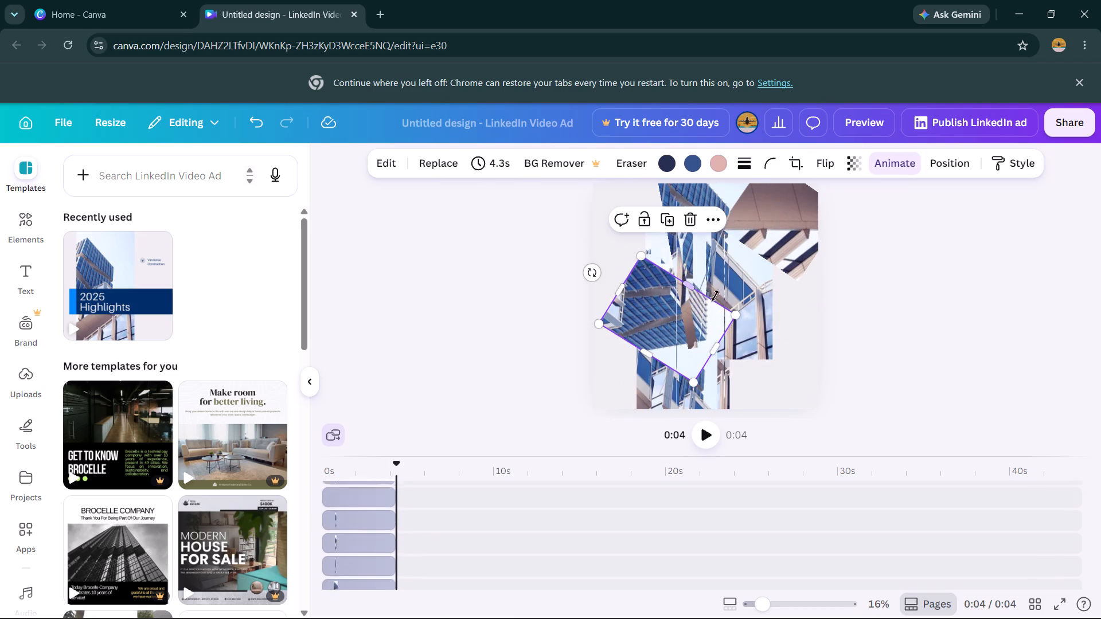
Shorten the tilted building photo from its upper edge and gather the upright copies from the page's right half at its centre.
{"action": "left_click_drag", "start_coordinate": [715, 296], "coordinate": [693, 319]}
{"action": "left_click_drag", "start_coordinate": [754, 277], "coordinate": [743, 291]}
{"action": "left_click_drag", "start_coordinate": [786, 242], "coordinate": [766, 271]}
{"action": "left_click_drag", "start_coordinate": [782, 246], "coordinate": [752, 285]}
{"action": "left_click_drag", "start_coordinate": [760, 269], "coordinate": [726, 310]}
{"action": "left_click_drag", "start_coordinate": [729, 291], "coordinate": [700, 318]}
{"action": "left_click_drag", "start_coordinate": [710, 280], "coordinate": [714, 292]}
{"action": "left_click_drag", "start_coordinate": [719, 280], "coordinate": [701, 299]}
{"action": "left_click_drag", "start_coordinate": [722, 249], "coordinate": [706, 286]}
{"action": "left_click_drag", "start_coordinate": [705, 246], "coordinate": [694, 301]}
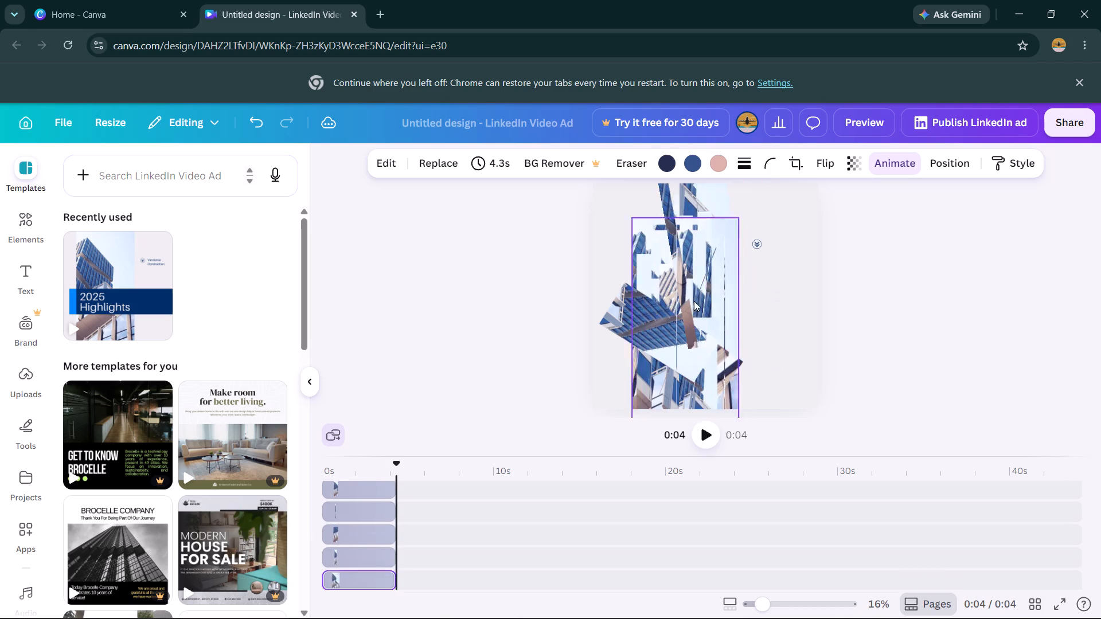
{"action": "left_click_drag", "start_coordinate": [694, 301], "coordinate": [695, 295]}
{"action": "left_click_drag", "start_coordinate": [710, 240], "coordinate": [700, 289]}
{"action": "left_click_drag", "start_coordinate": [708, 269], "coordinate": [676, 329]}
Move the tilted building photo and the overlapping upright copies from the page's centre and lower left up and right.
{"action": "left_click_drag", "start_coordinate": [675, 329], "coordinate": [706, 279]}
{"action": "left_click_drag", "start_coordinate": [663, 328], "coordinate": [732, 260]}
{"action": "left_click_drag", "start_coordinate": [700, 307], "coordinate": [741, 265]}
{"action": "left_click_drag", "start_coordinate": [709, 302], "coordinate": [735, 270]}
{"action": "left_click_drag", "start_coordinate": [689, 308], "coordinate": [725, 262]}
{"action": "left_click_drag", "start_coordinate": [695, 308], "coordinate": [733, 264]}
{"action": "left_click_drag", "start_coordinate": [716, 277], "coordinate": [764, 234]}
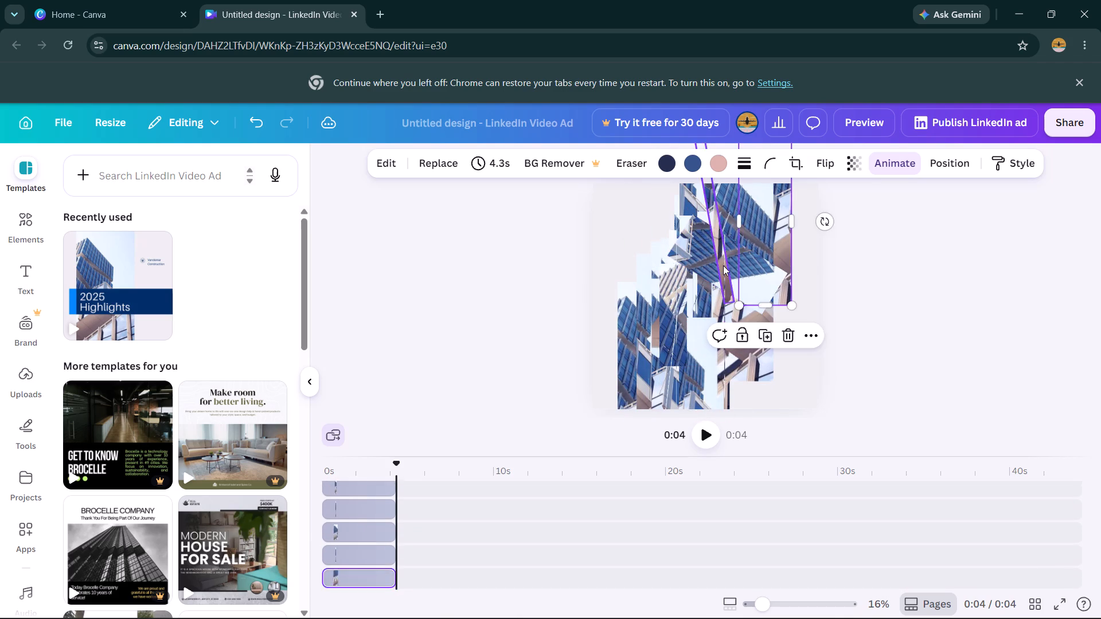
{"action": "left_click_drag", "start_coordinate": [718, 268], "coordinate": [737, 248]}
{"action": "left_click_drag", "start_coordinate": [712, 284], "coordinate": [734, 257]}
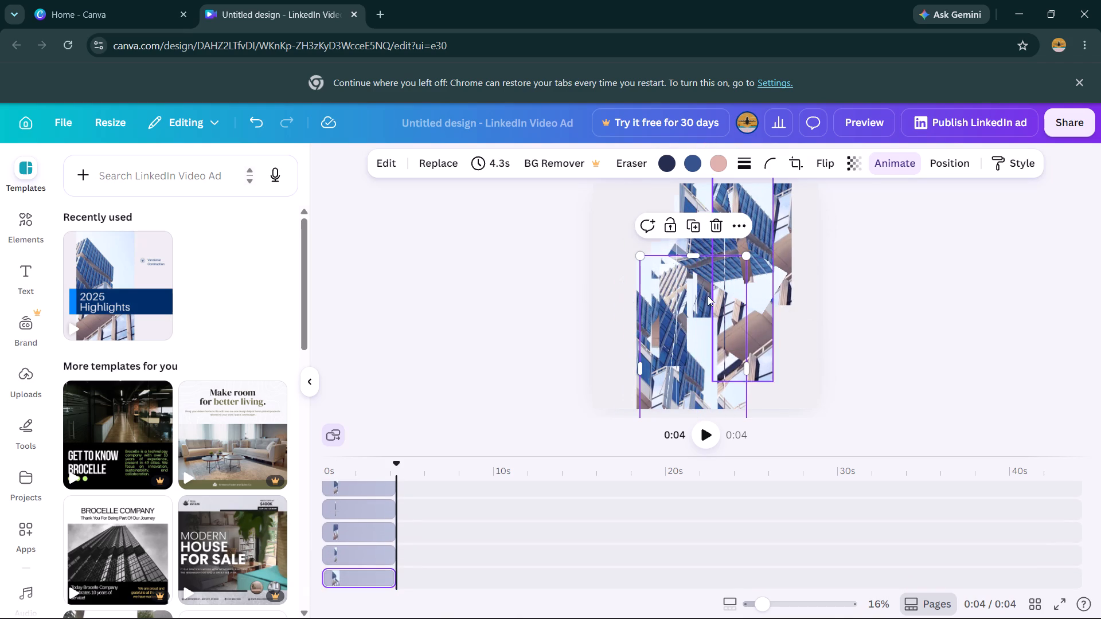
Shift the stacked upright building photos at the page's centre up and right towards its right edge.
{"action": "left_click_drag", "start_coordinate": [718, 304], "coordinate": [753, 251]}
{"action": "left_click", "coordinate": [724, 284]}
{"action": "left_click_drag", "start_coordinate": [718, 285], "coordinate": [752, 258]}
{"action": "left_click_drag", "start_coordinate": [735, 284], "coordinate": [757, 249]}
{"action": "left_click_drag", "start_coordinate": [727, 280], "coordinate": [769, 248]}
{"action": "left_click_drag", "start_coordinate": [735, 277], "coordinate": [760, 251]}
{"action": "left_click_drag", "start_coordinate": [734, 281], "coordinate": [761, 256]}
{"action": "left_click_drag", "start_coordinate": [731, 290], "coordinate": [745, 271]}
{"action": "left_click_drag", "start_coordinate": [728, 291], "coordinate": [745, 258]}
{"action": "left_click_drag", "start_coordinate": [718, 292], "coordinate": [741, 257]}
{"action": "left_click_drag", "start_coordinate": [719, 295], "coordinate": [762, 258]}
{"action": "left_click_drag", "start_coordinate": [725, 301], "coordinate": [748, 267]}
{"action": "left_click_drag", "start_coordinate": [732, 287], "coordinate": [757, 253]}
Move the upper building photo copies into the page's top right corner.
{"action": "left_click_drag", "start_coordinate": [755, 264], "coordinate": [810, 208]}
{"action": "left_click_drag", "start_coordinate": [779, 248], "coordinate": [830, 191]}
{"action": "left_click_drag", "start_coordinate": [712, 253], "coordinate": [807, 177]}
{"action": "left_click_drag", "start_coordinate": [776, 221], "coordinate": [786, 204]}
{"action": "left_click_drag", "start_coordinate": [767, 216], "coordinate": [778, 201]}
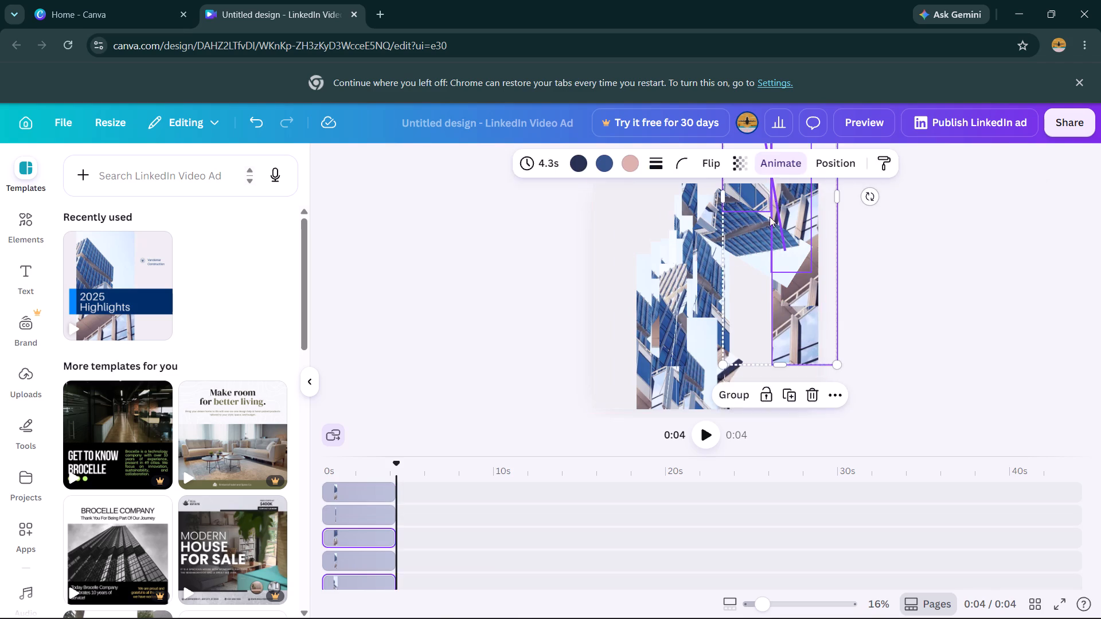
Spread the upright copies and narrow strips near the page's centre up and right over its right half.
{"action": "left_click_drag", "start_coordinate": [704, 281], "coordinate": [739, 244]}
{"action": "left_click_drag", "start_coordinate": [719, 275], "coordinate": [746, 238]}
{"action": "left_click_drag", "start_coordinate": [690, 287], "coordinate": [720, 254]}
{"action": "left_click_drag", "start_coordinate": [700, 292], "coordinate": [723, 252]}
{"action": "left_click_drag", "start_coordinate": [718, 283], "coordinate": [731, 261]}
{"action": "left_click_drag", "start_coordinate": [692, 289], "coordinate": [710, 265]}
{"action": "left_click_drag", "start_coordinate": [713, 286], "coordinate": [733, 261]}
{"action": "left_click_drag", "start_coordinate": [727, 288], "coordinate": [740, 249]}
{"action": "left_click_drag", "start_coordinate": [727, 269], "coordinate": [733, 256]}
{"action": "left_click_drag", "start_coordinate": [725, 265], "coordinate": [792, 211]}
{"action": "left_click_drag", "start_coordinate": [767, 263], "coordinate": [784, 232]}
{"action": "left_click_drag", "start_coordinate": [771, 249], "coordinate": [794, 217]}
{"action": "left_click_drag", "start_coordinate": [724, 280], "coordinate": [739, 257]}
{"action": "left_click_drag", "start_coordinate": [697, 280], "coordinate": [733, 249]}
{"action": "left_click_drag", "start_coordinate": [727, 259], "coordinate": [748, 242]}
Move the tilted photo and upright copies from the page's upper centre to its upper right area.
{"action": "left_click_drag", "start_coordinate": [669, 272], "coordinate": [712, 241]}
{"action": "left_click_drag", "start_coordinate": [692, 275], "coordinate": [721, 249]}
{"action": "left_click_drag", "start_coordinate": [696, 256], "coordinate": [748, 199]}
{"action": "left_click_drag", "start_coordinate": [705, 252], "coordinate": [733, 206]}
{"action": "left_click_drag", "start_coordinate": [713, 234], "coordinate": [759, 189]}
{"action": "left_click_drag", "start_coordinate": [725, 209], "coordinate": [775, 167]}
{"action": "left_click_drag", "start_coordinate": [756, 197], "coordinate": [779, 167]}
{"action": "left_click_drag", "start_coordinate": [773, 194], "coordinate": [790, 175]}
{"action": "left_click_drag", "start_coordinate": [748, 214], "coordinate": [767, 190]}
{"action": "left_click_drag", "start_coordinate": [676, 250], "coordinate": [750, 195]}
{"action": "left_click_drag", "start_coordinate": [741, 213], "coordinate": [774, 181]}
{"action": "left_click_drag", "start_coordinate": [740, 213], "coordinate": [776, 160]}
{"action": "left_click", "coordinate": [730, 189]}
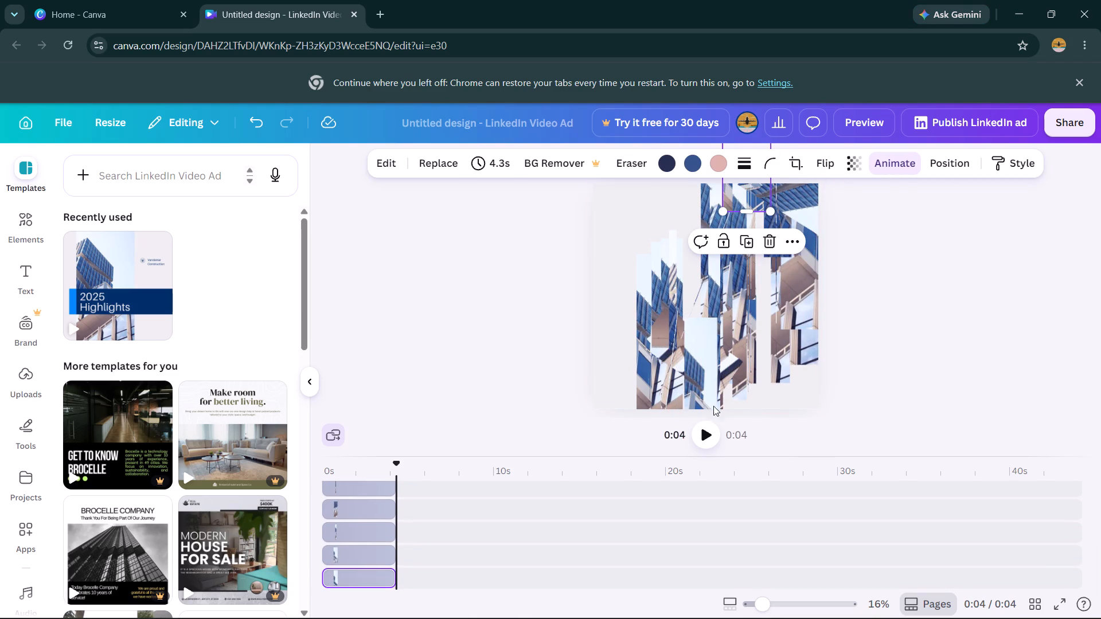
Move the building photo copies from the page's lower centre and left up and right against the others.
{"action": "left_click_drag", "start_coordinate": [704, 366], "coordinate": [715, 355]}
{"action": "left_click_drag", "start_coordinate": [698, 374], "coordinate": [729, 334]}
{"action": "left_click_drag", "start_coordinate": [713, 363], "coordinate": [736, 338]}
{"action": "left_click_drag", "start_coordinate": [707, 358], "coordinate": [729, 331]}
{"action": "left_click_drag", "start_coordinate": [722, 352], "coordinate": [737, 336]}
{"action": "left_click_drag", "start_coordinate": [710, 367], "coordinate": [735, 337]}
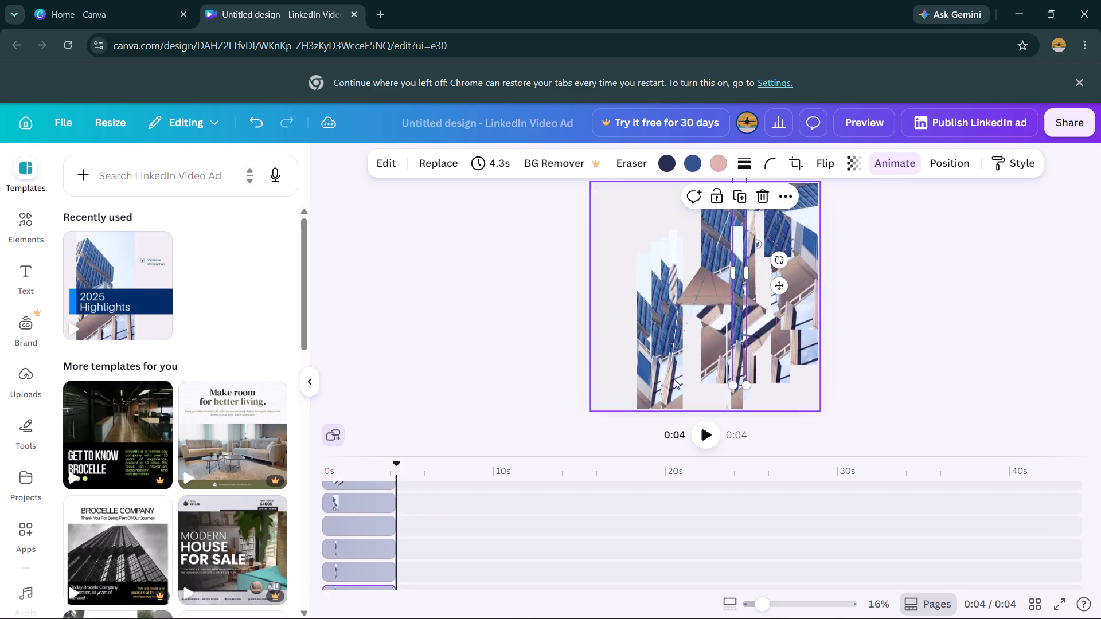
{"action": "left_click_drag", "start_coordinate": [682, 374], "coordinate": [723, 334]}
{"action": "left_click_drag", "start_coordinate": [659, 414], "coordinate": [689, 375]}
{"action": "left_click_drag", "start_coordinate": [681, 401], "coordinate": [698, 376]}
{"action": "left_click_drag", "start_coordinate": [686, 417], "coordinate": [712, 391]}
{"action": "left_click_drag", "start_coordinate": [689, 434], "coordinate": [738, 383]}
{"action": "left_click_drag", "start_coordinate": [702, 428], "coordinate": [715, 409]}
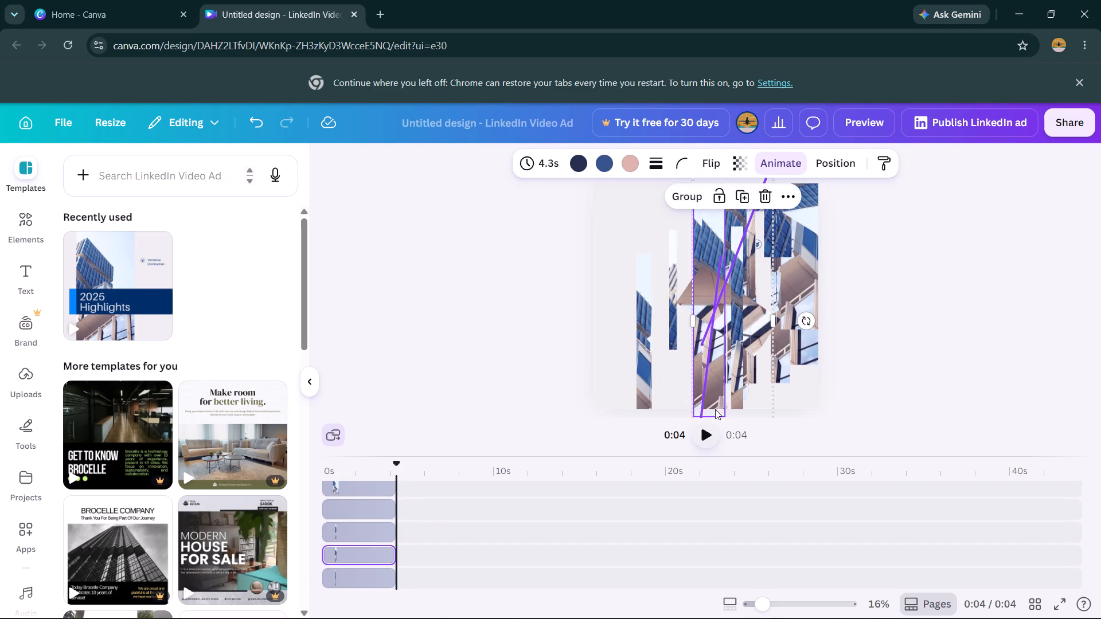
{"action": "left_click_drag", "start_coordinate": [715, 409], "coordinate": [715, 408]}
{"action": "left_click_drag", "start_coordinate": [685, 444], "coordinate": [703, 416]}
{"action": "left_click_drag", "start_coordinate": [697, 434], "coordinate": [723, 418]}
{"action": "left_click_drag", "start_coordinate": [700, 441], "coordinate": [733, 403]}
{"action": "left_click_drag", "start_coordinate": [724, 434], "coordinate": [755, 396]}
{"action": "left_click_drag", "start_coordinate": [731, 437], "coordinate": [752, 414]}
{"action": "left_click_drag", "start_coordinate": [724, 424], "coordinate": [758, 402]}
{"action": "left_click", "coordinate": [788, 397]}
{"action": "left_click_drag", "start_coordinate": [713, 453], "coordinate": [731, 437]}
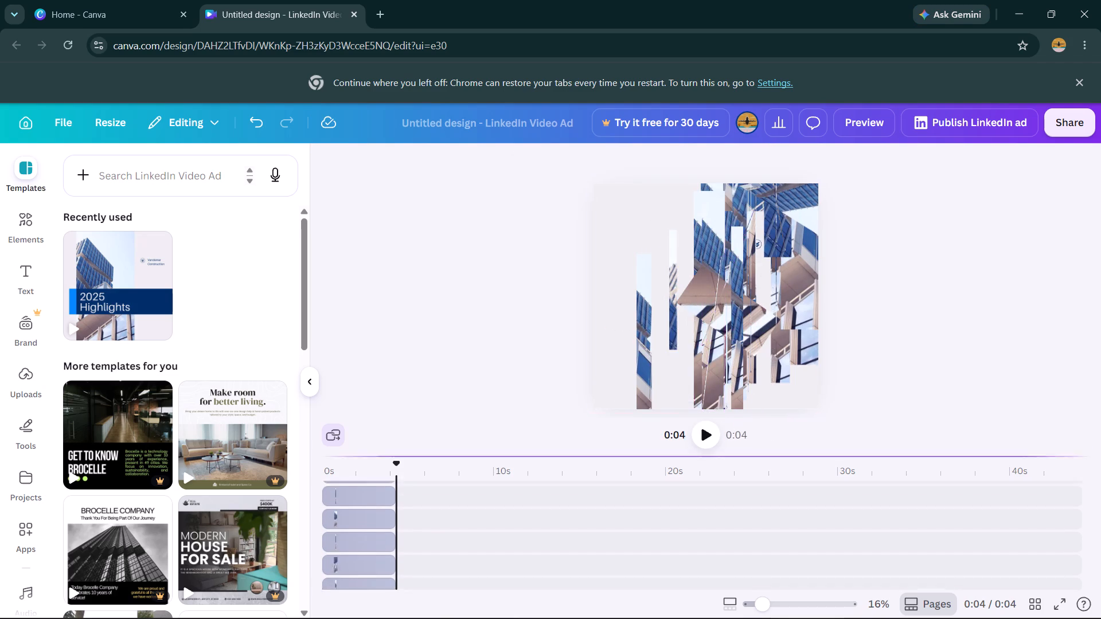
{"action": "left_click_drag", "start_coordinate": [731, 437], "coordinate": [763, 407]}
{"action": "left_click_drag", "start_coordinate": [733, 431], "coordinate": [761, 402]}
Enlarge the timeline area below the page by raising its upper border.
{"action": "left_click_drag", "start_coordinate": [647, 456], "coordinate": [775, 399]}
{"action": "left_click_drag", "start_coordinate": [750, 417], "coordinate": [799, 381]}
{"action": "left_click_drag", "start_coordinate": [783, 390], "coordinate": [805, 366]}
{"action": "left_click_drag", "start_coordinate": [769, 383], "coordinate": [791, 363]}
Nudge the tall upright building photos at the page's centre up and right.
{"action": "left_click_drag", "start_coordinate": [706, 300], "coordinate": [736, 289]}
{"action": "left_click_drag", "start_coordinate": [705, 320], "coordinate": [736, 283]}
{"action": "left_click_drag", "start_coordinate": [710, 318], "coordinate": [737, 283]}
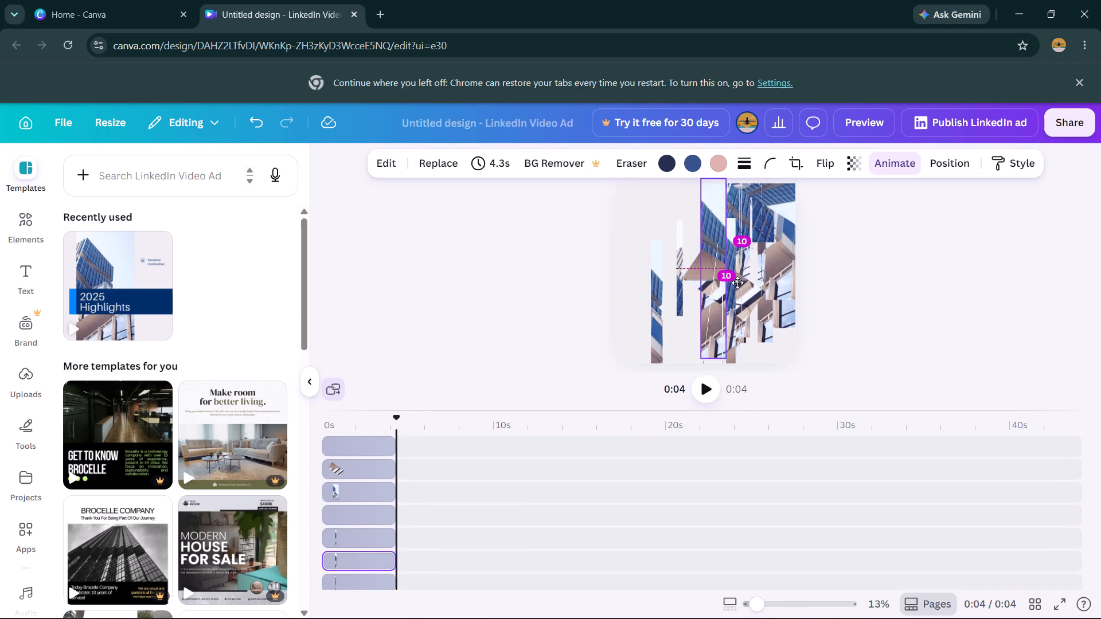
{"action": "left_click_drag", "start_coordinate": [737, 283], "coordinate": [730, 285]}
Move the brown-roof photo and upright copies from the page's centre down to its lower left corner.
{"action": "left_click_drag", "start_coordinate": [750, 272], "coordinate": [695, 316]}
{"action": "left_click_drag", "start_coordinate": [778, 281], "coordinate": [711, 335]}
{"action": "left_click_drag", "start_coordinate": [749, 275], "coordinate": [710, 320]}
{"action": "left_click_drag", "start_coordinate": [758, 267], "coordinate": [721, 309]}
{"action": "left_click_drag", "start_coordinate": [748, 278], "coordinate": [712, 318]}
{"action": "left_click_drag", "start_coordinate": [745, 276], "coordinate": [720, 311]}
{"action": "left_click_drag", "start_coordinate": [738, 277], "coordinate": [723, 296]}
{"action": "left_click_drag", "start_coordinate": [734, 284], "coordinate": [716, 309]}
{"action": "left_click_drag", "start_coordinate": [736, 270], "coordinate": [725, 296]}
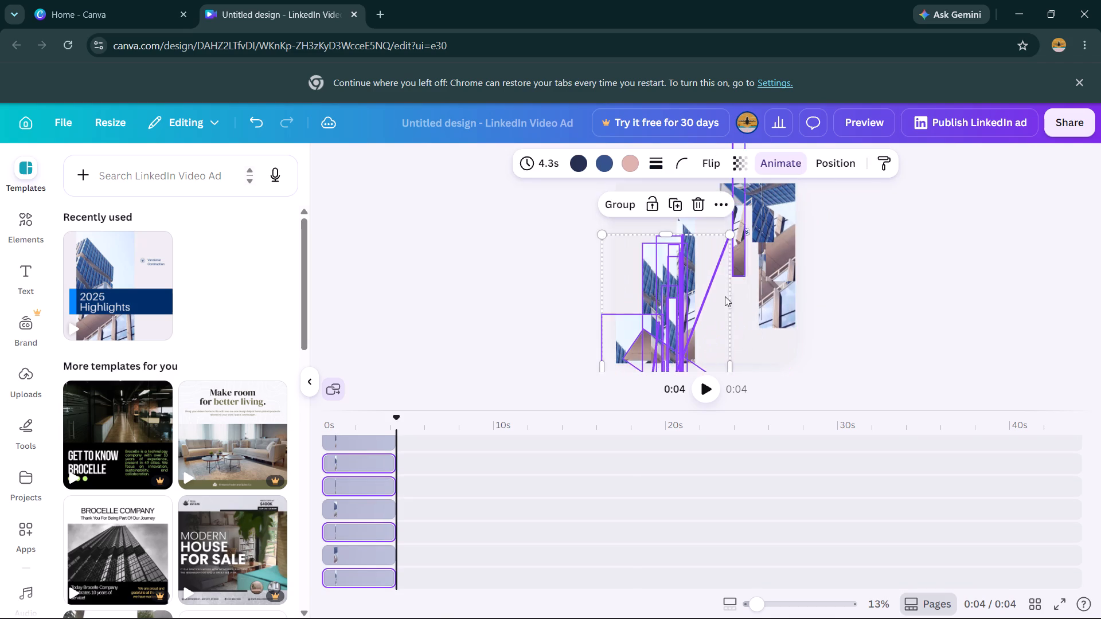
Move the remaining narrow building strips near the page's centre down and left, narrowing the tilted strip.
{"action": "left_click_drag", "start_coordinate": [725, 296], "coordinate": [720, 299]}
{"action": "left_click_drag", "start_coordinate": [743, 263], "coordinate": [722, 285]}
{"action": "left_click_drag", "start_coordinate": [723, 258], "coordinate": [697, 295]}
{"action": "left_click_drag", "start_coordinate": [741, 269], "coordinate": [715, 294]}
{"action": "left_click_drag", "start_coordinate": [739, 258], "coordinate": [718, 288]}
{"action": "left_click_drag", "start_coordinate": [710, 277], "coordinate": [698, 300]}
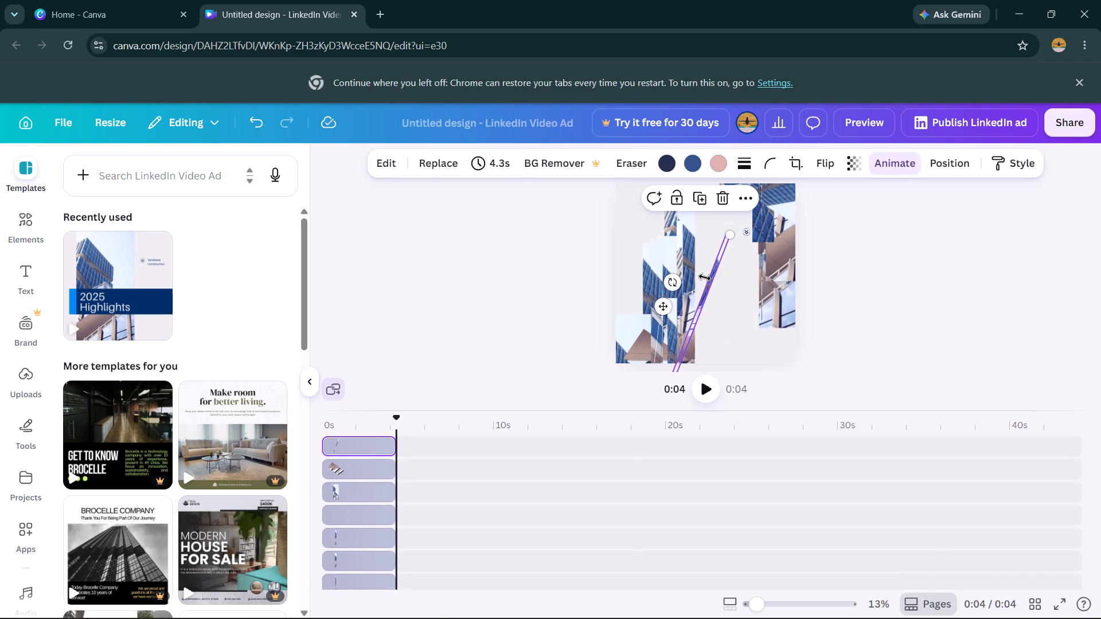
Shorten the tilted strip from its upper end and move the small logo group down and left to it.
{"action": "left_click_drag", "start_coordinate": [727, 246], "coordinate": [710, 268]}
{"action": "left_click_drag", "start_coordinate": [725, 250], "coordinate": [720, 260]}
{"action": "left_click_drag", "start_coordinate": [744, 229], "coordinate": [721, 257]}
{"action": "left_click_drag", "start_coordinate": [741, 234], "coordinate": [724, 265]}
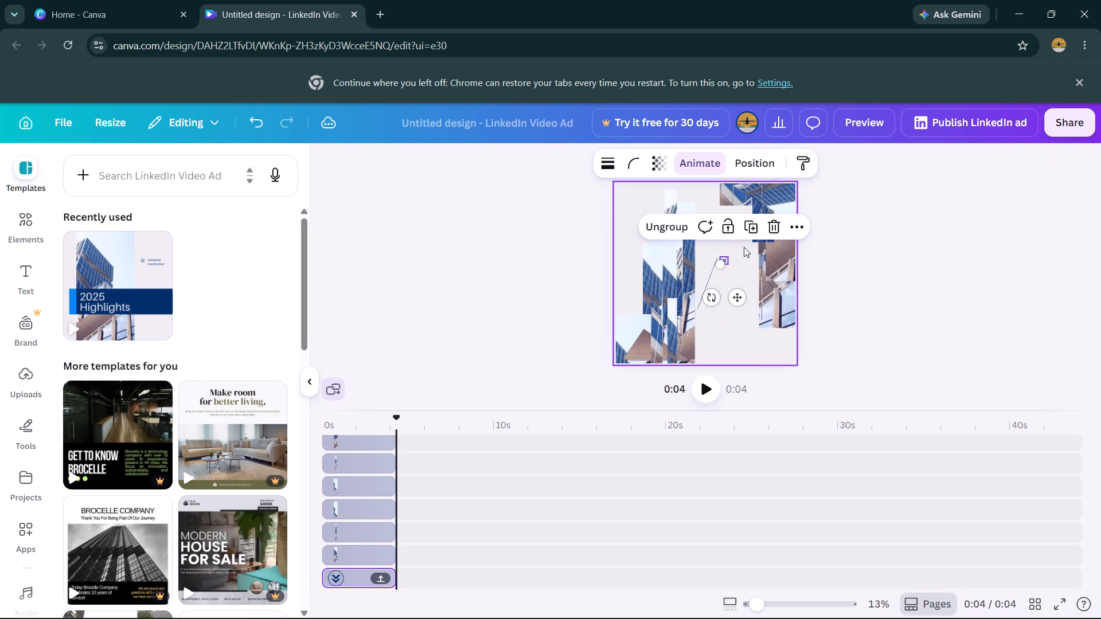
{"action": "left_click_drag", "start_coordinate": [747, 242], "coordinate": [742, 250]}
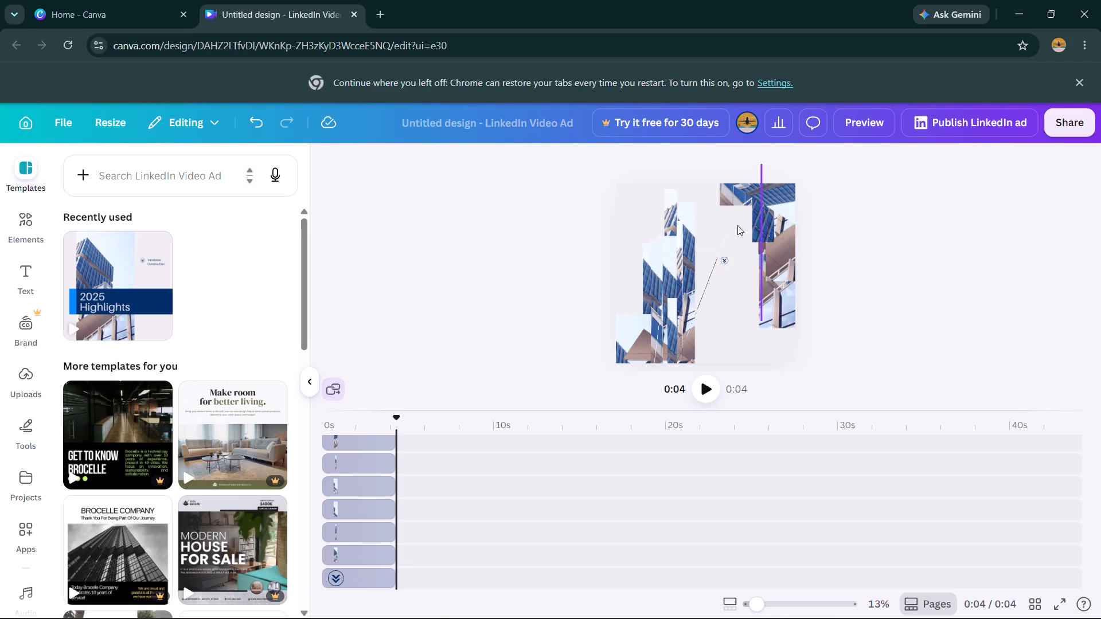
Move the upright building photos from the page's right edge down and left to its centre.
{"action": "left_click_drag", "start_coordinate": [766, 236], "coordinate": [749, 256]}
{"action": "left_click_drag", "start_coordinate": [791, 228], "coordinate": [770, 254]}
{"action": "left_click_drag", "start_coordinate": [798, 236], "coordinate": [783, 252]}
{"action": "left_click_drag", "start_coordinate": [781, 240], "coordinate": [729, 281]}
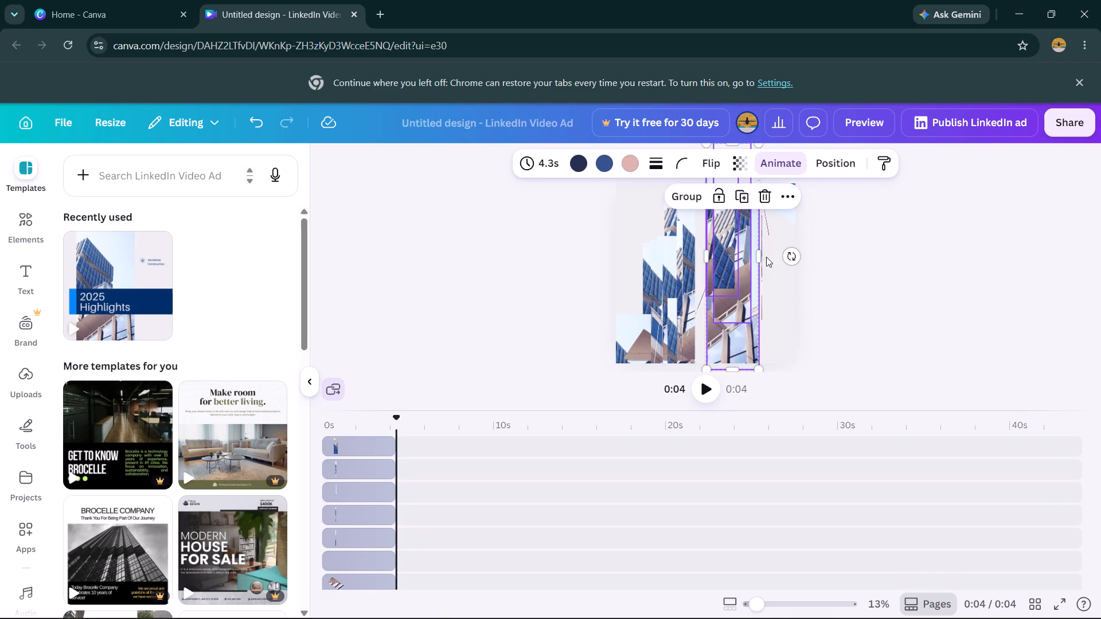
{"action": "left_click", "coordinate": [752, 256]}
{"action": "left_click", "coordinate": [822, 230]}
Return the upright building photos from the page's centre to its right edge, placing them up and right.
{"action": "left_click_drag", "start_coordinate": [727, 267], "coordinate": [770, 234]}
{"action": "left_click_drag", "start_coordinate": [724, 271], "coordinate": [770, 239]}
{"action": "left_click_drag", "start_coordinate": [723, 280], "coordinate": [728, 272]}
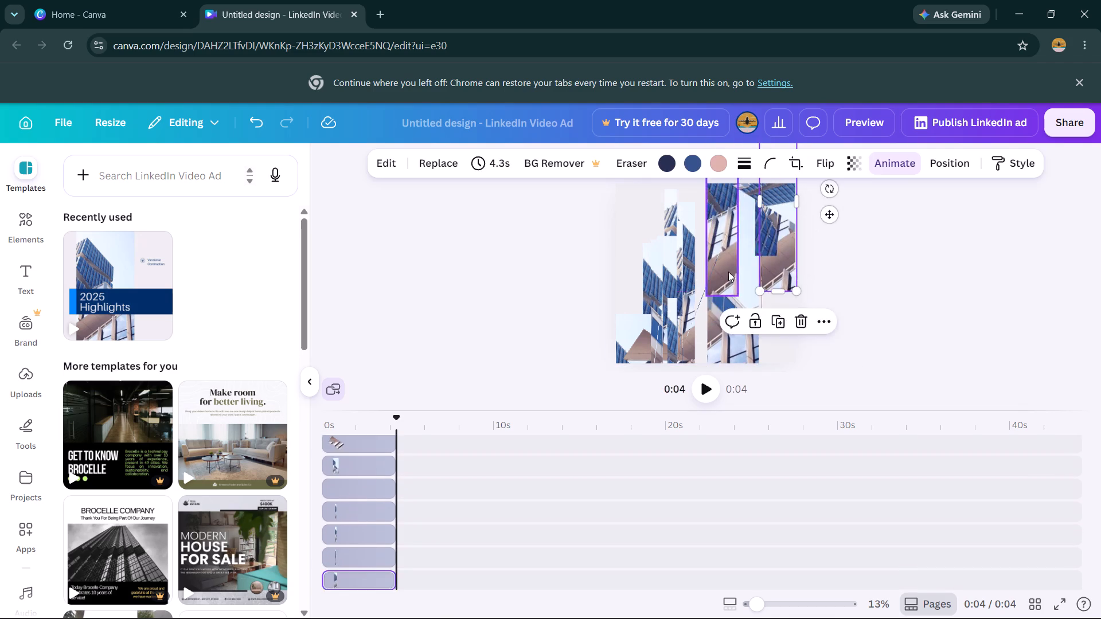
{"action": "left_click_drag", "start_coordinate": [728, 272], "coordinate": [760, 244]}
{"action": "left_click_drag", "start_coordinate": [707, 284], "coordinate": [758, 245]}
{"action": "left_click_drag", "start_coordinate": [712, 290], "coordinate": [741, 268]}
{"action": "left_click_drag", "start_coordinate": [690, 292], "coordinate": [735, 260]}
{"action": "left_click_drag", "start_coordinate": [690, 284], "coordinate": [743, 251]}
{"action": "left_click_drag", "start_coordinate": [695, 283], "coordinate": [731, 261]}
{"action": "left_click_drag", "start_coordinate": [688, 285], "coordinate": [747, 263]}
{"action": "left_click_drag", "start_coordinate": [548, 295], "coordinate": [576, 287]}
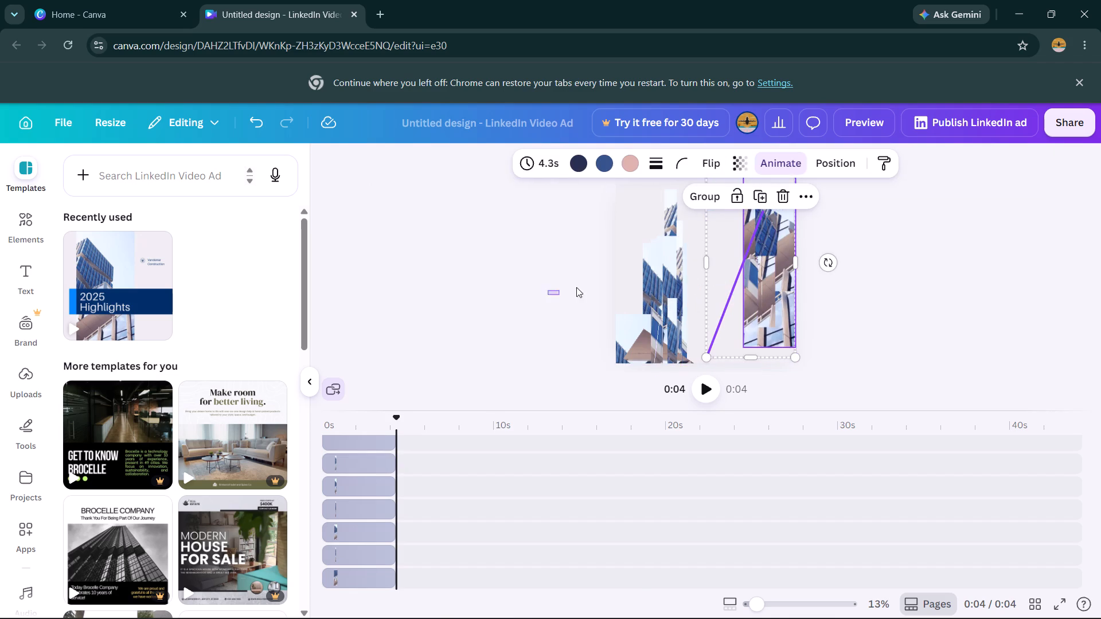
{"action": "left_click_drag", "start_coordinate": [576, 287], "coordinate": [572, 288]}
Move the blue building photos from the page's left half up and right to its centre.
{"action": "left_click_drag", "start_coordinate": [661, 300], "coordinate": [743, 237]}
{"action": "left_click_drag", "start_coordinate": [673, 286], "coordinate": [723, 256]}
{"action": "left_click_drag", "start_coordinate": [660, 286], "coordinate": [706, 246]}
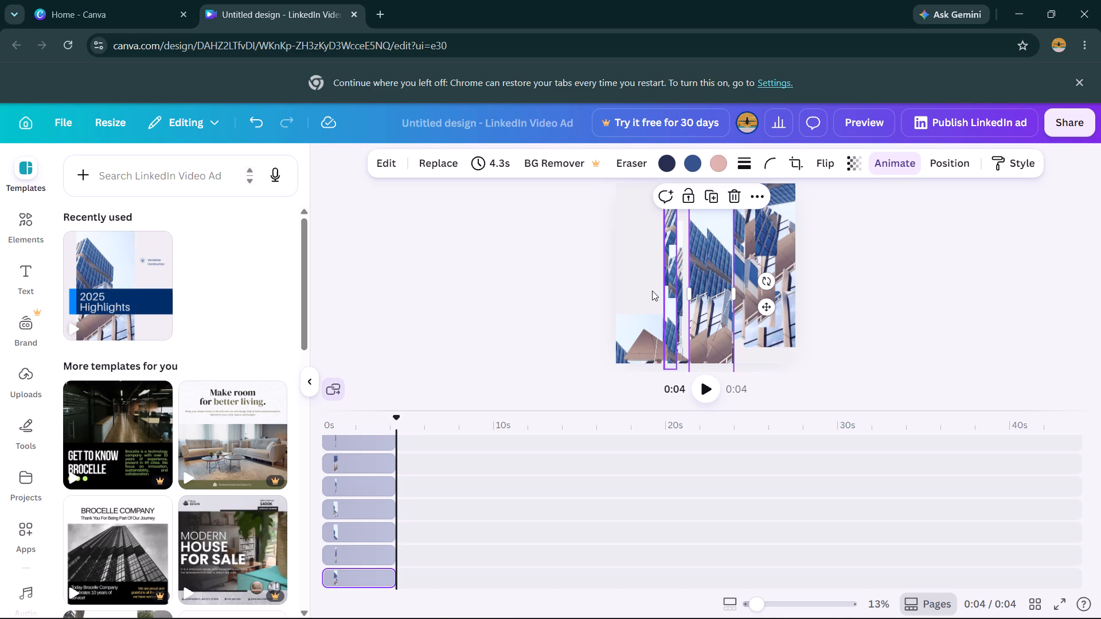
Narrow the tall central building photo from its right edge and move nearby upright copies down and left.
{"action": "left_click_drag", "start_coordinate": [737, 259], "coordinate": [715, 292]}
{"action": "left_click_drag", "start_coordinate": [732, 277], "coordinate": [717, 297]}
{"action": "left_click_drag", "start_coordinate": [722, 291], "coordinate": [700, 311]}
{"action": "left_click_drag", "start_coordinate": [716, 300], "coordinate": [685, 328]}
{"action": "left_click_drag", "start_coordinate": [755, 270], "coordinate": [725, 308]}
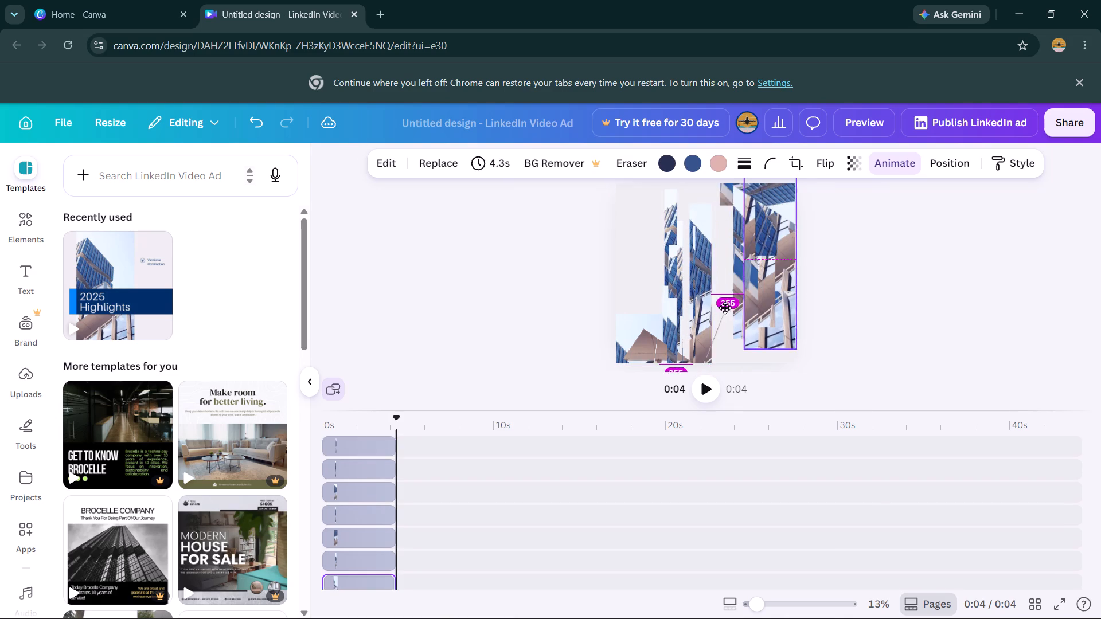
{"action": "left_click_drag", "start_coordinate": [725, 308], "coordinate": [723, 309]}
{"action": "left_click", "coordinate": [783, 284]}
{"action": "left_click_drag", "start_coordinate": [753, 290], "coordinate": [688, 322]}
{"action": "left_click_drag", "start_coordinate": [733, 284], "coordinate": [690, 319]}
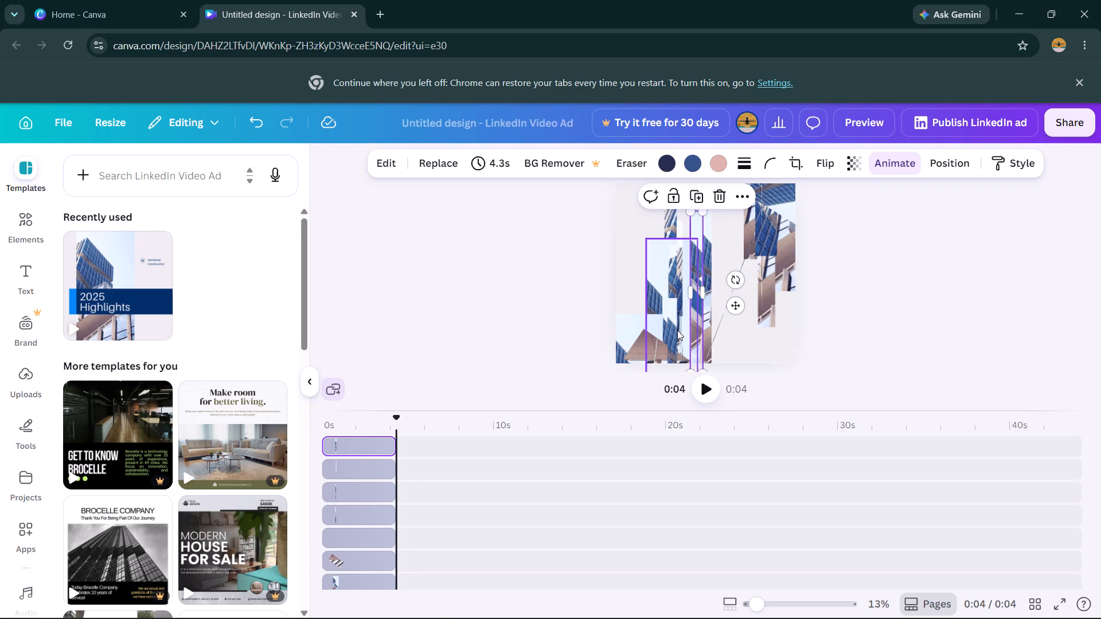
Move the overlapping building photos from the page's upper right towards its centre.
{"action": "left_click_drag", "start_coordinate": [774, 244], "coordinate": [730, 272]}
{"action": "left_click_drag", "start_coordinate": [774, 229], "coordinate": [738, 268]}
{"action": "left_click_drag", "start_coordinate": [773, 243], "coordinate": [742, 256]}
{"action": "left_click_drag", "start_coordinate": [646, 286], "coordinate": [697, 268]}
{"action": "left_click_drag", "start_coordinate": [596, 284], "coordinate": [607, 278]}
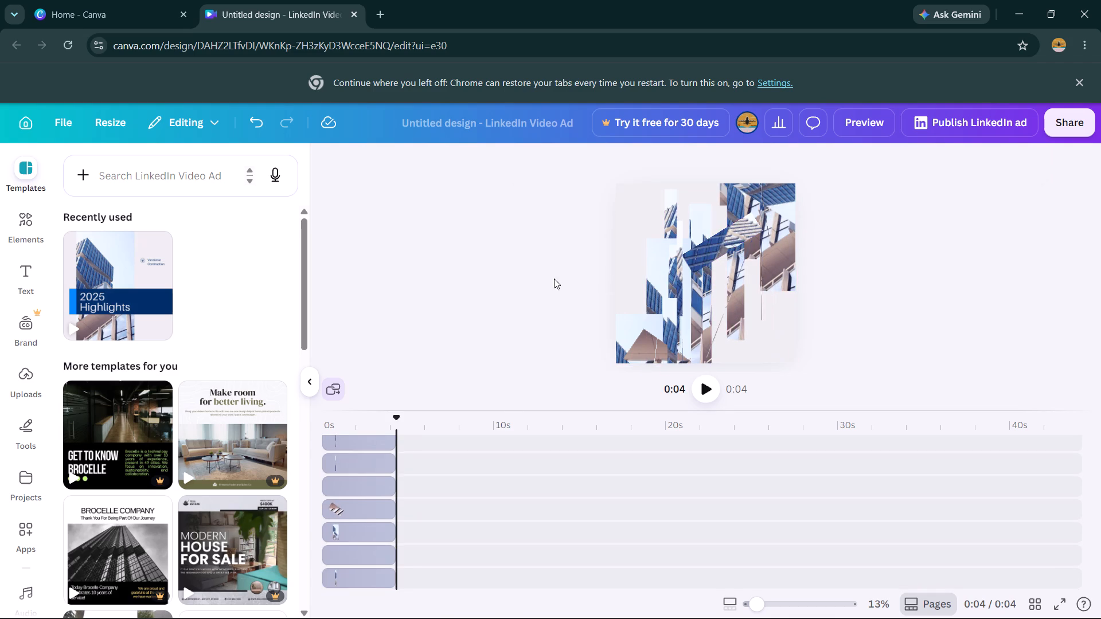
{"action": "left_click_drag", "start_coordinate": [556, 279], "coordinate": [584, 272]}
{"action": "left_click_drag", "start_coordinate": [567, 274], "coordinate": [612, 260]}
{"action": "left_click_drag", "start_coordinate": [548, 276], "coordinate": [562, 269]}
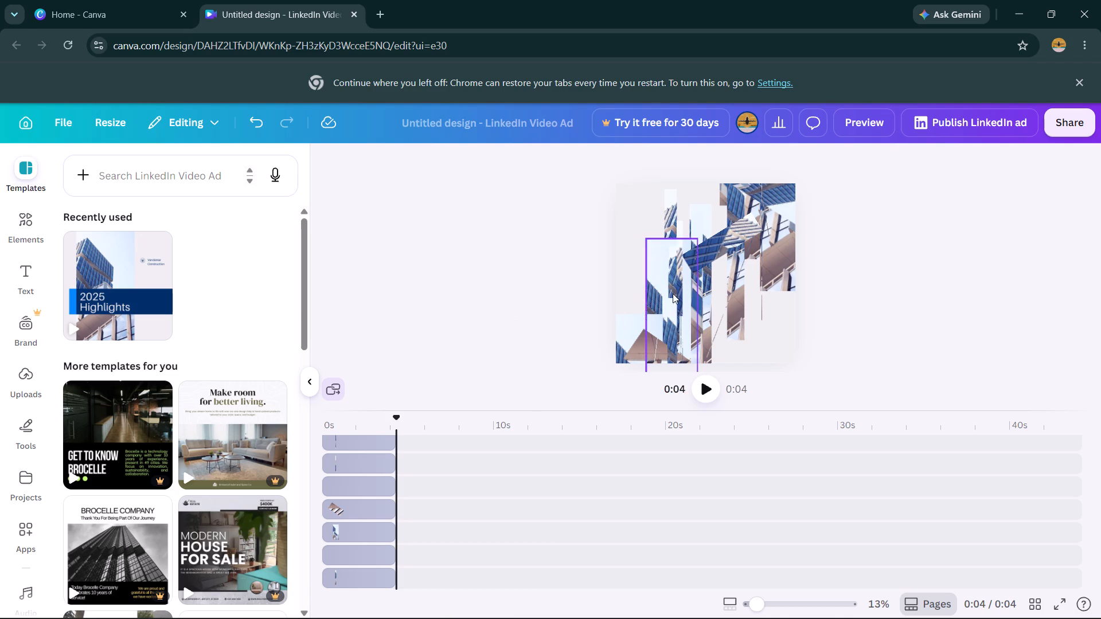
Move the upright building photos from the page's left half up and right to its centre.
{"action": "left_click_drag", "start_coordinate": [666, 293], "coordinate": [679, 280]}
{"action": "left_click_drag", "start_coordinate": [671, 286], "coordinate": [689, 276]}
{"action": "left_click_drag", "start_coordinate": [670, 292], "coordinate": [689, 276]}
{"action": "left_click_drag", "start_coordinate": [674, 288], "coordinate": [693, 268]}
{"action": "left_click_drag", "start_coordinate": [666, 299], "coordinate": [710, 273]}
{"action": "left_click_drag", "start_coordinate": [690, 303], "coordinate": [721, 278]}
{"action": "left_click_drag", "start_coordinate": [699, 292], "coordinate": [717, 257]}
{"action": "left_click_drag", "start_coordinate": [677, 281], "coordinate": [704, 251]}
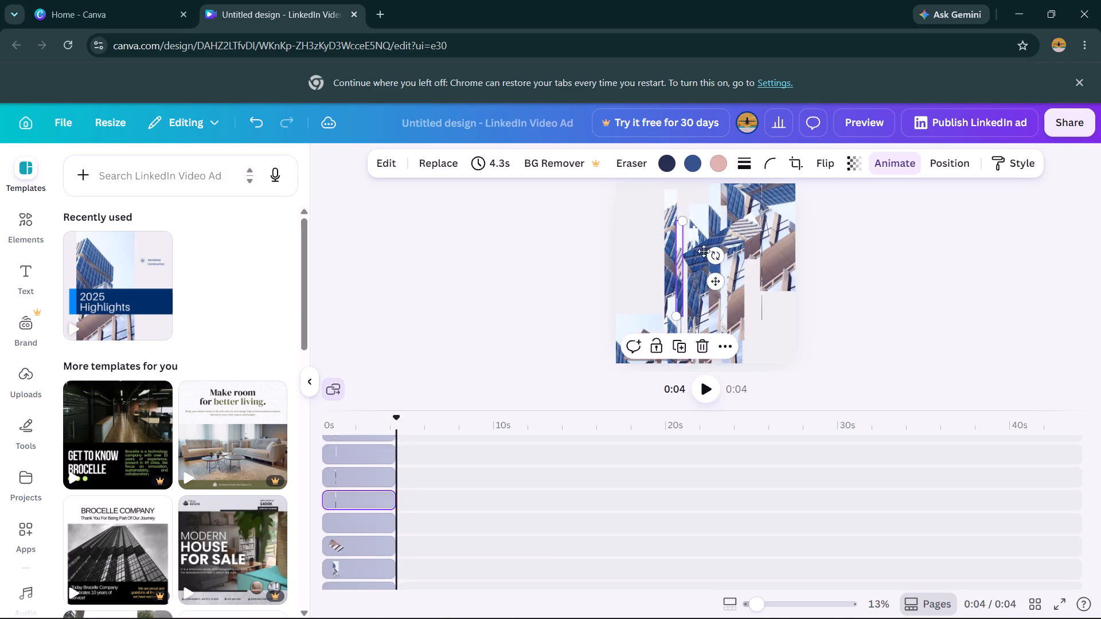
{"action": "left_click_drag", "start_coordinate": [704, 251], "coordinate": [709, 250]}
{"action": "left_click_drag", "start_coordinate": [697, 276], "coordinate": [721, 246]}
{"action": "left_click_drag", "start_coordinate": [707, 276], "coordinate": [724, 245]}
{"action": "left_click_drag", "start_coordinate": [691, 272], "coordinate": [702, 253]}
{"action": "left_click_drag", "start_coordinate": [693, 270], "coordinate": [710, 248]}
{"action": "left_click_drag", "start_coordinate": [685, 279], "coordinate": [708, 250]}
{"action": "left_click_drag", "start_coordinate": [693, 273], "coordinate": [710, 252]}
Move the upright building photos from the page's upper right down and left towards its centre.
{"action": "left_click_drag", "start_coordinate": [744, 236], "coordinate": [738, 258]}
{"action": "left_click_drag", "start_coordinate": [748, 240], "coordinate": [741, 245]}
{"action": "left_click_drag", "start_coordinate": [751, 232], "coordinate": [726, 261]}
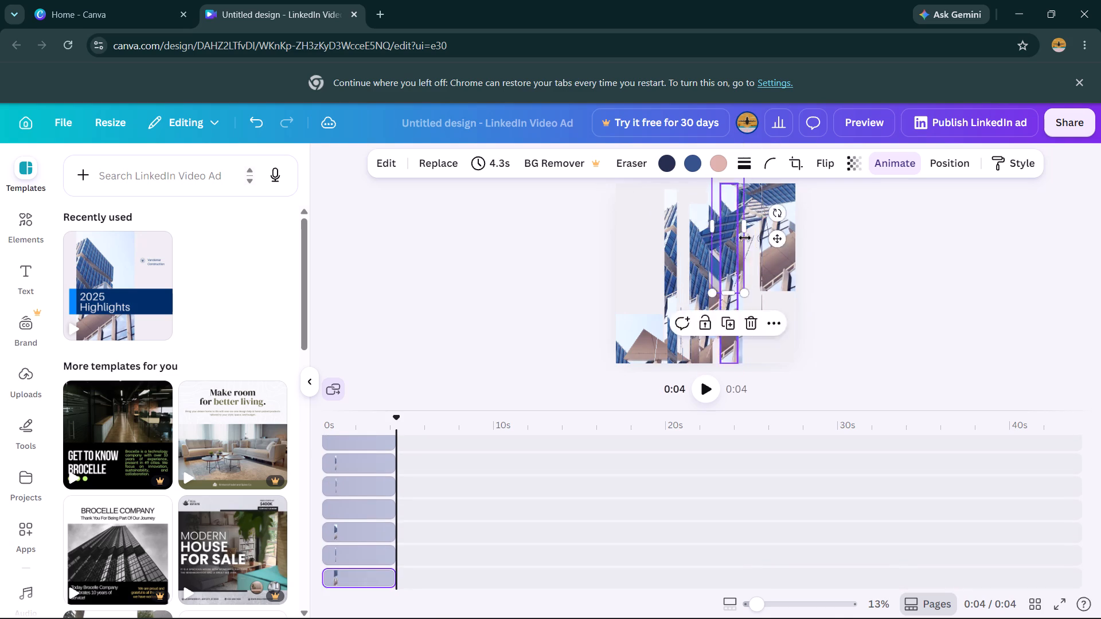
{"action": "left_click_drag", "start_coordinate": [745, 238], "coordinate": [715, 266]}
{"action": "left_click_drag", "start_coordinate": [739, 244], "coordinate": [713, 273]}
{"action": "left_click_drag", "start_coordinate": [739, 244], "coordinate": [728, 271]}
{"action": "left_click_drag", "start_coordinate": [761, 240], "coordinate": [746, 261]}
{"action": "left_click_drag", "start_coordinate": [759, 244], "coordinate": [735, 271]}
{"action": "left_click_drag", "start_coordinate": [738, 255], "coordinate": [702, 280]}
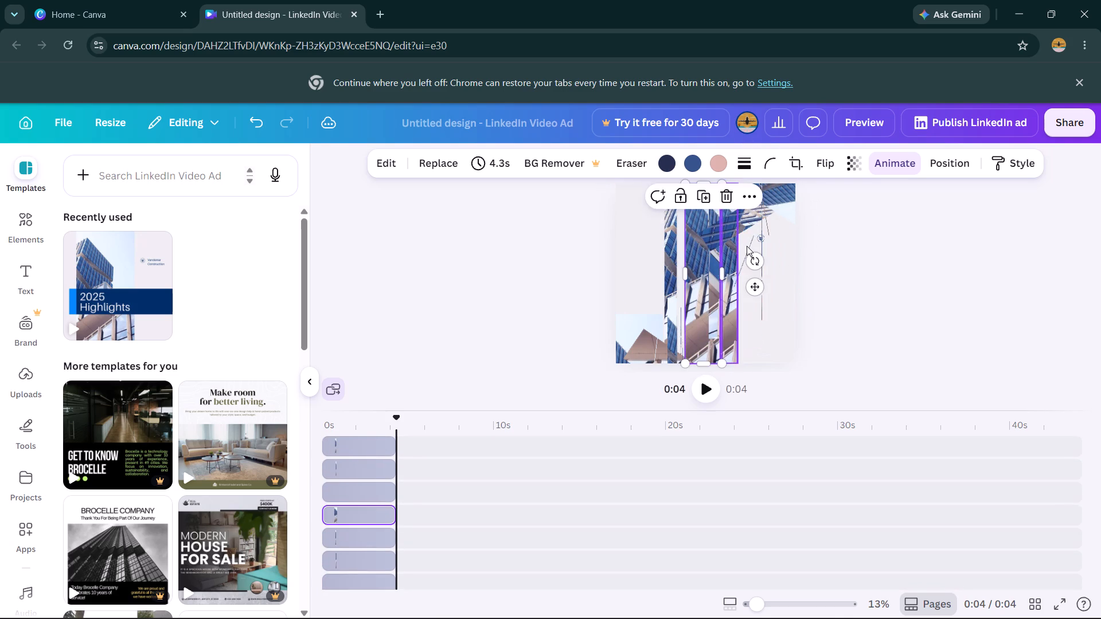
Move the tilted and narrow building photos from the page's top and centre down and left to its lower half.
{"action": "left_click_drag", "start_coordinate": [768, 194], "coordinate": [726, 249]}
{"action": "left_click_drag", "start_coordinate": [756, 209], "coordinate": [730, 261]}
{"action": "left_click_drag", "start_coordinate": [731, 249], "coordinate": [725, 259]}
{"action": "left_click_drag", "start_coordinate": [729, 240], "coordinate": [698, 293]}
{"action": "left_click_drag", "start_coordinate": [716, 242], "coordinate": [696, 300]}
{"action": "left_click_drag", "start_coordinate": [714, 243], "coordinate": [684, 305]}
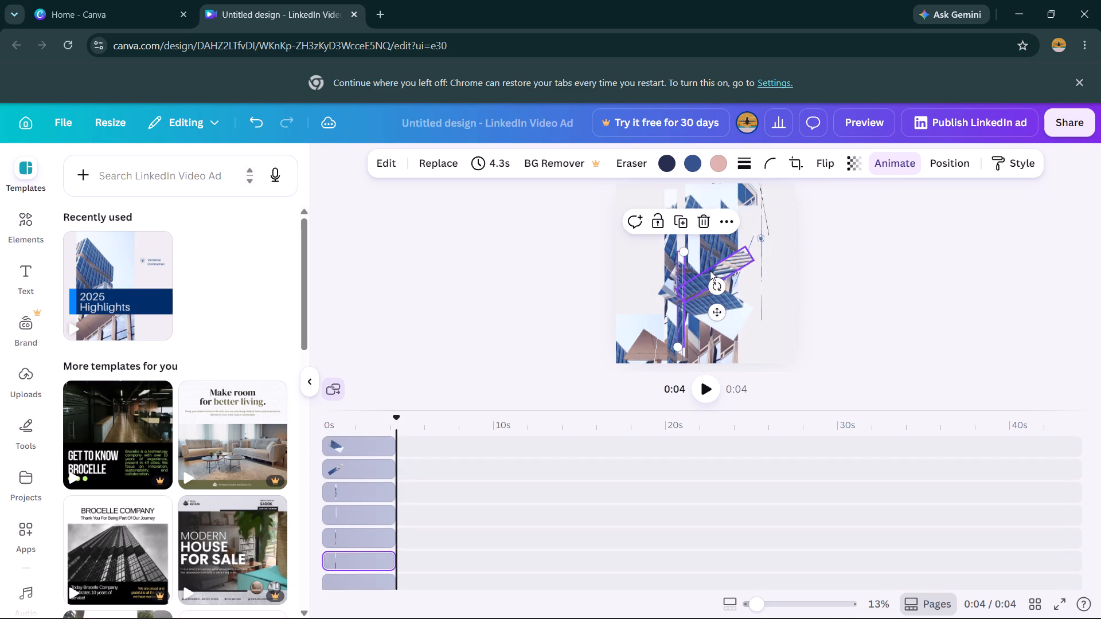
{"action": "left_click_drag", "start_coordinate": [717, 261], "coordinate": [682, 305]}
{"action": "left_click_drag", "start_coordinate": [698, 276], "coordinate": [682, 311]}
{"action": "left_click_drag", "start_coordinate": [682, 295], "coordinate": [677, 305]}
{"action": "left_click_drag", "start_coordinate": [690, 281], "coordinate": [684, 297]}
{"action": "left_click_drag", "start_coordinate": [696, 280], "coordinate": [677, 314]}
{"action": "left_click_drag", "start_coordinate": [697, 288], "coordinate": [689, 300]}
{"action": "left_click_drag", "start_coordinate": [697, 285], "coordinate": [678, 308]}
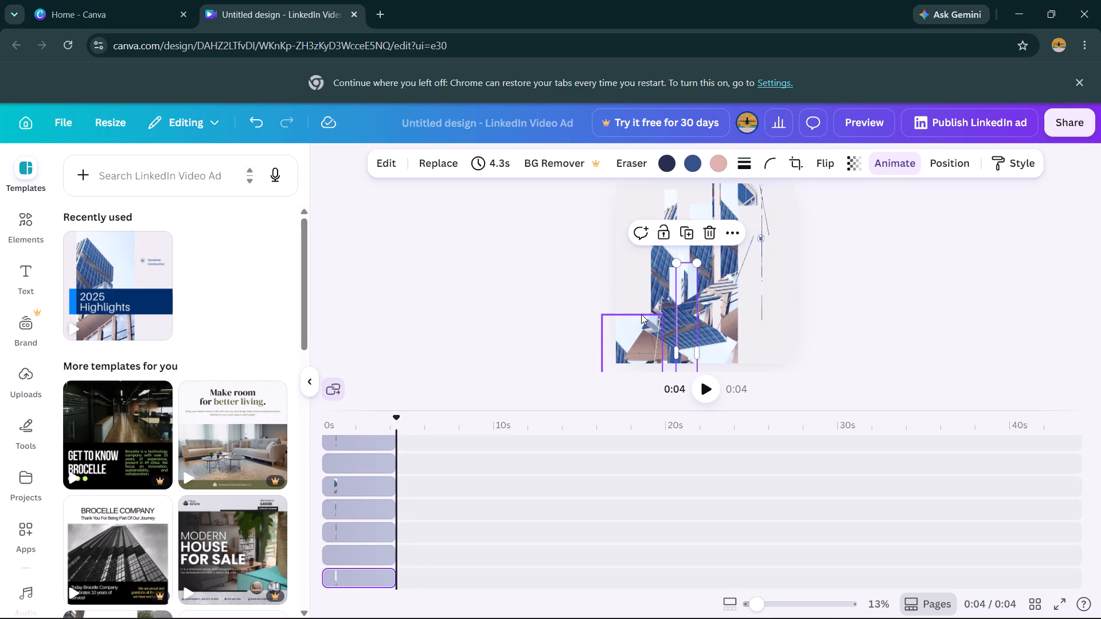
Shift the remaining overlapping upright photos right of the page's centre down and left, and clear the selection.
{"action": "left_click_drag", "start_coordinate": [704, 267], "coordinate": [690, 303]}
{"action": "left_click_drag", "start_coordinate": [712, 277], "coordinate": [706, 294]}
{"action": "left_click_drag", "start_coordinate": [725, 265], "coordinate": [706, 289]}
{"action": "left_click_drag", "start_coordinate": [724, 256], "coordinate": [690, 284]}
{"action": "left_click_drag", "start_coordinate": [702, 263], "coordinate": [692, 279]}
{"action": "left_click_drag", "start_coordinate": [700, 260], "coordinate": [698, 272]}
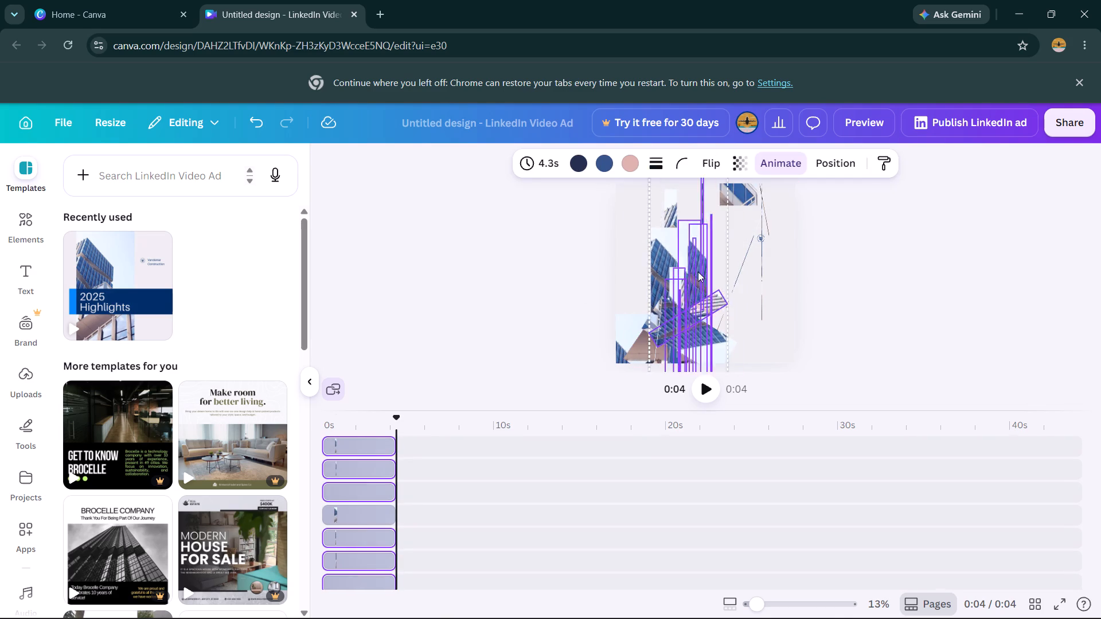
{"action": "left_click_drag", "start_coordinate": [698, 272], "coordinate": [678, 297]}
{"action": "left_click", "coordinate": [844, 222]}
Move the tilted blue building photo and nearby upright copies from the page's lower left to its right half.
{"action": "left_click_drag", "start_coordinate": [675, 298], "coordinate": [704, 250]}
{"action": "left_click_drag", "start_coordinate": [662, 309], "coordinate": [721, 265]}
{"action": "left_click_drag", "start_coordinate": [706, 307], "coordinate": [732, 293]}
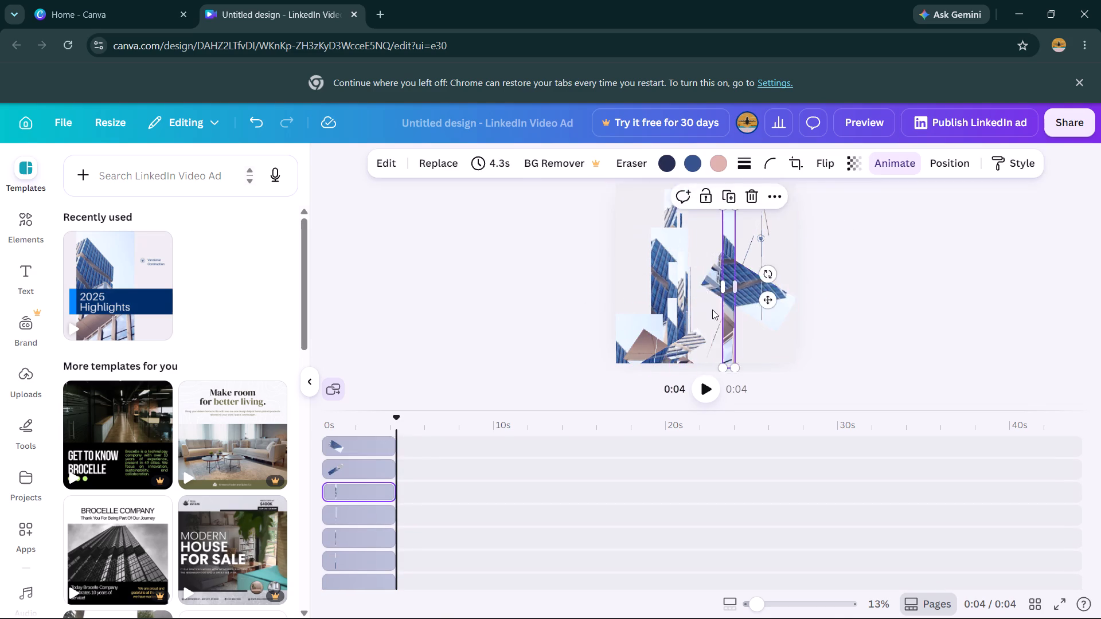
{"action": "left_click_drag", "start_coordinate": [712, 311], "coordinate": [739, 274]}
{"action": "left_click_drag", "start_coordinate": [681, 322], "coordinate": [716, 286]}
{"action": "left_click_drag", "start_coordinate": [668, 340], "coordinate": [698, 288]}
{"action": "left_click_drag", "start_coordinate": [661, 325], "coordinate": [677, 304]}
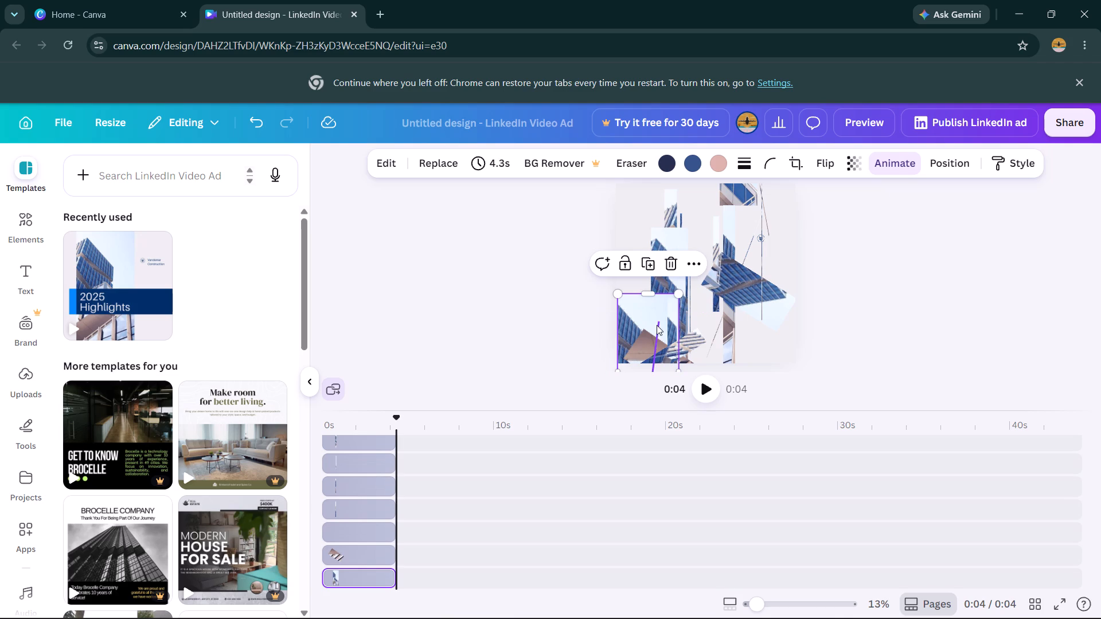
Move the upright building photos from the page's lower left up and right to its upper centre.
{"action": "left_click_drag", "start_coordinate": [658, 325], "coordinate": [695, 250]}
{"action": "left_click_drag", "start_coordinate": [671, 320], "coordinate": [698, 262]}
{"action": "left_click_drag", "start_coordinate": [665, 323], "coordinate": [705, 264]}
{"action": "left_click_drag", "start_coordinate": [674, 325], "coordinate": [715, 254]}
{"action": "left_click_drag", "start_coordinate": [697, 303], "coordinate": [721, 264]}
{"action": "left_click_drag", "start_coordinate": [699, 298], "coordinate": [739, 232]}
{"action": "left_click_drag", "start_coordinate": [693, 314], "coordinate": [723, 245]}
{"action": "left_click_drag", "start_coordinate": [694, 294], "coordinate": [721, 241]}
{"action": "left_click_drag", "start_coordinate": [654, 322], "coordinate": [698, 252]}
{"action": "left_click_drag", "start_coordinate": [671, 309], "coordinate": [701, 246]}
{"action": "left_click_drag", "start_coordinate": [659, 326], "coordinate": [694, 258]}
{"action": "left_click_drag", "start_coordinate": [677, 306], "coordinate": [709, 245]}
{"action": "left_click_drag", "start_coordinate": [657, 340], "coordinate": [677, 295]}
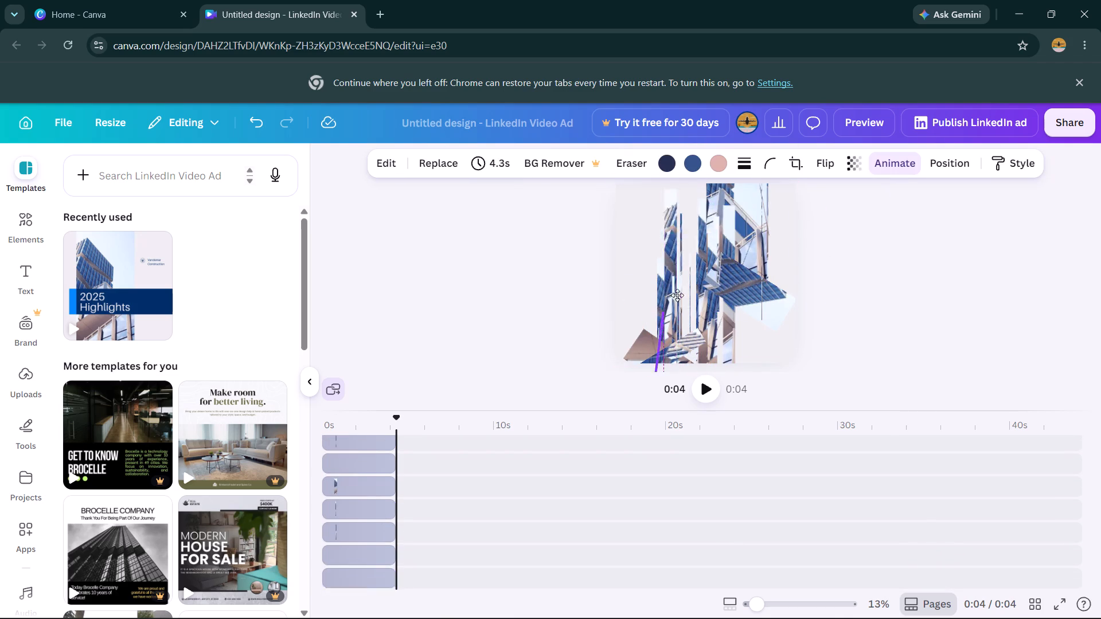
Move the tilted brown photo and the remaining lower-left strips up and right to the page's centre, and clear the photo selection.
{"action": "left_click_drag", "start_coordinate": [677, 295], "coordinate": [688, 276]}
{"action": "left_click_drag", "start_coordinate": [664, 325], "coordinate": [694, 280]}
{"action": "left_click_drag", "start_coordinate": [666, 340], "coordinate": [690, 287]}
{"action": "left_click_drag", "start_coordinate": [641, 339], "coordinate": [675, 289]}
{"action": "left_click_drag", "start_coordinate": [651, 331], "coordinate": [687, 279]}
{"action": "left_click_drag", "start_coordinate": [672, 313], "coordinate": [681, 291]}
{"action": "left_click_drag", "start_coordinate": [642, 325], "coordinate": [665, 291]}
{"action": "left_click_drag", "start_coordinate": [659, 314], "coordinate": [685, 283]}
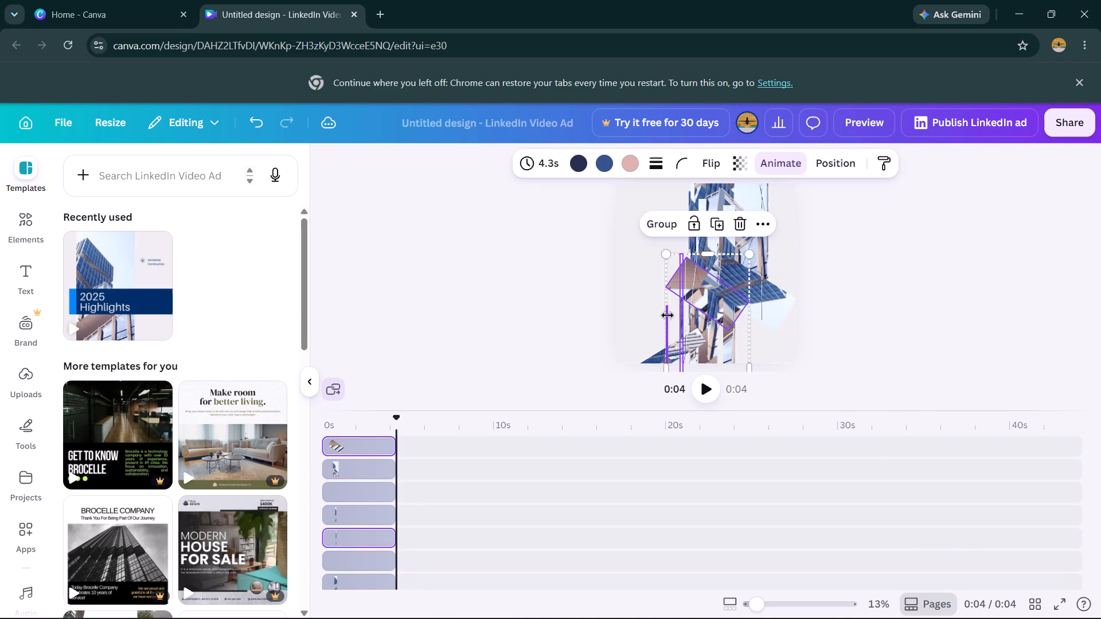
{"action": "left_click_drag", "start_coordinate": [667, 317], "coordinate": [674, 294]}
{"action": "left_click_drag", "start_coordinate": [663, 311], "coordinate": [667, 303]}
{"action": "left_click_drag", "start_coordinate": [650, 320], "coordinate": [654, 304]}
{"action": "left_click_drag", "start_coordinate": [640, 326], "coordinate": [653, 303]}
{"action": "left_click", "coordinate": [627, 284]}
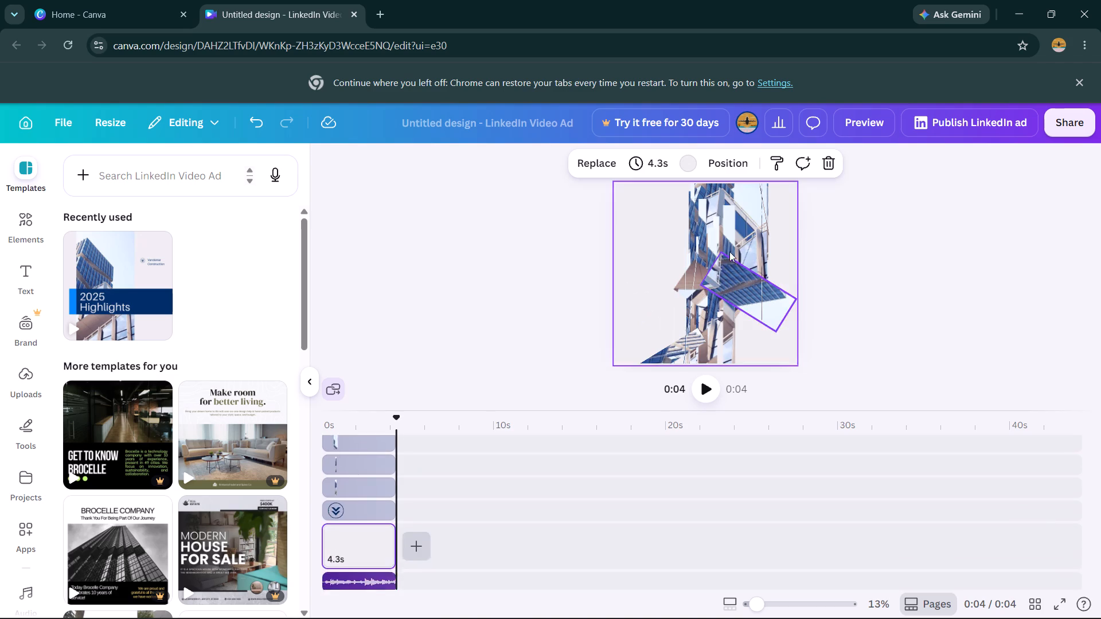
Move the tilted blue building photo and the overlapping central copies down and left, and clear the selection.
{"action": "left_click_drag", "start_coordinate": [731, 250], "coordinate": [695, 291]}
{"action": "left_click_drag", "start_coordinate": [715, 267], "coordinate": [679, 294]}
{"action": "left_click_drag", "start_coordinate": [710, 280], "coordinate": [690, 315]}
{"action": "left_click_drag", "start_coordinate": [693, 316], "coordinate": [671, 312]}
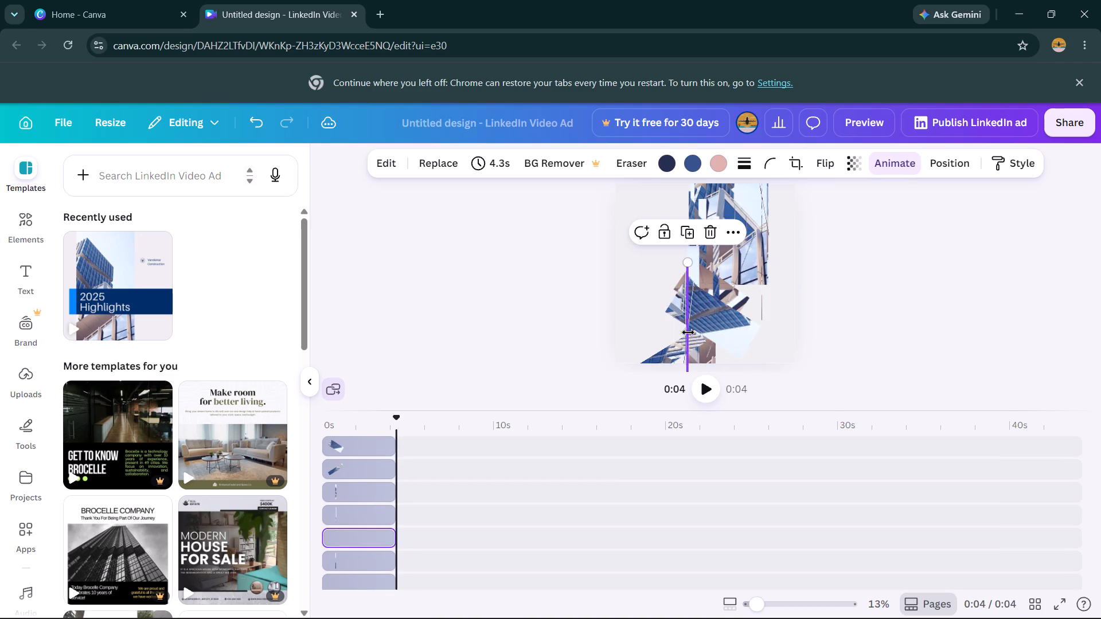
{"action": "left_click_drag", "start_coordinate": [704, 318], "coordinate": [668, 318]}
{"action": "left_click_drag", "start_coordinate": [736, 269], "coordinate": [697, 316]}
{"action": "left_click_drag", "start_coordinate": [731, 271], "coordinate": [662, 346]}
{"action": "left_click_drag", "start_coordinate": [728, 268], "coordinate": [690, 324]}
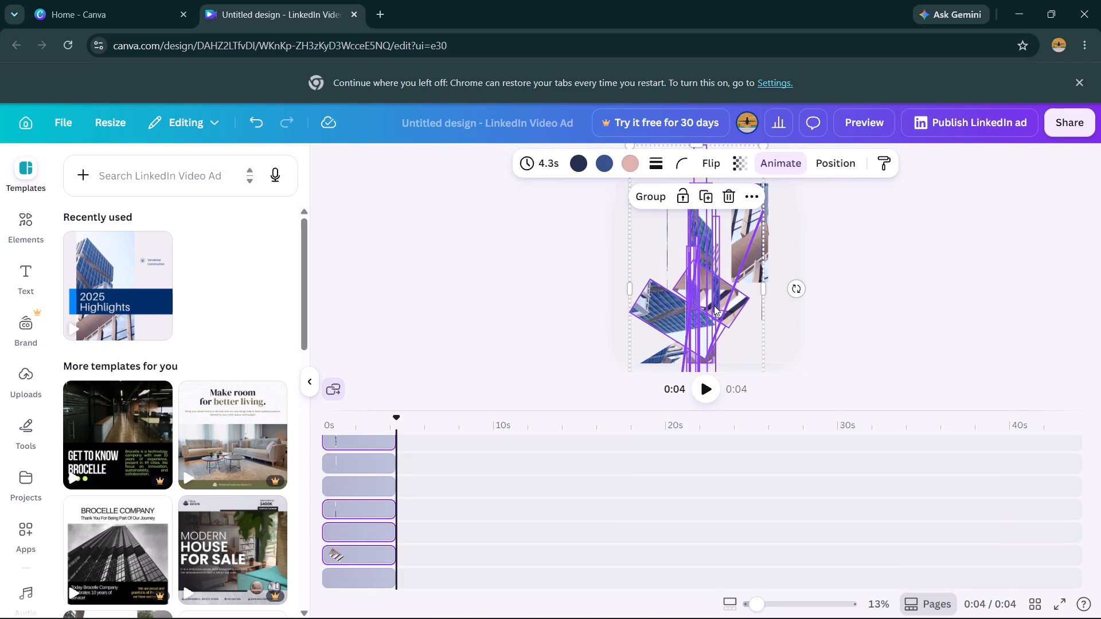
{"action": "left_click", "coordinate": [843, 251]}
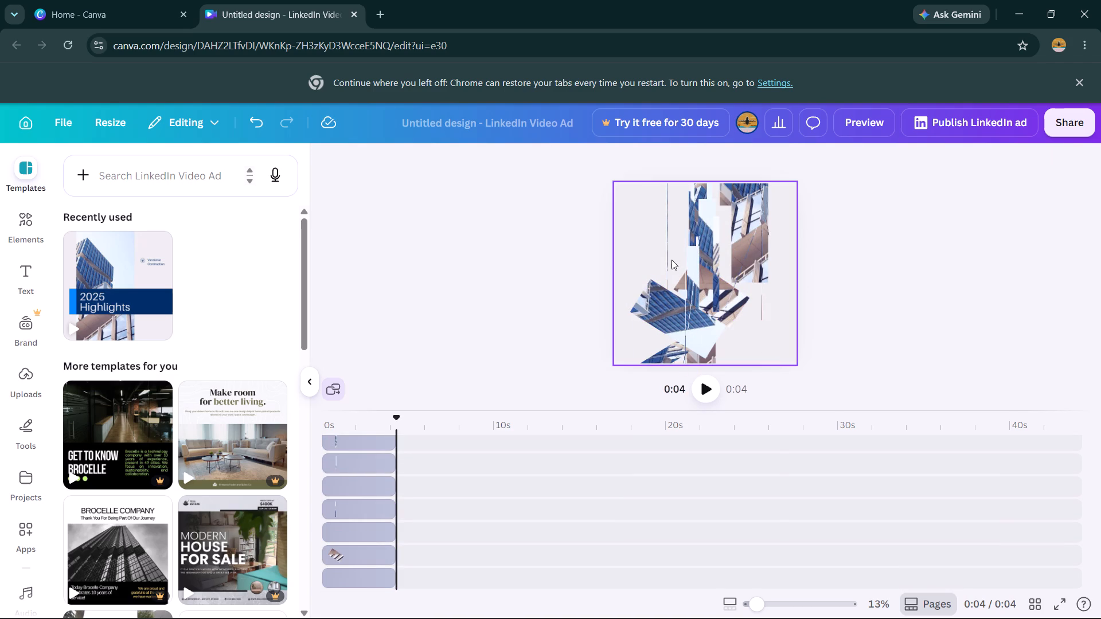
Shift the upright building photos in the page's upper right slightly down and left, and clear the selection.
{"action": "left_click", "coordinate": [697, 238]}
{"action": "left_click_drag", "start_coordinate": [726, 216], "coordinate": [704, 253]}
{"action": "left_click_drag", "start_coordinate": [730, 209], "coordinate": [724, 228]}
{"action": "left_click_drag", "start_coordinate": [756, 209], "coordinate": [732, 228]}
{"action": "left_click_drag", "start_coordinate": [745, 215], "coordinate": [728, 229]}
{"action": "left_click_drag", "start_coordinate": [739, 221], "coordinate": [729, 235]}
{"action": "left_click_drag", "start_coordinate": [744, 217], "coordinate": [737, 225]}
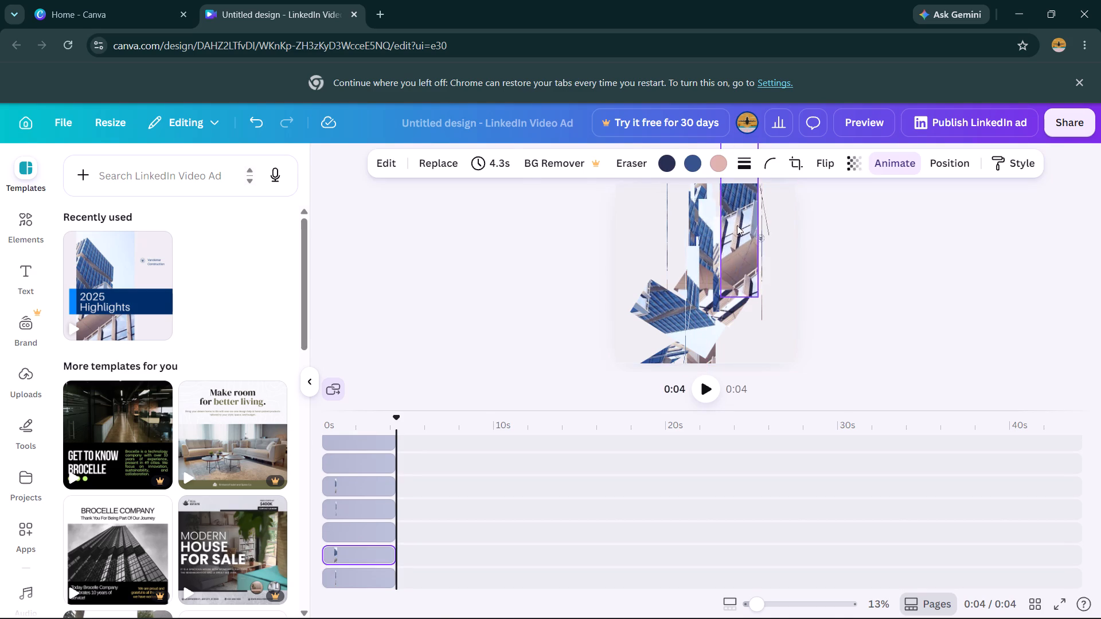
{"action": "left_click_drag", "start_coordinate": [737, 225], "coordinate": [734, 231]}
{"action": "left_click_drag", "start_coordinate": [763, 222], "coordinate": [744, 234]}
{"action": "left_click_drag", "start_coordinate": [759, 224], "coordinate": [746, 234]}
{"action": "left_click", "coordinate": [842, 180]}
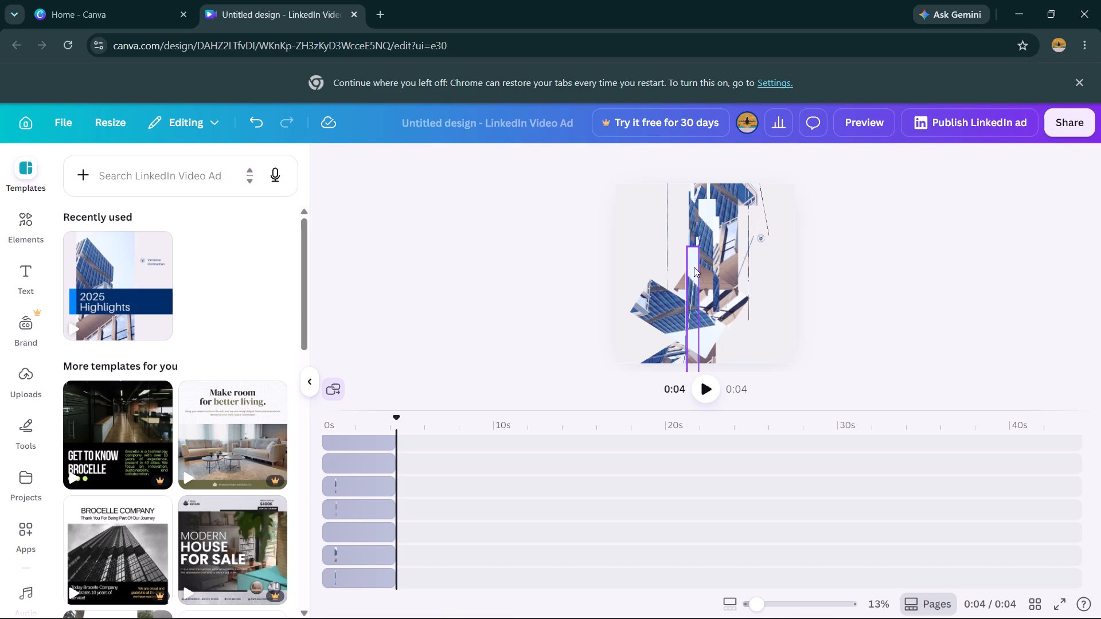
Move the upright photos and thin strips right of the page's centre down and left.
{"action": "left_click_drag", "start_coordinate": [721, 241], "coordinate": [707, 278]}
{"action": "left_click_drag", "start_coordinate": [729, 249], "coordinate": [715, 262]}
{"action": "left_click_drag", "start_coordinate": [738, 236], "coordinate": [731, 251]}
{"action": "left_click_drag", "start_coordinate": [752, 230], "coordinate": [739, 243]}
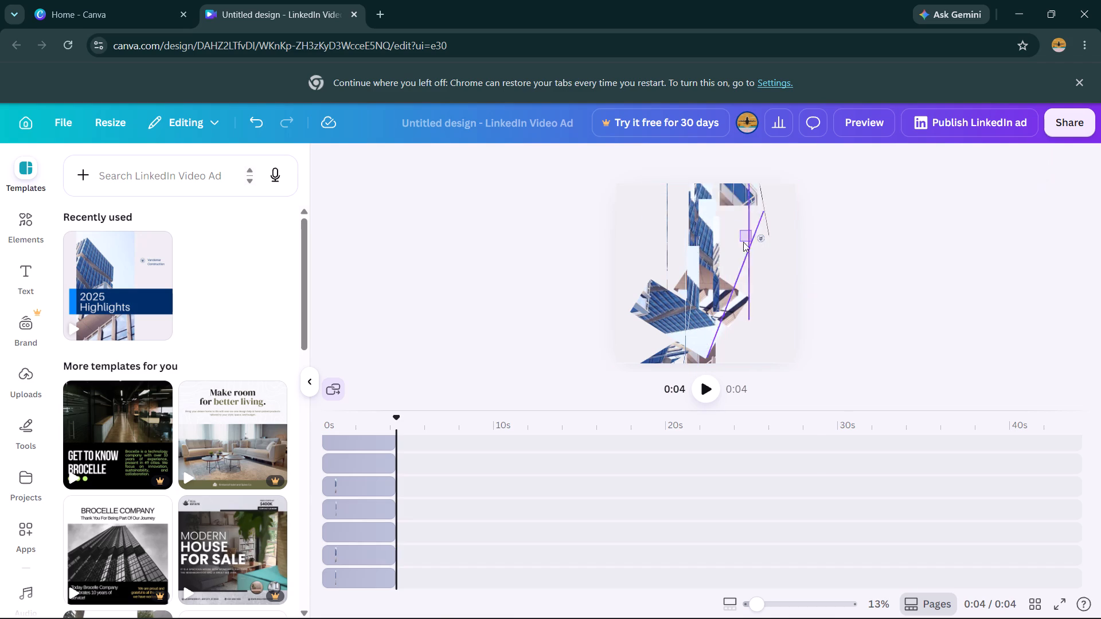
{"action": "left_click_drag", "start_coordinate": [750, 233], "coordinate": [740, 241]}
{"action": "left_click_drag", "start_coordinate": [747, 223], "coordinate": [741, 236]}
{"action": "left_click_drag", "start_coordinate": [743, 229], "coordinate": [739, 241]}
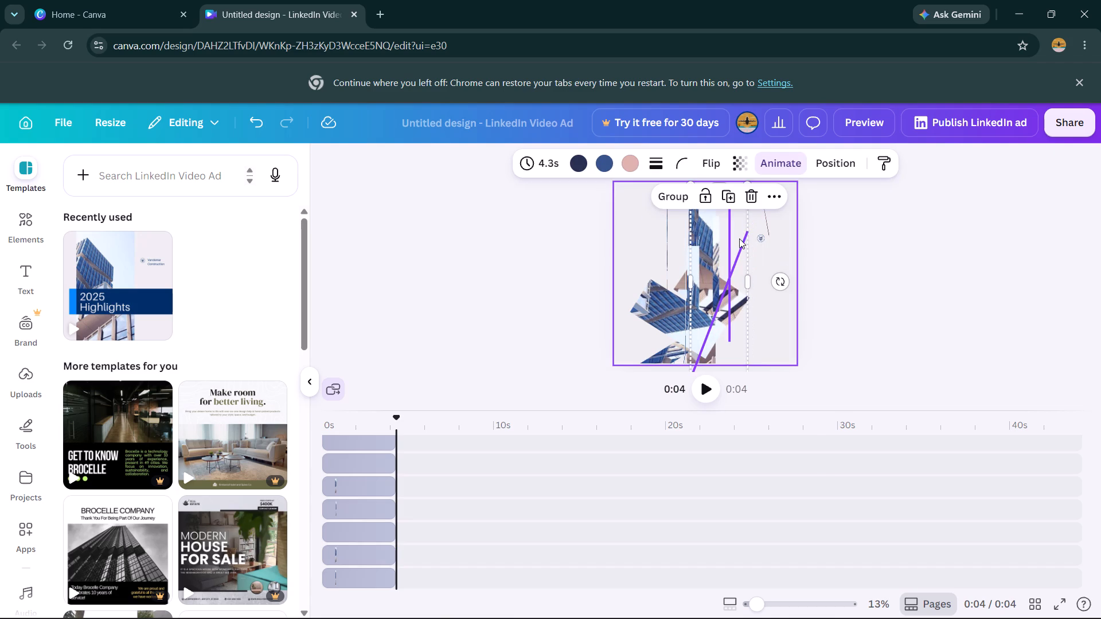
Shift the small logo and the thin strips around it down and left, and clear the selection.
{"action": "left_click_drag", "start_coordinate": [745, 230], "coordinate": [739, 244]}
{"action": "left_click_drag", "start_coordinate": [747, 235], "coordinate": [747, 242]}
{"action": "left_click_drag", "start_coordinate": [754, 233], "coordinate": [743, 244]}
{"action": "left_click", "coordinate": [751, 237]}
{"action": "left_click_drag", "start_coordinate": [759, 229], "coordinate": [748, 246]}
{"action": "left_click_drag", "start_coordinate": [764, 232], "coordinate": [751, 248]}
{"action": "left_click_drag", "start_coordinate": [751, 248], "coordinate": [758, 234]}
{"action": "left_click_drag", "start_coordinate": [758, 232], "coordinate": [734, 249]}
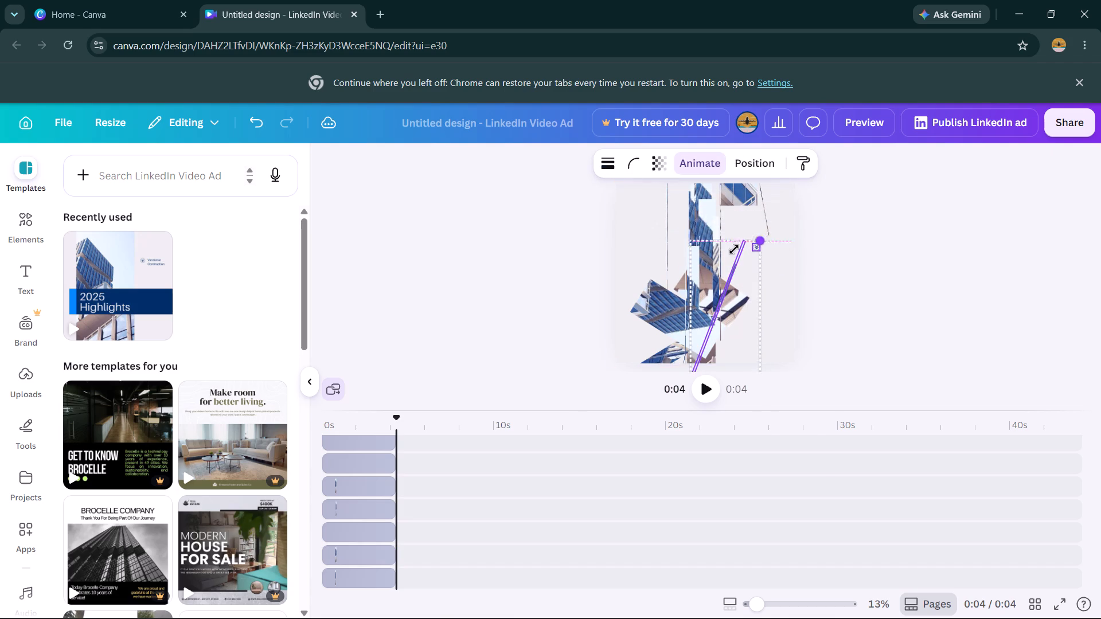
{"action": "left_click_drag", "start_coordinate": [734, 249], "coordinate": [735, 249]}
{"action": "left_click_drag", "start_coordinate": [749, 234], "coordinate": [750, 242]}
{"action": "double_click", "coordinate": [756, 241]}
{"action": "left_click_drag", "start_coordinate": [762, 237], "coordinate": [756, 249]}
{"action": "left_click_drag", "start_coordinate": [768, 233], "coordinate": [756, 246]}
{"action": "left_click_drag", "start_coordinate": [765, 240], "coordinate": [755, 246]}
{"action": "left_click", "coordinate": [852, 210]}
Move the tilted and upright building photos from the page's centre up and right to its upper-right corner.
{"action": "left_click_drag", "start_coordinate": [718, 298], "coordinate": [762, 226]}
{"action": "left_click_drag", "start_coordinate": [694, 322], "coordinate": [721, 276]}
{"action": "left_click_drag", "start_coordinate": [712, 283], "coordinate": [746, 228]}
{"action": "left_click_drag", "start_coordinate": [710, 281], "coordinate": [733, 249]}
{"action": "left_click_drag", "start_coordinate": [700, 280], "coordinate": [733, 235]}
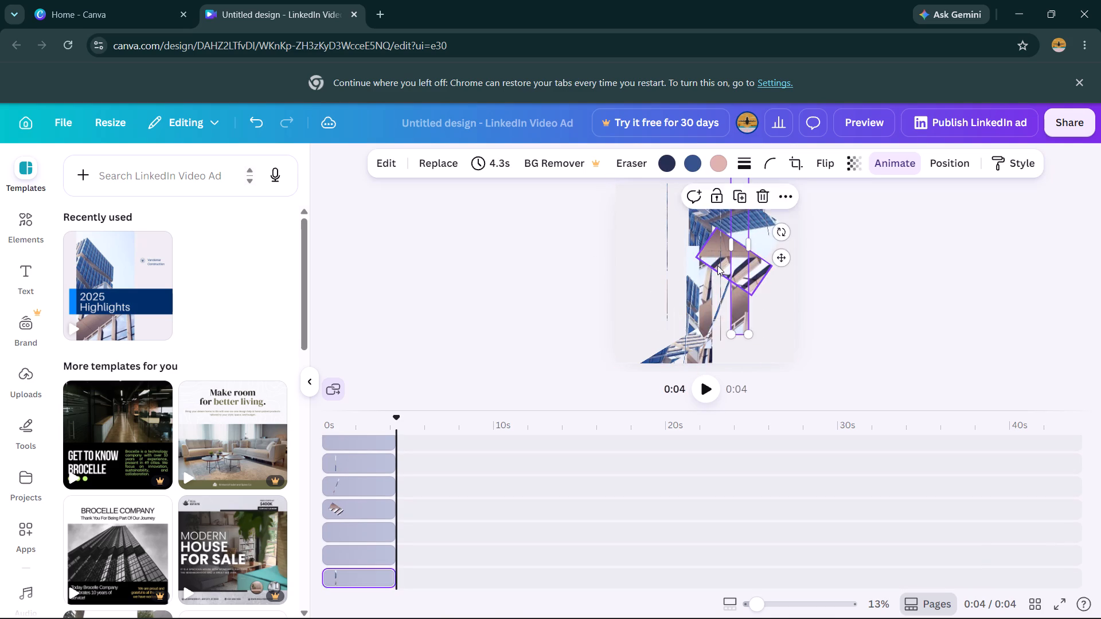
{"action": "left_click_drag", "start_coordinate": [719, 266], "coordinate": [743, 226]}
{"action": "left_click_drag", "start_coordinate": [700, 283], "coordinate": [727, 248]}
{"action": "left_click_drag", "start_coordinate": [720, 257], "coordinate": [737, 232]}
{"action": "left_click_drag", "start_coordinate": [727, 243], "coordinate": [743, 221]}
{"action": "left_click_drag", "start_coordinate": [706, 254], "coordinate": [719, 237]}
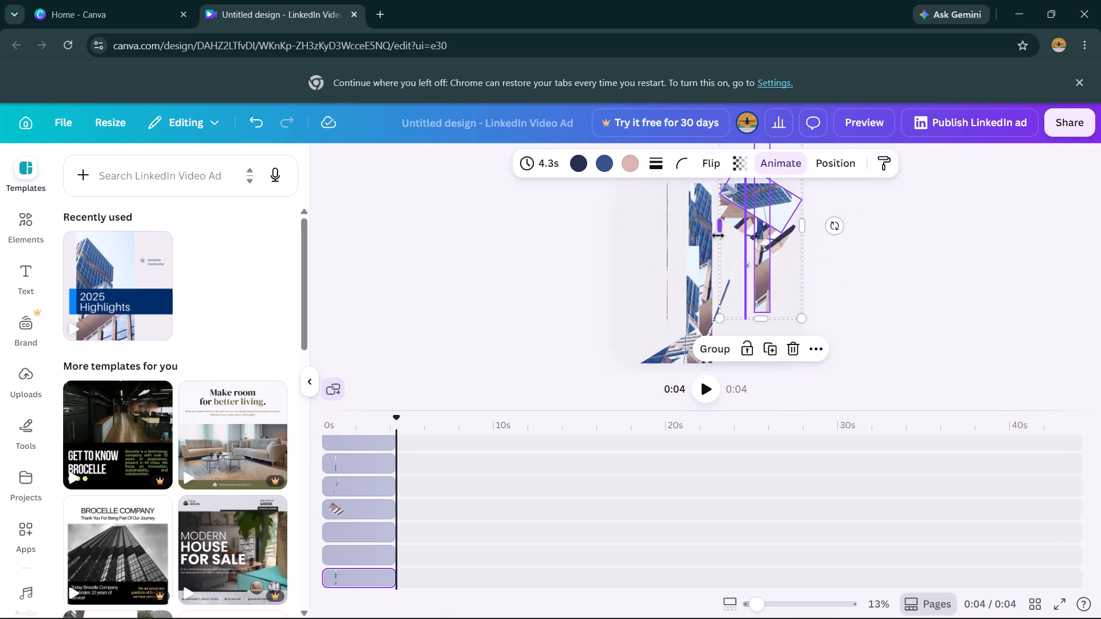
Move the narrow upright photos and thin strips along the left side of the photo cluster up and right.
{"action": "left_click_drag", "start_coordinate": [700, 245], "coordinate": [717, 219]}
{"action": "left_click_drag", "start_coordinate": [697, 229], "coordinate": [702, 222]}
{"action": "left_click_drag", "start_coordinate": [687, 238], "coordinate": [694, 234]}
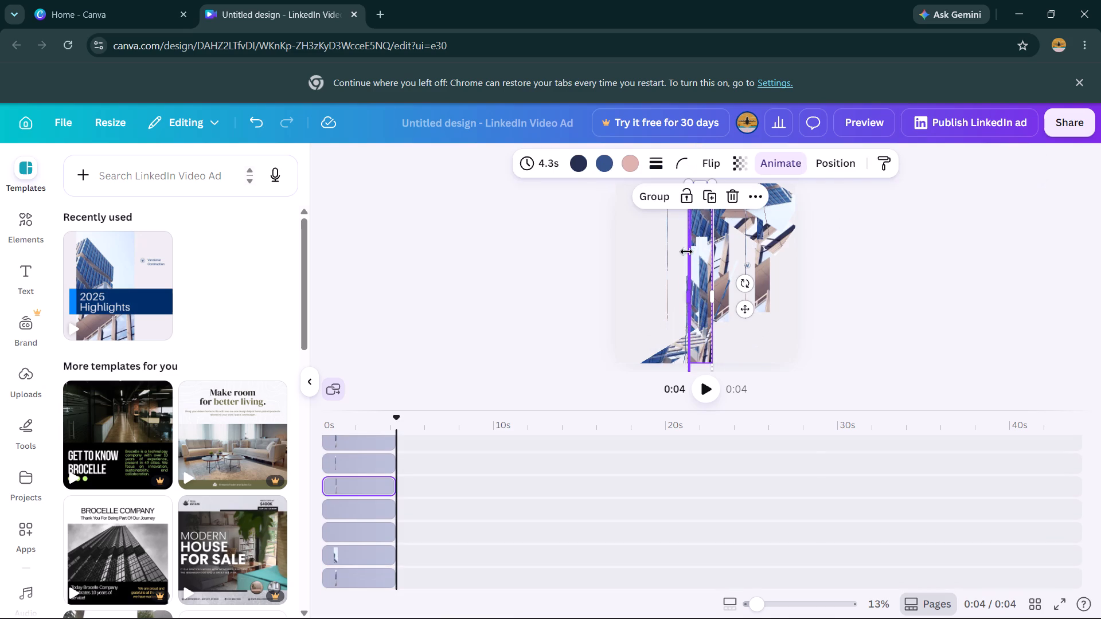
{"action": "left_click_drag", "start_coordinate": [665, 271], "coordinate": [678, 251]}
{"action": "left_click_drag", "start_coordinate": [662, 257], "coordinate": [667, 253]}
{"action": "left_click_drag", "start_coordinate": [654, 263], "coordinate": [681, 237]}
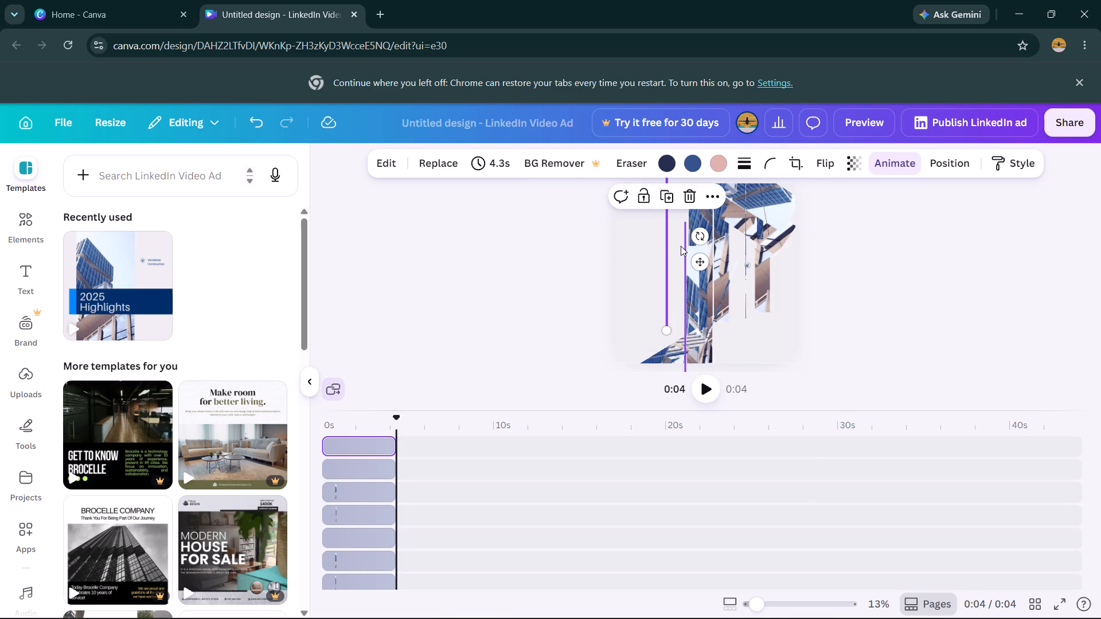
Move the tilted blue building photo and overlapping copies from the page's upper right down and left to its centre.
{"action": "left_click_drag", "start_coordinate": [750, 201], "coordinate": [748, 211]}
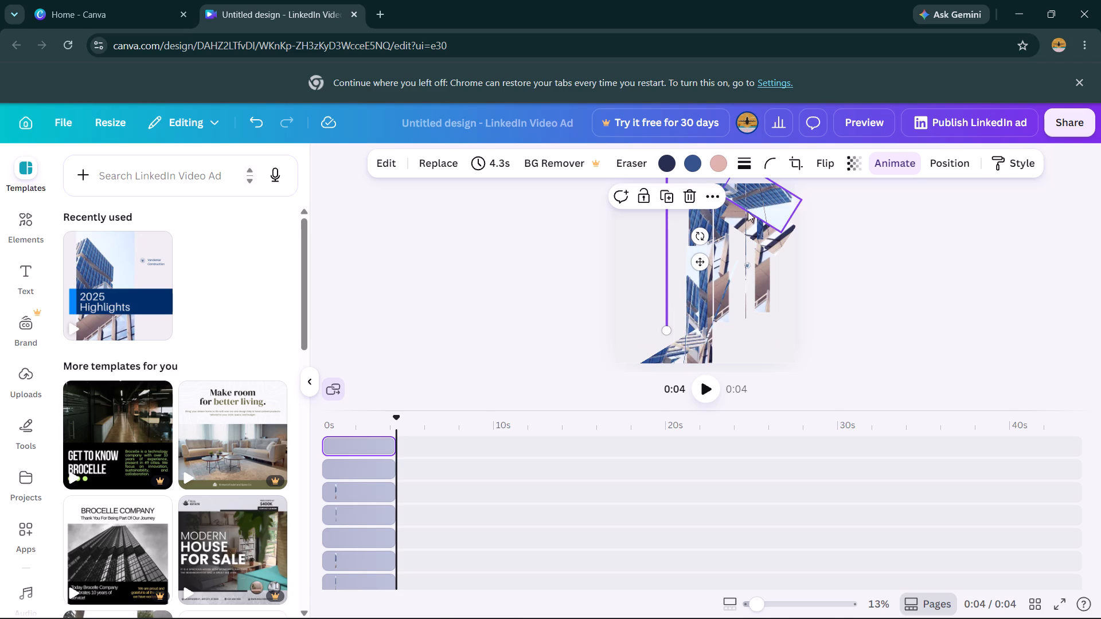
{"action": "left_click_drag", "start_coordinate": [748, 211], "coordinate": [731, 226]}
{"action": "left_click_drag", "start_coordinate": [760, 191], "coordinate": [738, 232]}
{"action": "left_click_drag", "start_coordinate": [752, 215], "coordinate": [729, 237]}
{"action": "left_click_drag", "start_coordinate": [756, 215], "coordinate": [724, 247]}
{"action": "left_click_drag", "start_coordinate": [746, 224], "coordinate": [724, 250]}
{"action": "left_click_drag", "start_coordinate": [737, 238], "coordinate": [714, 256]}
{"action": "left_click_drag", "start_coordinate": [729, 234], "coordinate": [716, 253]}
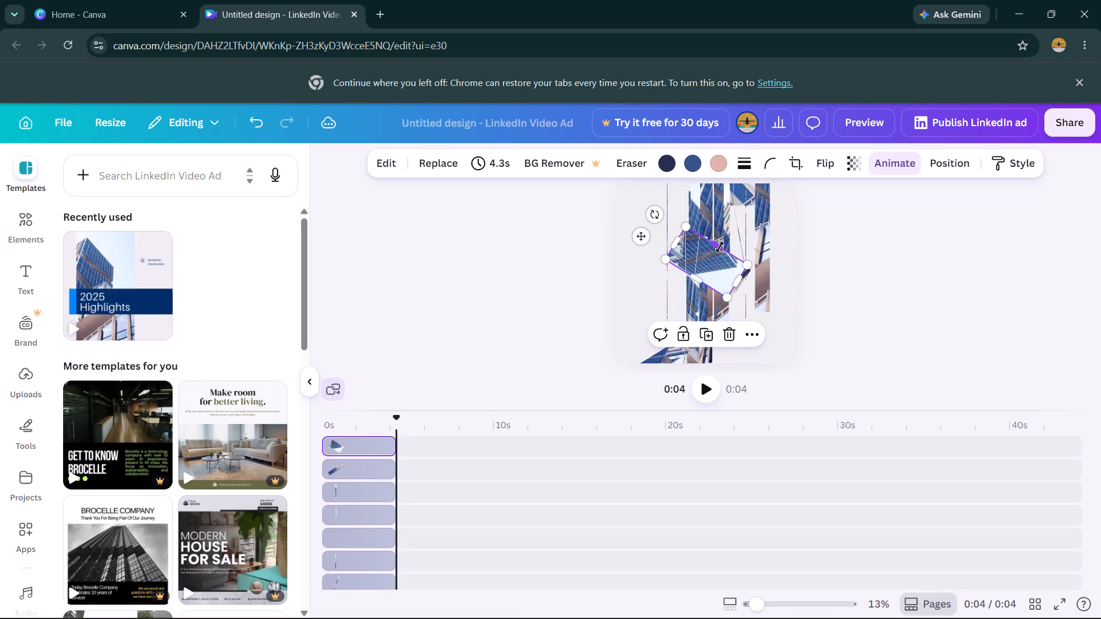
Shift the tilted and narrow photos around the page's centre further down and left.
{"action": "left_click_drag", "start_coordinate": [717, 231], "coordinate": [715, 237]}
{"action": "left_click_drag", "start_coordinate": [721, 237], "coordinate": [700, 261]}
{"action": "left_click_drag", "start_coordinate": [720, 248], "coordinate": [699, 261]}
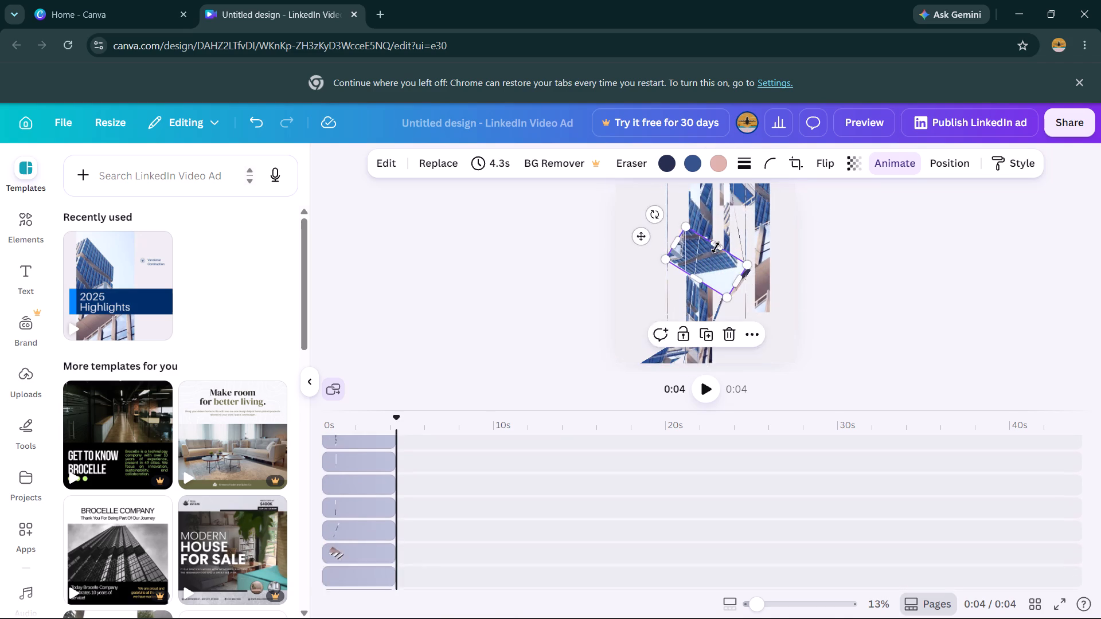
{"action": "left_click_drag", "start_coordinate": [716, 248], "coordinate": [701, 265]}
{"action": "left_click_drag", "start_coordinate": [720, 242], "coordinate": [694, 265]}
{"action": "left_click_drag", "start_coordinate": [708, 245], "coordinate": [696, 263]}
{"action": "left_click_drag", "start_coordinate": [727, 234], "coordinate": [710, 257]}
{"action": "left_click_drag", "start_coordinate": [720, 244], "coordinate": [710, 257]}
{"action": "left_click_drag", "start_coordinate": [717, 240], "coordinate": [715, 246]}
{"action": "left_click_drag", "start_coordinate": [720, 234], "coordinate": [701, 257]}
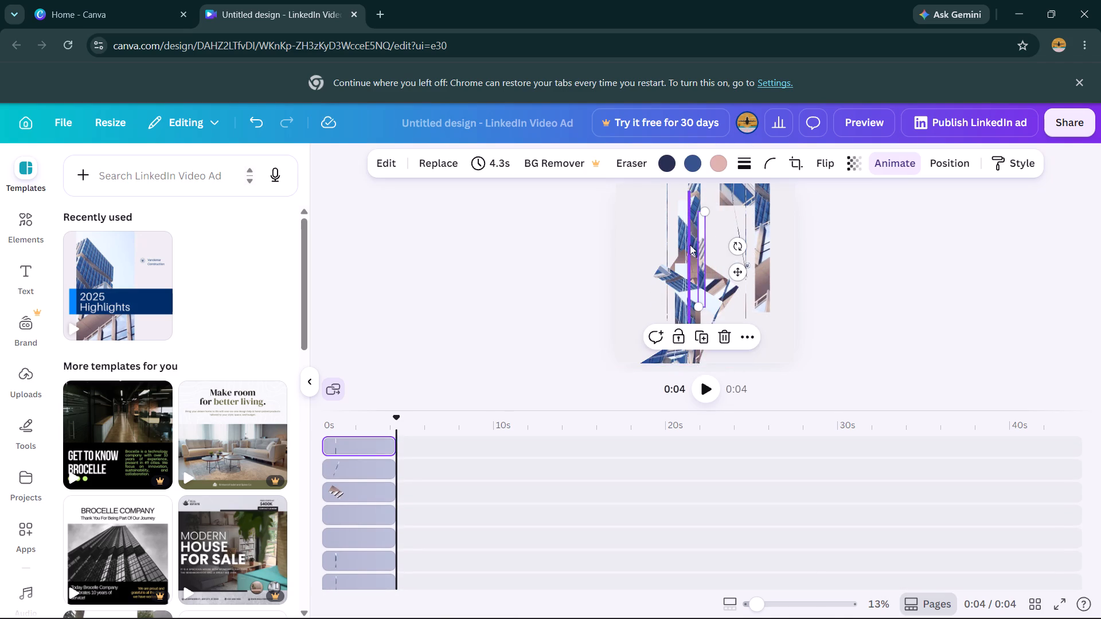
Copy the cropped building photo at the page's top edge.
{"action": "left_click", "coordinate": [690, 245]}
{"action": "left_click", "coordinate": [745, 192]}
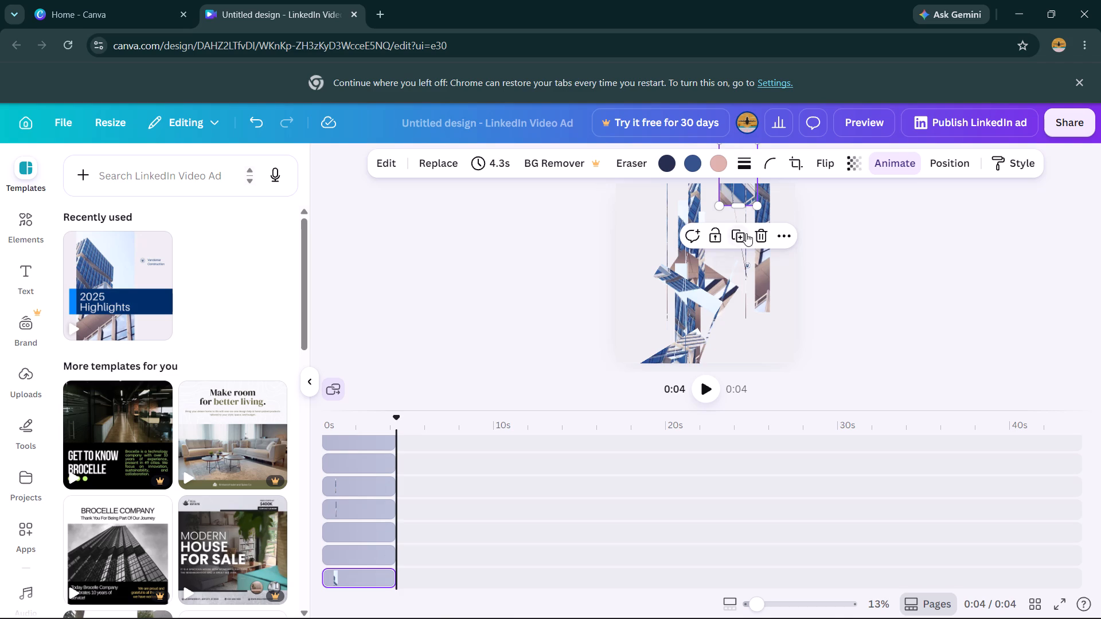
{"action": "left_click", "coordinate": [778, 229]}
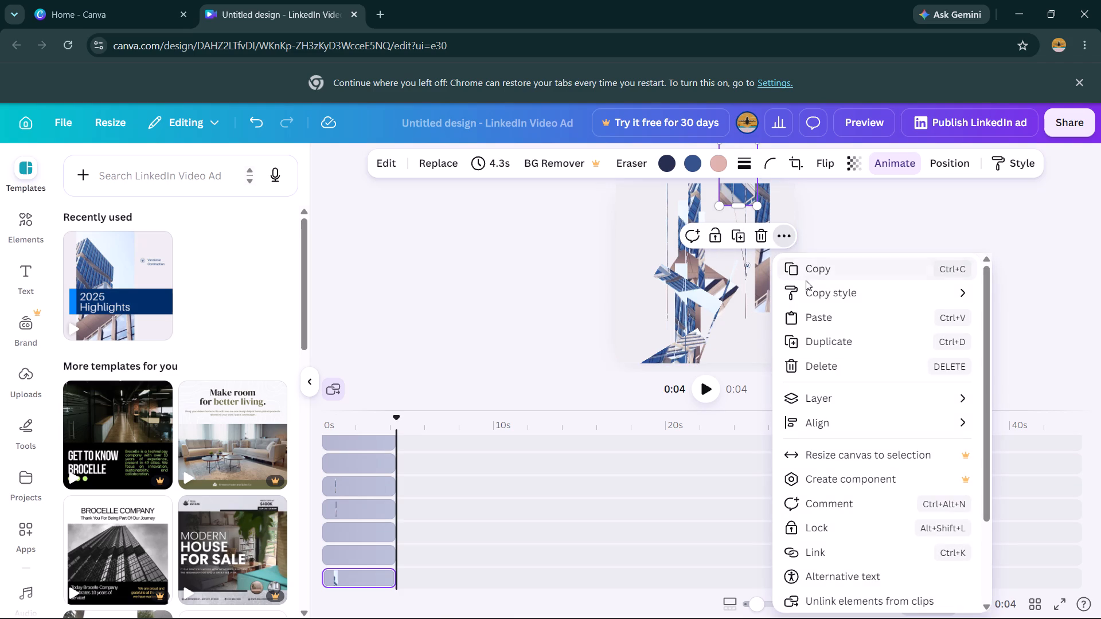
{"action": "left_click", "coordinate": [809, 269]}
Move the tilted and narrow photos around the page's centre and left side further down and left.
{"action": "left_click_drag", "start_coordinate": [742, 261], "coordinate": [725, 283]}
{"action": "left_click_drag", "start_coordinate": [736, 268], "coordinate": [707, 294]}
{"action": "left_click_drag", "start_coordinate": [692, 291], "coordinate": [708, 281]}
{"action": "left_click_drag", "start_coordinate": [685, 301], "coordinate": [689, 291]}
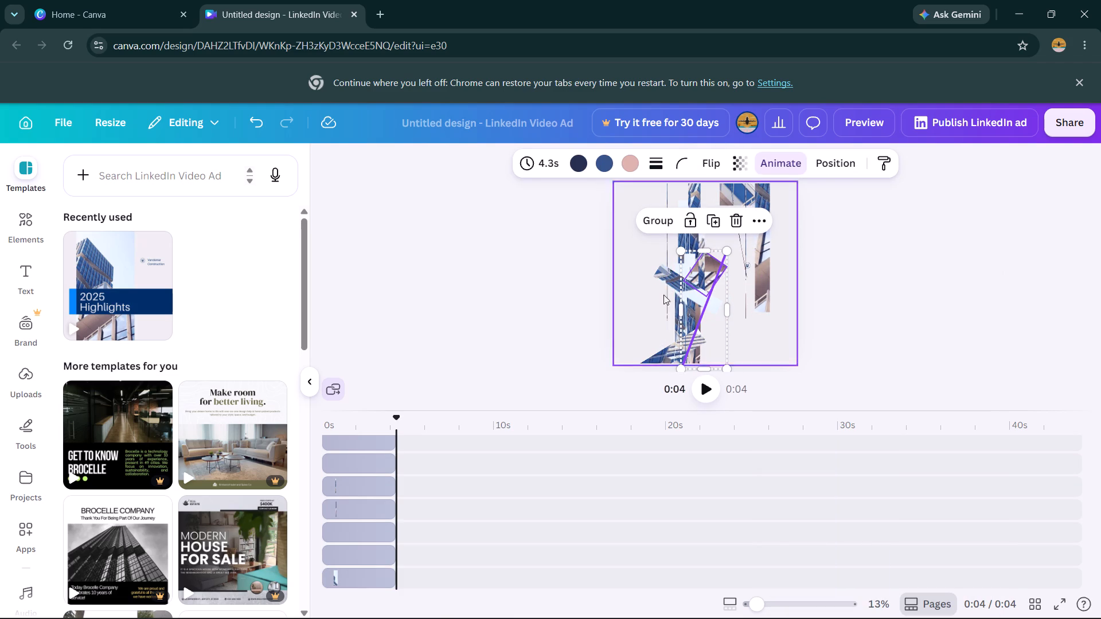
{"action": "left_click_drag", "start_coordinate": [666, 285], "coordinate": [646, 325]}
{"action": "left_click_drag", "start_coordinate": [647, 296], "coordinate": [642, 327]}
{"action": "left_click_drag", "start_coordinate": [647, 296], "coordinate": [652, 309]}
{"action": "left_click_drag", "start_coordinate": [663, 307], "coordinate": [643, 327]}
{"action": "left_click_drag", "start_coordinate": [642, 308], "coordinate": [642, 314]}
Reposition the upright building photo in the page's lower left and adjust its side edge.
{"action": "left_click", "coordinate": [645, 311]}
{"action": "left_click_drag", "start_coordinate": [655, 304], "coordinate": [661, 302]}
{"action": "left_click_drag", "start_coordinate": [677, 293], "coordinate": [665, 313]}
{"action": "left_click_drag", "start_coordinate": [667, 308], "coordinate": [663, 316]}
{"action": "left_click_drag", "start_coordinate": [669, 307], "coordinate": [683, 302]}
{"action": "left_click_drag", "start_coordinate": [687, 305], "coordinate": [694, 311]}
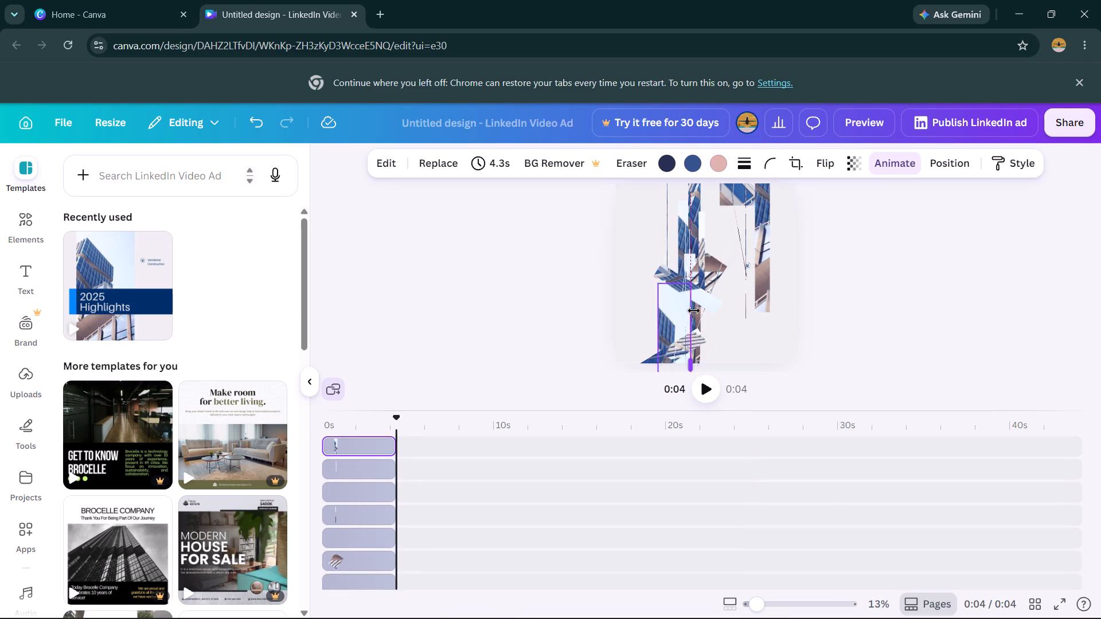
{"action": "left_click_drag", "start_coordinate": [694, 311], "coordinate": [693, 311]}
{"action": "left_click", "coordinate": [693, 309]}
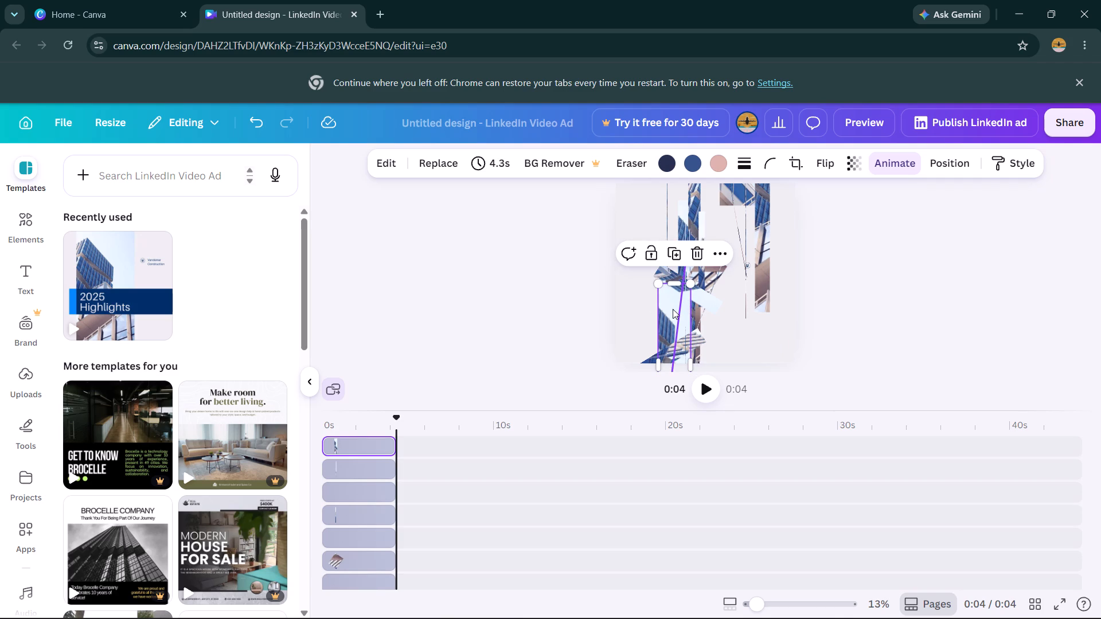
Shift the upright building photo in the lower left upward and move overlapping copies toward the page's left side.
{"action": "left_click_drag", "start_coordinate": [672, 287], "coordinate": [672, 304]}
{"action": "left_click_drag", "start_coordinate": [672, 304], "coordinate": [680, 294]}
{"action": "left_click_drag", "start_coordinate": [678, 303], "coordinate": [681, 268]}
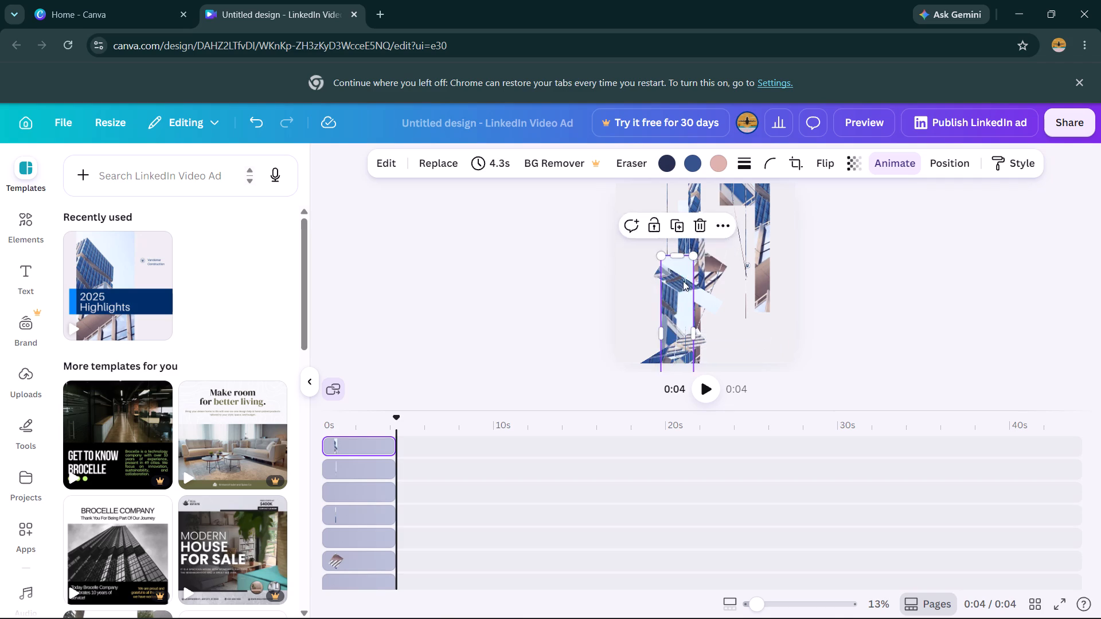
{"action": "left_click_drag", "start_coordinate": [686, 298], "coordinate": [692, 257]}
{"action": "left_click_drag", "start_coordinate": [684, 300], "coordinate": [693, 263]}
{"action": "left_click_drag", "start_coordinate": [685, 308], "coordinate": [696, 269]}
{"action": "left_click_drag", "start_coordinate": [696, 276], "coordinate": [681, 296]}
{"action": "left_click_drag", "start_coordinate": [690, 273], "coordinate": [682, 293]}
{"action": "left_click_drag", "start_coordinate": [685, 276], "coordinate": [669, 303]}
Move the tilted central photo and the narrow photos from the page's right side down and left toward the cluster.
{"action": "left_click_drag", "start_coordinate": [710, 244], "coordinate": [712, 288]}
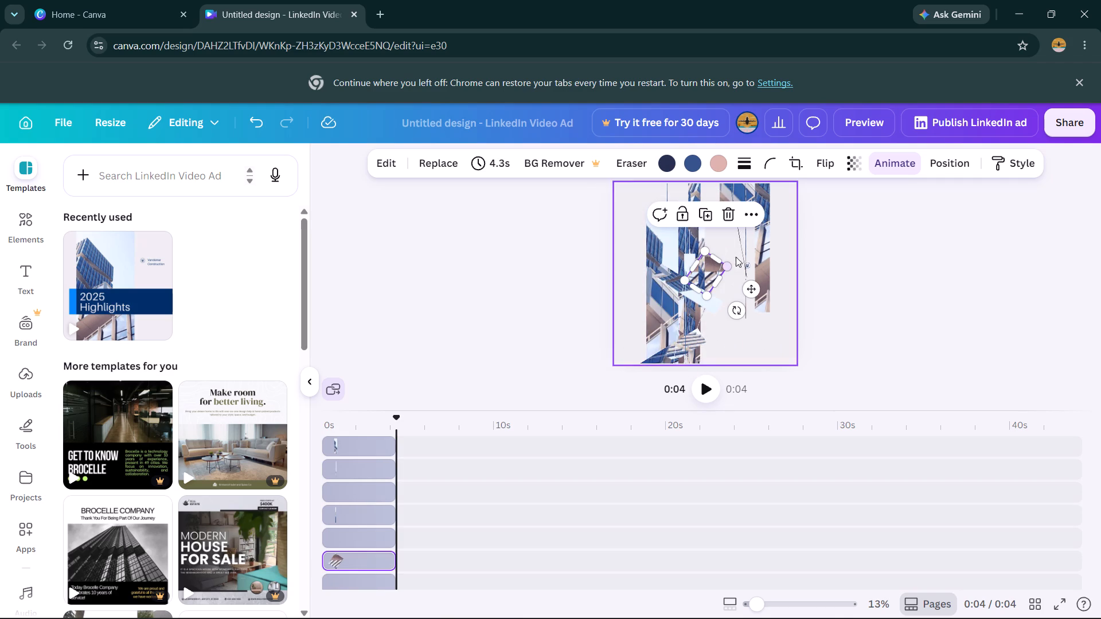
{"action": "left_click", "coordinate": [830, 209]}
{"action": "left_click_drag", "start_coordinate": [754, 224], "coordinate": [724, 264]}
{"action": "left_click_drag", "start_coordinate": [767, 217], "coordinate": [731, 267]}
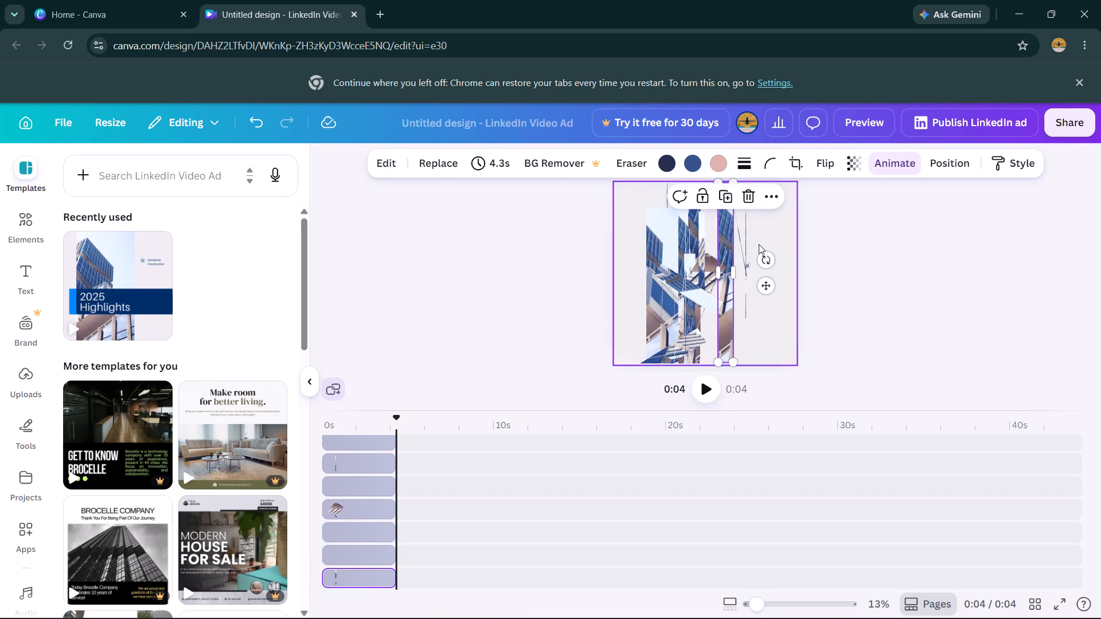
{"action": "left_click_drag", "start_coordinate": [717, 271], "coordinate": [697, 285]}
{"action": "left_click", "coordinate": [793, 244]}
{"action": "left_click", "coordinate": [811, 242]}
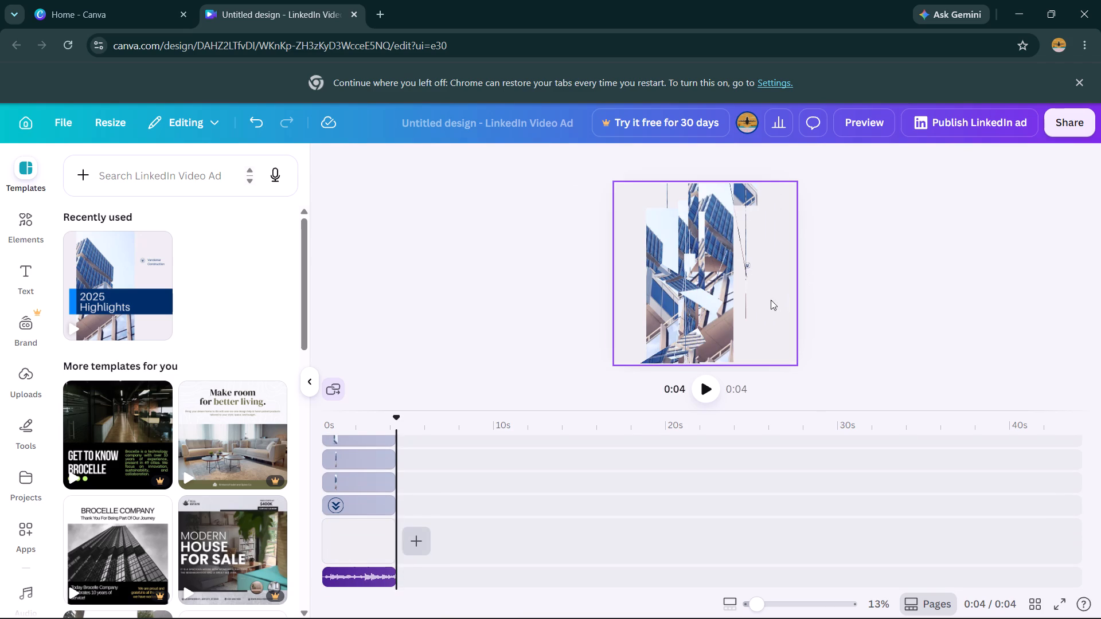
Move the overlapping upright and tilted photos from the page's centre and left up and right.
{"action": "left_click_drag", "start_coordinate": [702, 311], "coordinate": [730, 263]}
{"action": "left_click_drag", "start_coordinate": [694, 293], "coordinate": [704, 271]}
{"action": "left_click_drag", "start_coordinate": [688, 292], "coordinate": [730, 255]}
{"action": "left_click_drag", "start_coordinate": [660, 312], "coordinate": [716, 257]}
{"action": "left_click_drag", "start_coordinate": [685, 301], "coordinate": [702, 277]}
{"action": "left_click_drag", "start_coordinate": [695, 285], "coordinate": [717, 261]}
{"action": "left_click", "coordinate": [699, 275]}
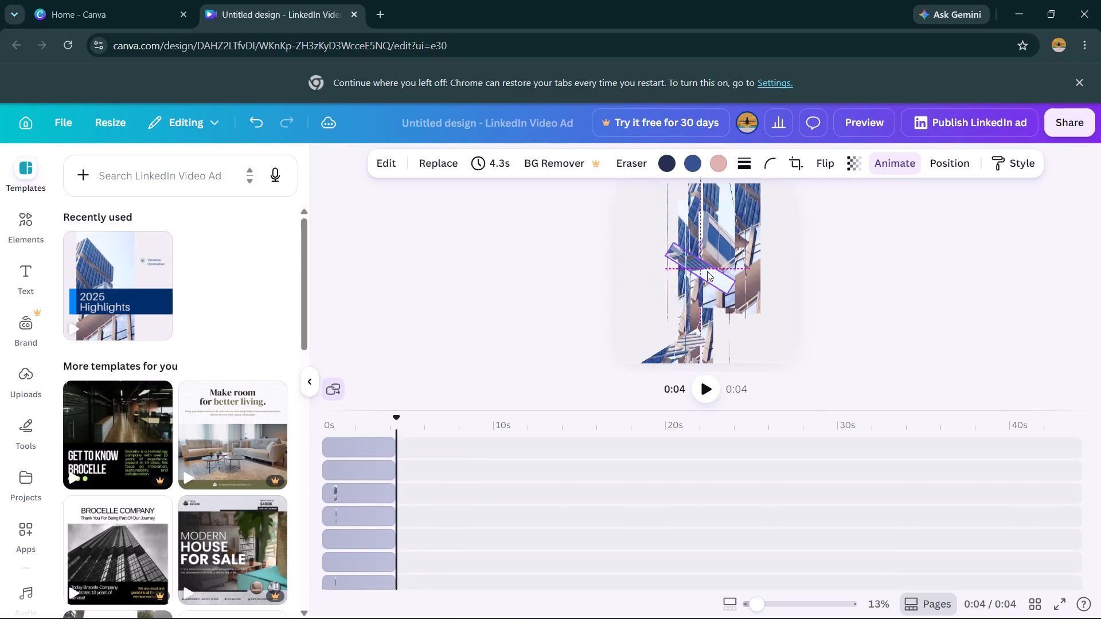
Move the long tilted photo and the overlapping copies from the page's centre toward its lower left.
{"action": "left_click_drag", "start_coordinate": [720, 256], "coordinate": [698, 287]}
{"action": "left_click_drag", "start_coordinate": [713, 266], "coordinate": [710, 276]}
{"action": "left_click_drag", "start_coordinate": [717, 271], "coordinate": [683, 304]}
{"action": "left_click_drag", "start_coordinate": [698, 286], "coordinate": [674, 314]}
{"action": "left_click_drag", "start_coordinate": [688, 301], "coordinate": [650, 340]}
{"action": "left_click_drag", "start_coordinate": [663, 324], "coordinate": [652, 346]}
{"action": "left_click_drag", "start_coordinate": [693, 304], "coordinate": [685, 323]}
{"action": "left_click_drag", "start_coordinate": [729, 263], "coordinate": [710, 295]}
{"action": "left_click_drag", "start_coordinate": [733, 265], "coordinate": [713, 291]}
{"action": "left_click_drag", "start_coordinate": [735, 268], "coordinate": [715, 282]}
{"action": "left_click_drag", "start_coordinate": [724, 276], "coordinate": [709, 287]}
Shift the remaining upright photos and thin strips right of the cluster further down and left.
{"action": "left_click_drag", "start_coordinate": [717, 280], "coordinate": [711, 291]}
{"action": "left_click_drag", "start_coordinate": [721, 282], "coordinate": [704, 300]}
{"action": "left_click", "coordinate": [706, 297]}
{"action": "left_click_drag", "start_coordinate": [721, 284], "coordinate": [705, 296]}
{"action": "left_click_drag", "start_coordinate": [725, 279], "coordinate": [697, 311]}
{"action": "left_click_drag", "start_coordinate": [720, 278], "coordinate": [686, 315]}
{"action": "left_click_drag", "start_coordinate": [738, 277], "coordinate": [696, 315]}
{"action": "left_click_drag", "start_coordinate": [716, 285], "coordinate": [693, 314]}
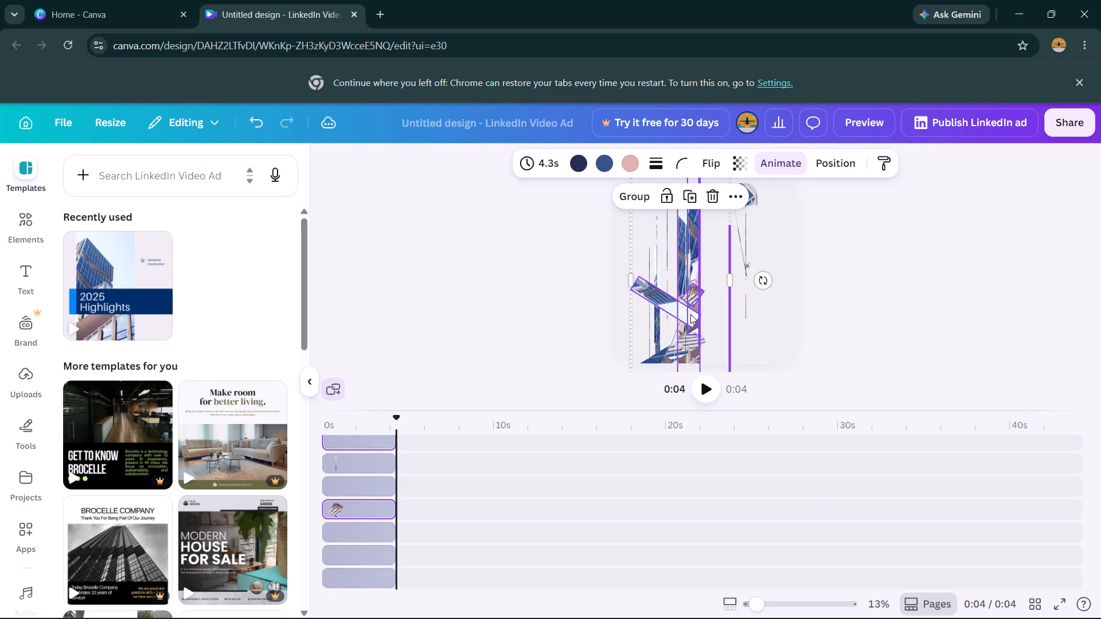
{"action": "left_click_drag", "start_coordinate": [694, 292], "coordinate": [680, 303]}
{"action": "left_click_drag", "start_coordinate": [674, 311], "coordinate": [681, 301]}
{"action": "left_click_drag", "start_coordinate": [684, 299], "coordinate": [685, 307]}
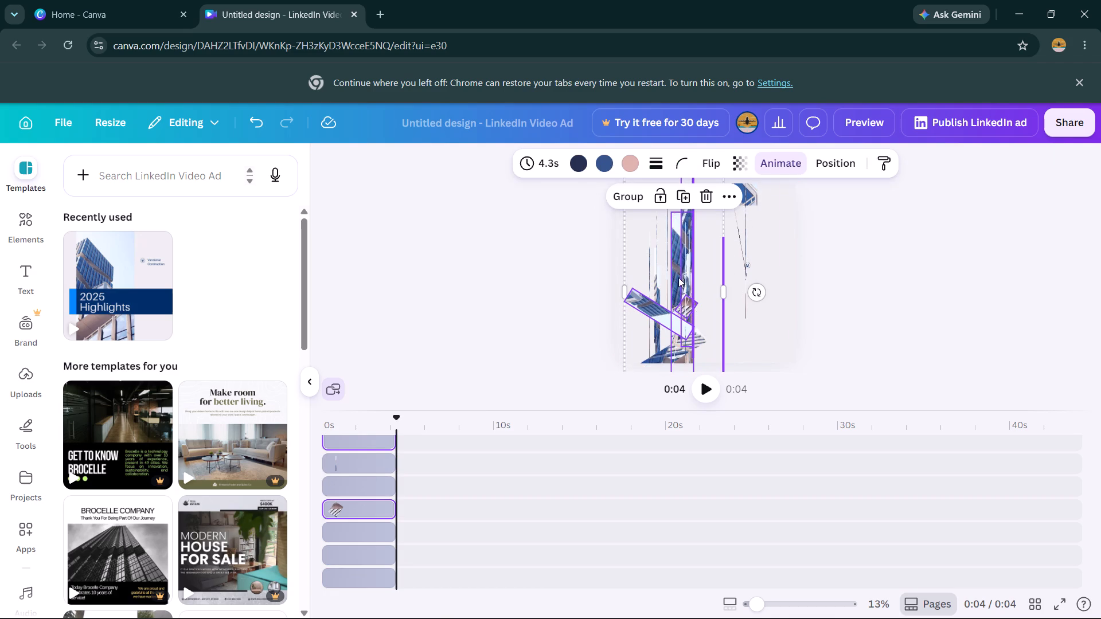
Select the whole cluster of building photo copies and strips across the page and delete it.
{"action": "left_click_drag", "start_coordinate": [583, 213], "coordinate": [823, 396]}
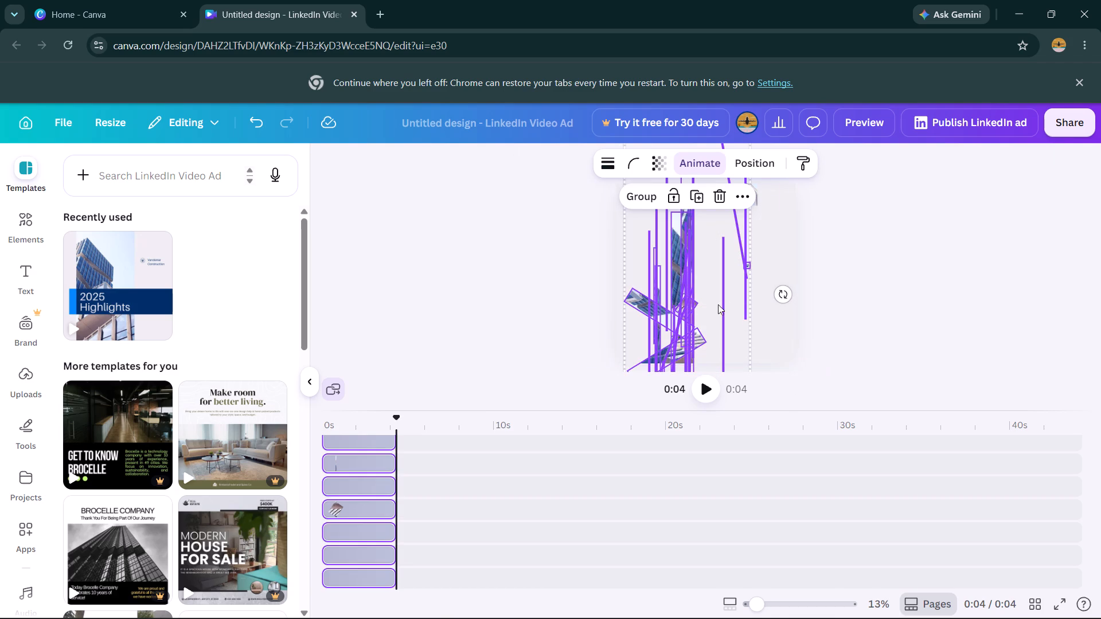
{"action": "right_click", "coordinate": [684, 305]}
{"action": "left_click", "coordinate": [727, 351]}
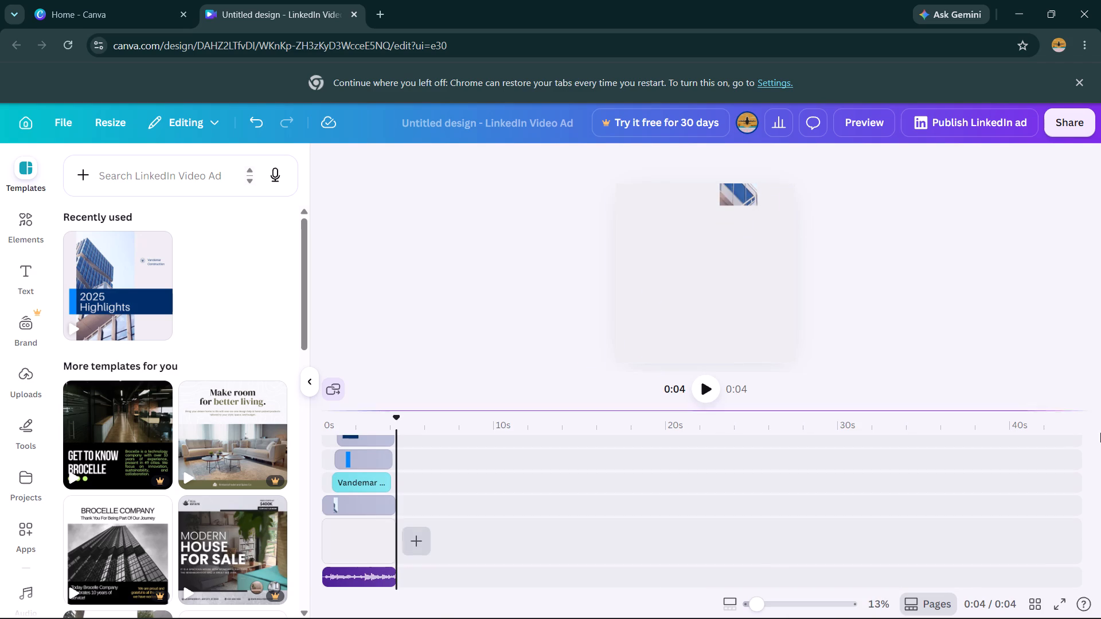
Move the remaining building photo from the top edge to the page's centre and widen its crop toward the left.
{"action": "left_click_drag", "start_coordinate": [736, 194], "coordinate": [711, 296]}
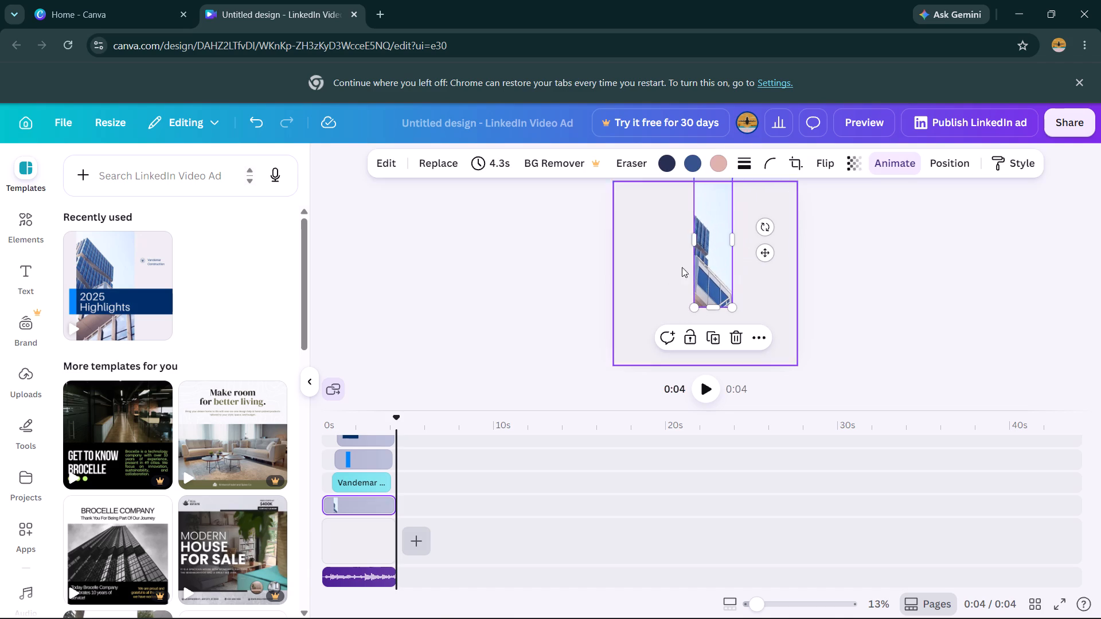
{"action": "left_click", "coordinate": [688, 238]}
{"action": "left_click", "coordinate": [712, 236]}
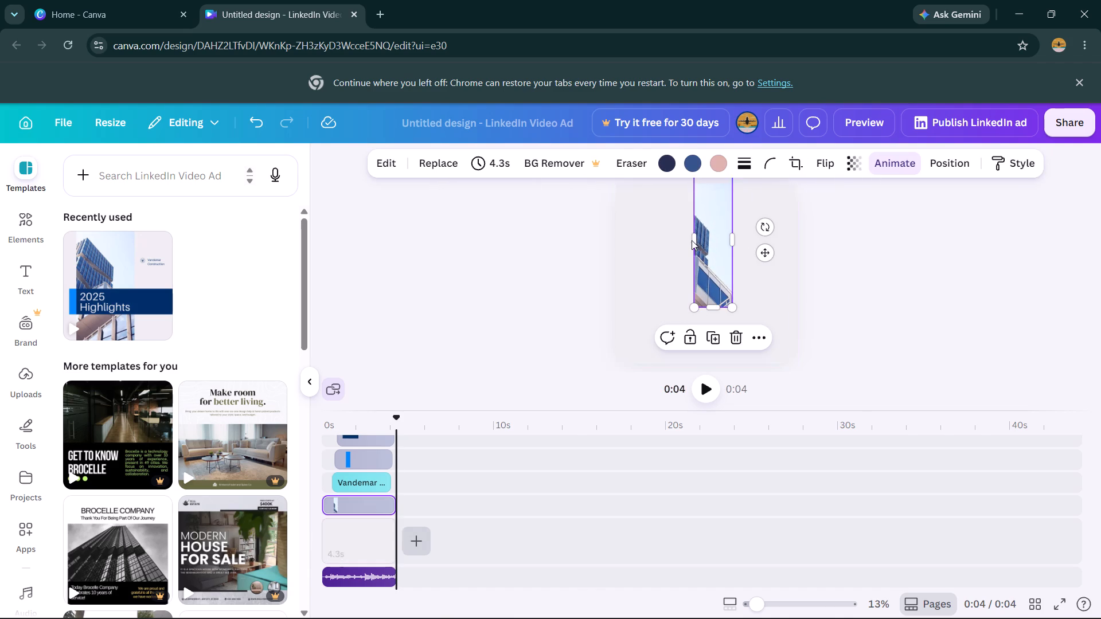
{"action": "left_click_drag", "start_coordinate": [693, 237], "coordinate": [645, 269]}
{"action": "left_click_drag", "start_coordinate": [691, 252], "coordinate": [697, 296]}
Duplicate the widened building photo several times and move the front copy up and left.
{"action": "triple_click", "coordinate": [700, 203]}
{"action": "triple_click", "coordinate": [700, 203]}
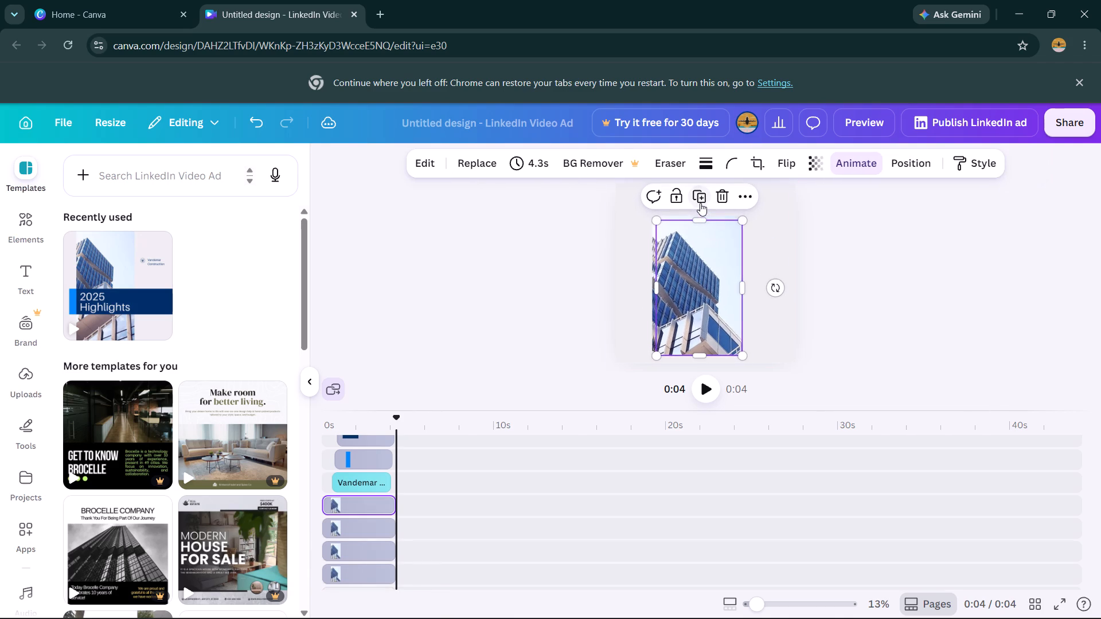
{"action": "left_click", "coordinate": [700, 202]}
{"action": "left_click_drag", "start_coordinate": [691, 294], "coordinate": [681, 252]}
{"action": "left_click_drag", "start_coordinate": [687, 226], "coordinate": [686, 233]}
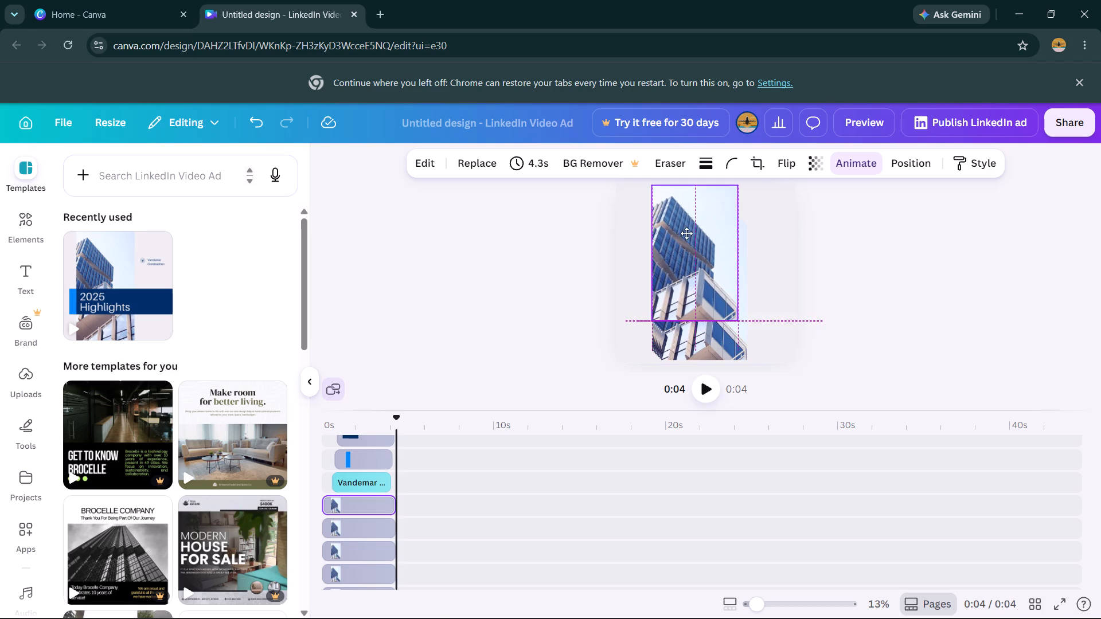
{"action": "left_click_drag", "start_coordinate": [686, 233], "coordinate": [681, 252]}
Make several more duplicates of the building photo stacked at the page's centre.
{"action": "left_click", "coordinate": [692, 205]}
{"action": "double_click", "coordinate": [692, 202]}
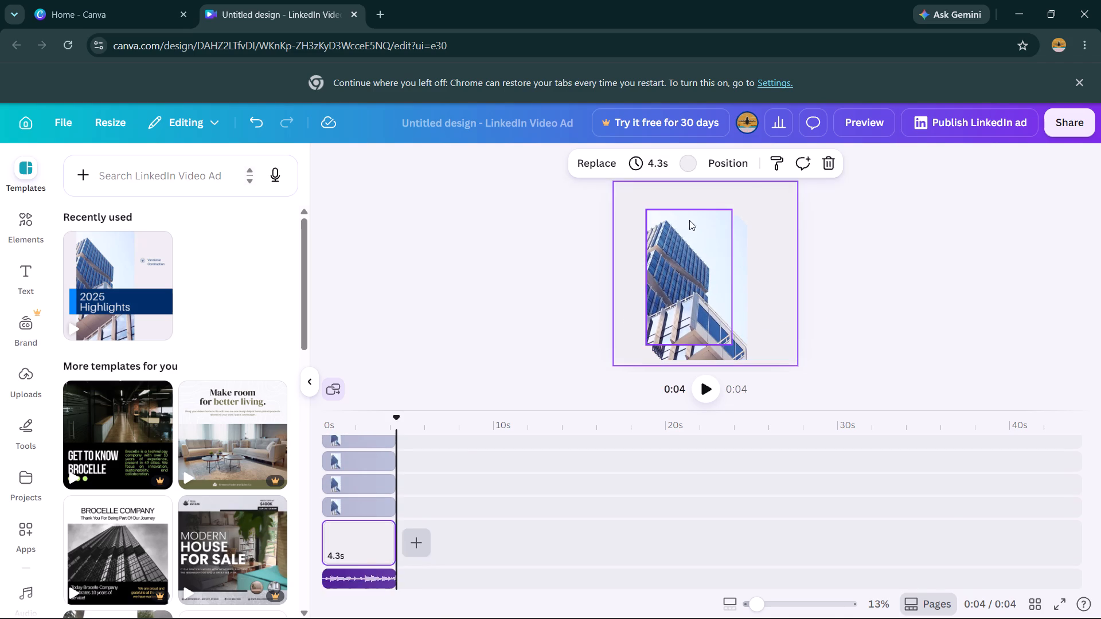
{"action": "left_click", "coordinate": [674, 244]}
{"action": "left_click", "coordinate": [684, 196]}
{"action": "left_click_drag", "start_coordinate": [684, 196], "coordinate": [696, 198]}
{"action": "triple_click", "coordinate": [695, 200]}
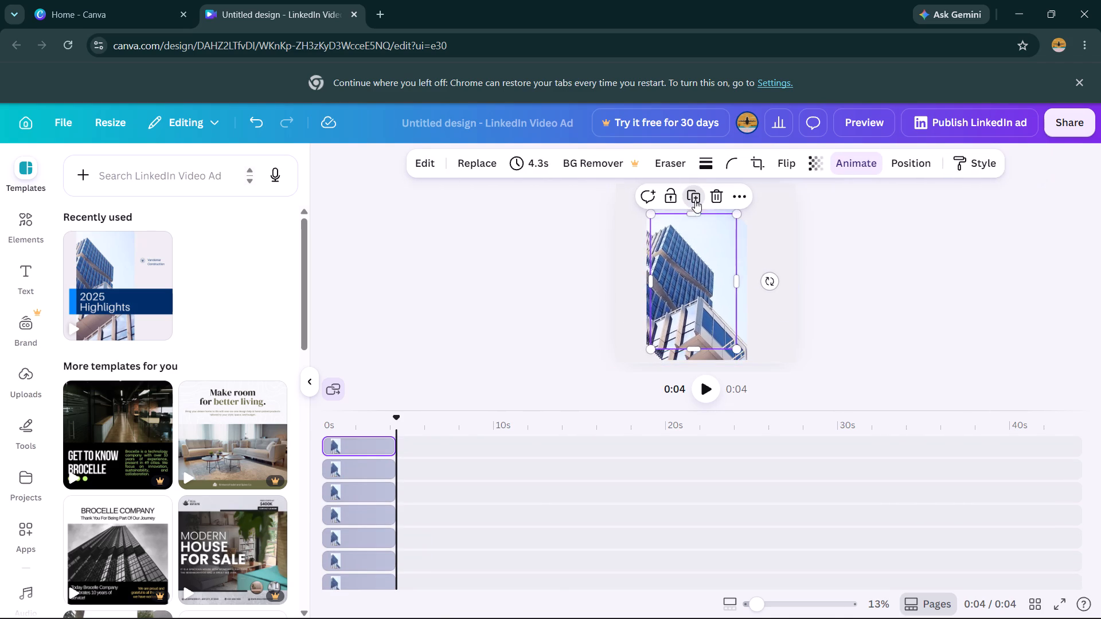
{"action": "double_click", "coordinate": [695, 200]}
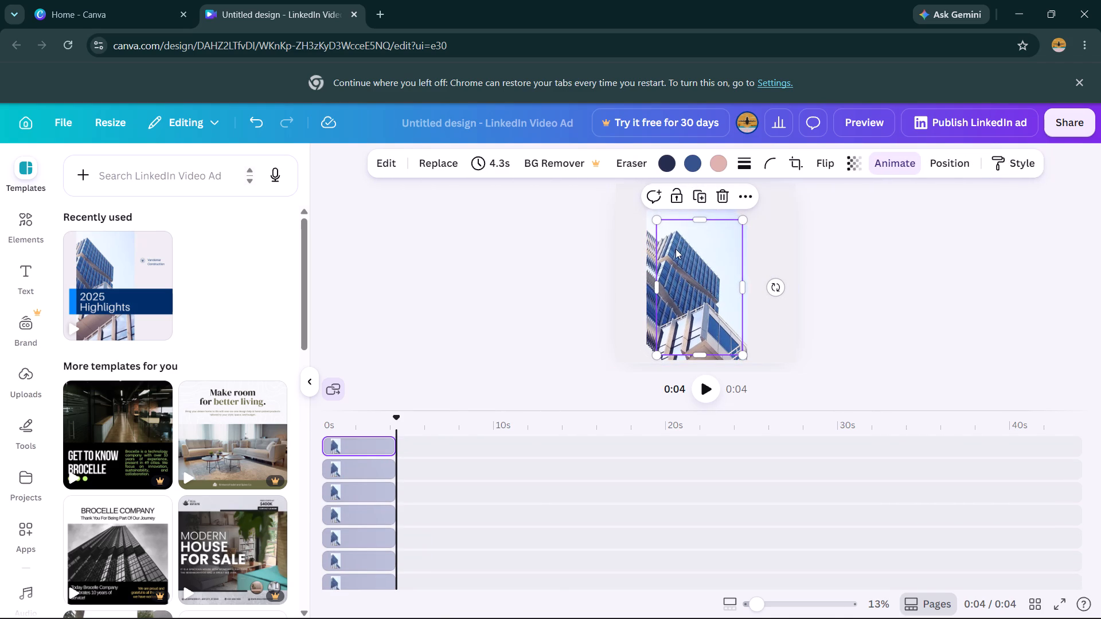
{"action": "triple_click", "coordinate": [696, 202]}
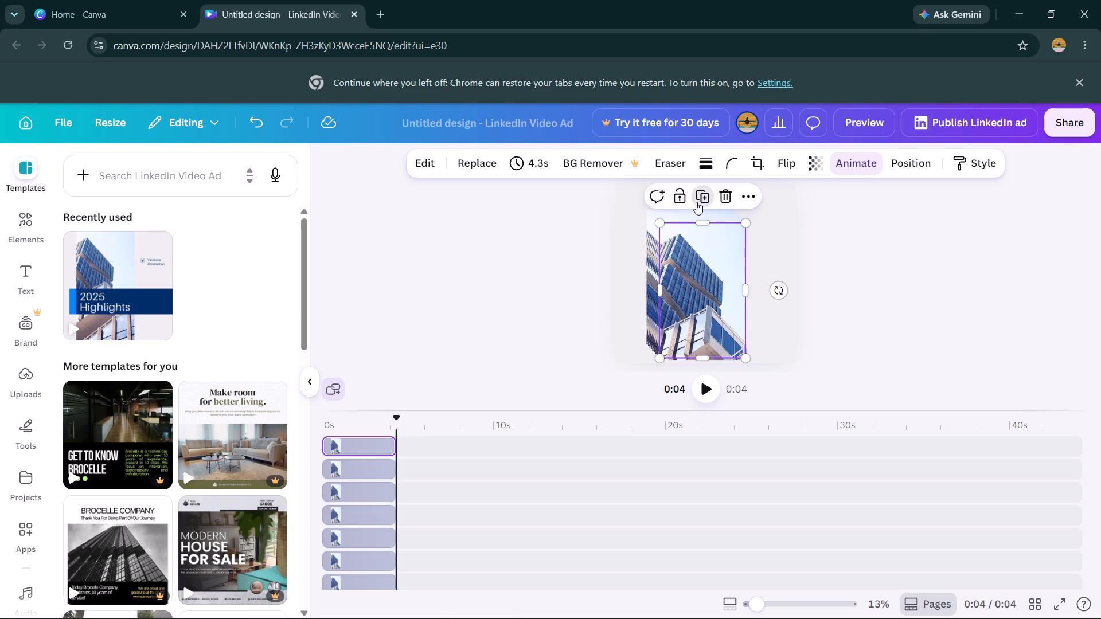
{"action": "double_click", "coordinate": [696, 202]}
Spread the stacked building photo copies from the page's centre up and right.
{"action": "left_click_drag", "start_coordinate": [702, 268], "coordinate": [710, 222]}
{"action": "left_click_drag", "start_coordinate": [687, 258], "coordinate": [705, 230]}
{"action": "left_click_drag", "start_coordinate": [666, 266], "coordinate": [678, 240]}
{"action": "left_click_drag", "start_coordinate": [667, 261], "coordinate": [686, 231]}
{"action": "left_click_drag", "start_coordinate": [664, 263], "coordinate": [673, 238]}
{"action": "left_click_drag", "start_coordinate": [658, 269], "coordinate": [666, 248]}
{"action": "left_click_drag", "start_coordinate": [645, 287], "coordinate": [654, 265]}
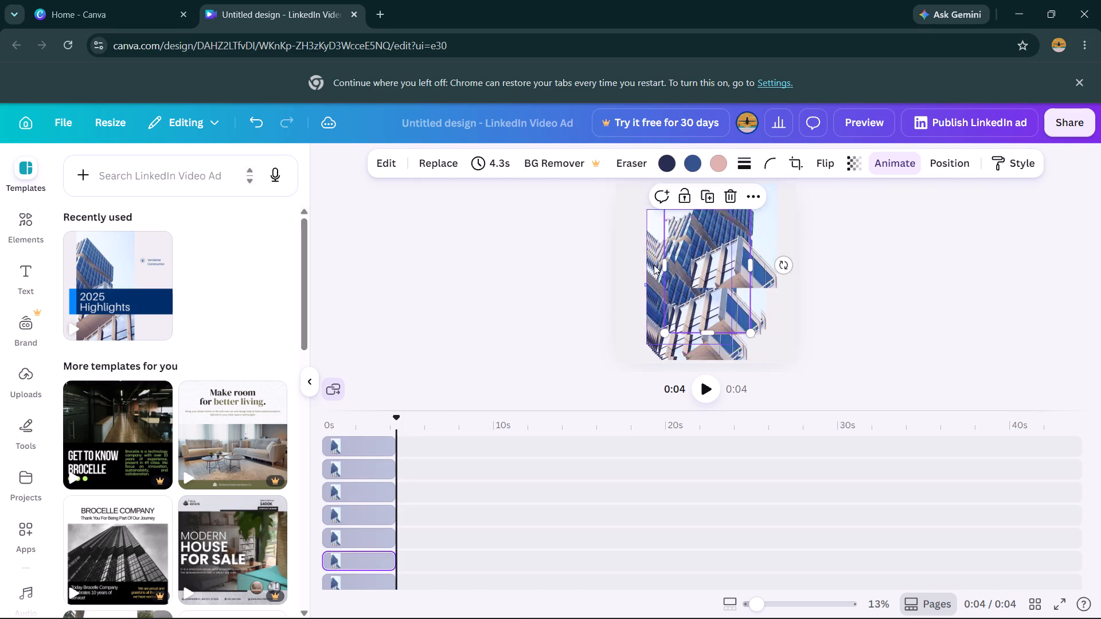
Shift the building photo copies along the left edge of the stack up and right.
{"action": "left_click_drag", "start_coordinate": [654, 268], "coordinate": [657, 257]}
{"action": "double_click", "coordinate": [660, 263]}
{"action": "left_click_drag", "start_coordinate": [655, 268], "coordinate": [662, 258]}
{"action": "left_click_drag", "start_coordinate": [649, 277], "coordinate": [654, 269]}
{"action": "left_click_drag", "start_coordinate": [653, 271], "coordinate": [654, 264]}
{"action": "left_click_drag", "start_coordinate": [648, 277], "coordinate": [653, 267]}
{"action": "left_click", "coordinate": [655, 268]}
{"action": "left_click", "coordinate": [654, 273]}
{"action": "left_click_drag", "start_coordinate": [654, 271], "coordinate": [660, 256]}
{"action": "left_click_drag", "start_coordinate": [655, 278], "coordinate": [663, 264]}
{"action": "left_click_drag", "start_coordinate": [656, 279], "coordinate": [668, 269]}
{"action": "left_click_drag", "start_coordinate": [667, 281], "coordinate": [683, 245]}
{"action": "left_click_drag", "start_coordinate": [672, 260], "coordinate": [700, 211]}
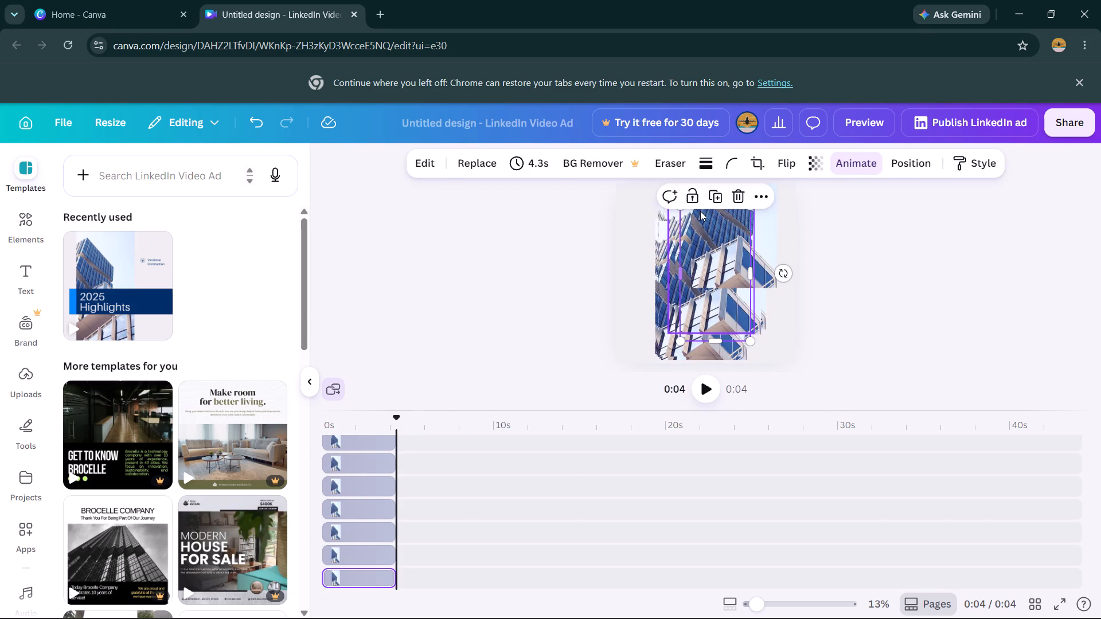
Move building photo copies up and right to the page's upper-right corner, extending past its top edge.
{"action": "left_click_drag", "start_coordinate": [700, 211], "coordinate": [704, 210]}
{"action": "left_click_drag", "start_coordinate": [706, 222], "coordinate": [723, 203]}
{"action": "left_click_drag", "start_coordinate": [724, 207], "coordinate": [736, 195]}
{"action": "left_click_drag", "start_coordinate": [737, 179], "coordinate": [744, 159]}
{"action": "left_click_drag", "start_coordinate": [736, 167], "coordinate": [745, 154]}
{"action": "left_click_drag", "start_coordinate": [733, 169], "coordinate": [744, 155]}
{"action": "left_click_drag", "start_coordinate": [738, 164], "coordinate": [746, 153]}
{"action": "left_click_drag", "start_coordinate": [743, 177], "coordinate": [751, 150]}
{"action": "left_click_drag", "start_coordinate": [747, 171], "coordinate": [753, 153]}
{"action": "left_click", "coordinate": [710, 236]}
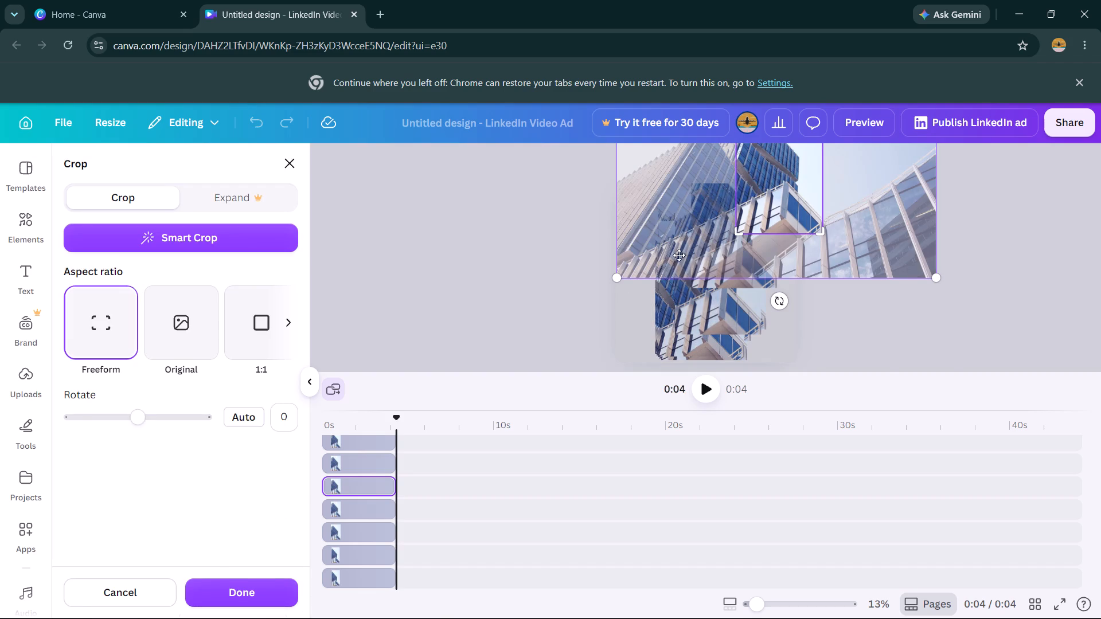
{"action": "left_click_drag", "start_coordinate": [603, 347], "coordinate": [605, 339]}
Move the upper building photo copies down and left over the lower part of the stack.
{"action": "left_click_drag", "start_coordinate": [724, 272], "coordinate": [708, 288]}
{"action": "left_click_drag", "start_coordinate": [725, 269], "coordinate": [715, 288]}
{"action": "left_click_drag", "start_coordinate": [724, 221], "coordinate": [708, 263]}
{"action": "left_click_drag", "start_coordinate": [718, 236], "coordinate": [701, 261]}
{"action": "left_click_drag", "start_coordinate": [701, 245], "coordinate": [696, 282]}
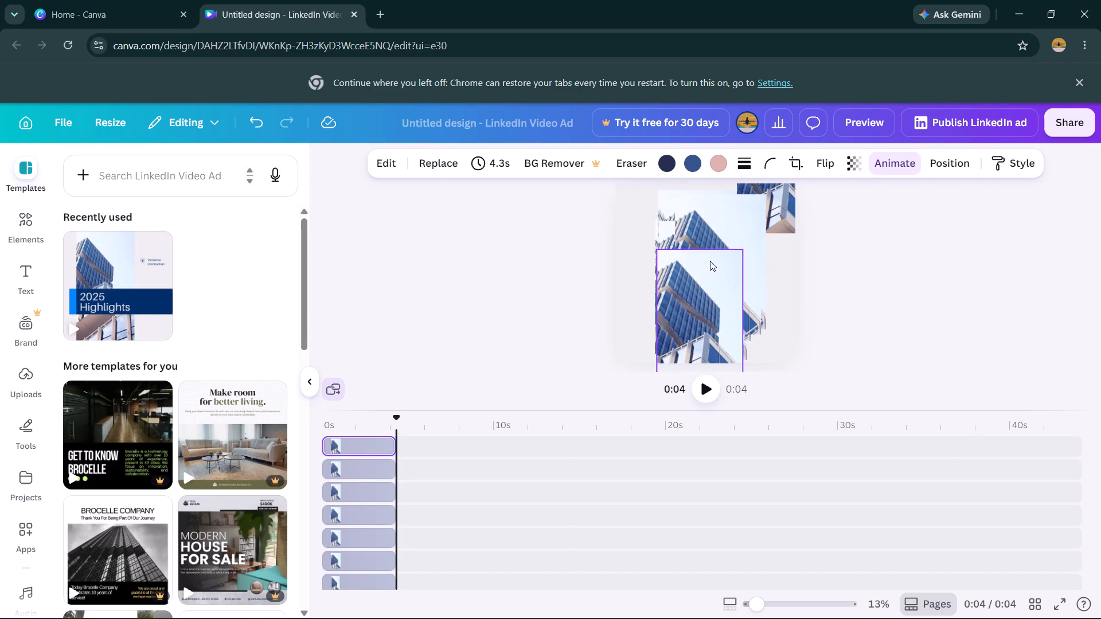
{"action": "left_click", "coordinate": [651, 229]}
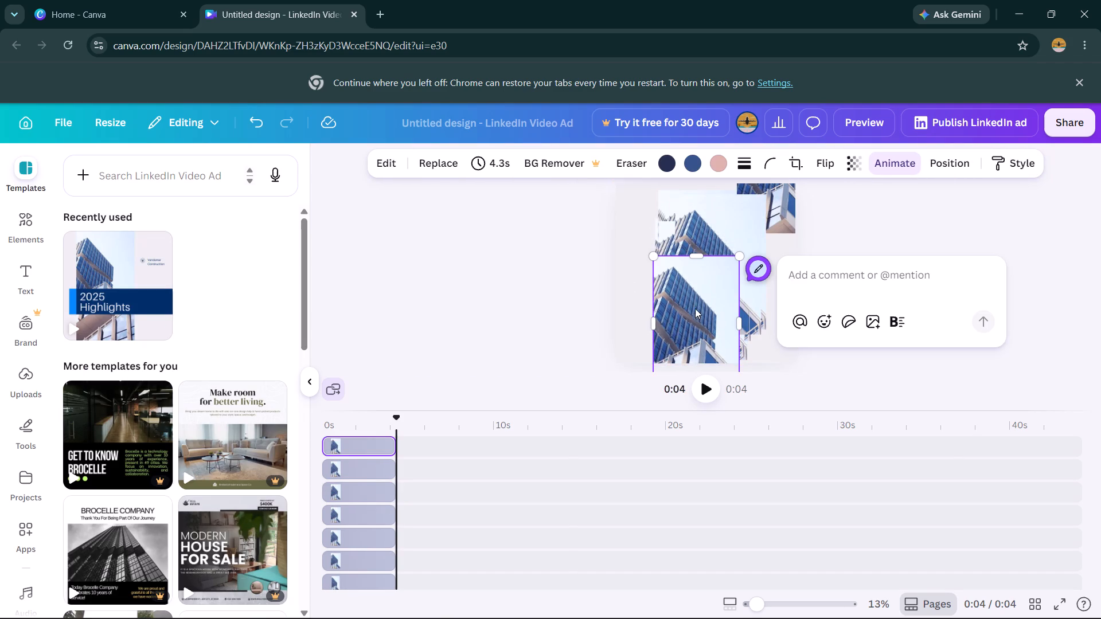
{"action": "left_click_drag", "start_coordinate": [697, 306], "coordinate": [696, 296]}
{"action": "left_click", "coordinate": [705, 278]}
Shift the lower building photo copies up and right and narrow one copy from its left edge.
{"action": "left_click_drag", "start_coordinate": [689, 299], "coordinate": [702, 269]}
{"action": "left_click_drag", "start_coordinate": [693, 288], "coordinate": [698, 276]}
{"action": "left_click_drag", "start_coordinate": [681, 288], "coordinate": [694, 253]}
{"action": "left_click_drag", "start_coordinate": [665, 289], "coordinate": [686, 242]}
{"action": "left_click_drag", "start_coordinate": [670, 261], "coordinate": [673, 246]}
{"action": "left_click_drag", "start_coordinate": [671, 269], "coordinate": [680, 246]}
{"action": "left_click_drag", "start_coordinate": [670, 261], "coordinate": [685, 216]}
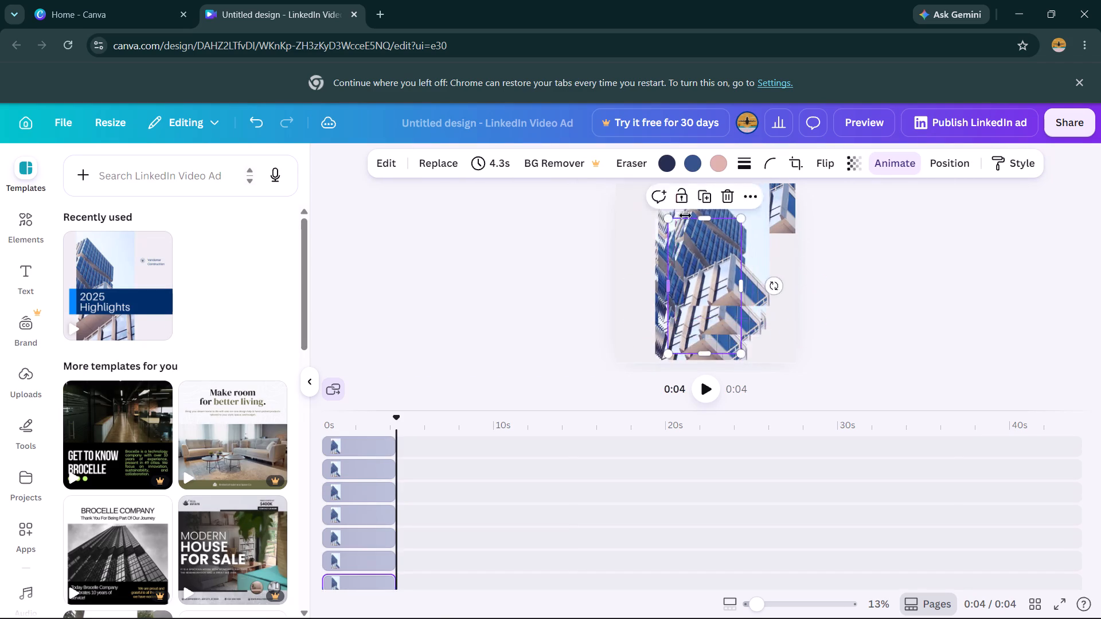
{"action": "left_click_drag", "start_coordinate": [685, 216], "coordinate": [682, 220]}
Move building photo copies from the stack's upper left up past the page's top edge.
{"action": "left_click_drag", "start_coordinate": [680, 244], "coordinate": [684, 214]}
{"action": "left_click_drag", "start_coordinate": [670, 241], "coordinate": [673, 219]}
{"action": "left_click_drag", "start_coordinate": [671, 233], "coordinate": [676, 216]}
{"action": "left_click_drag", "start_coordinate": [674, 225], "coordinate": [677, 211]}
{"action": "left_click_drag", "start_coordinate": [667, 232], "coordinate": [673, 207]}
{"action": "left_click_drag", "start_coordinate": [677, 224], "coordinate": [688, 201]}
{"action": "left_click_drag", "start_coordinate": [666, 245], "coordinate": [680, 213]}
{"action": "left_click_drag", "start_coordinate": [684, 240], "coordinate": [685, 201]}
{"action": "left_click_drag", "start_coordinate": [689, 232], "coordinate": [692, 189]}
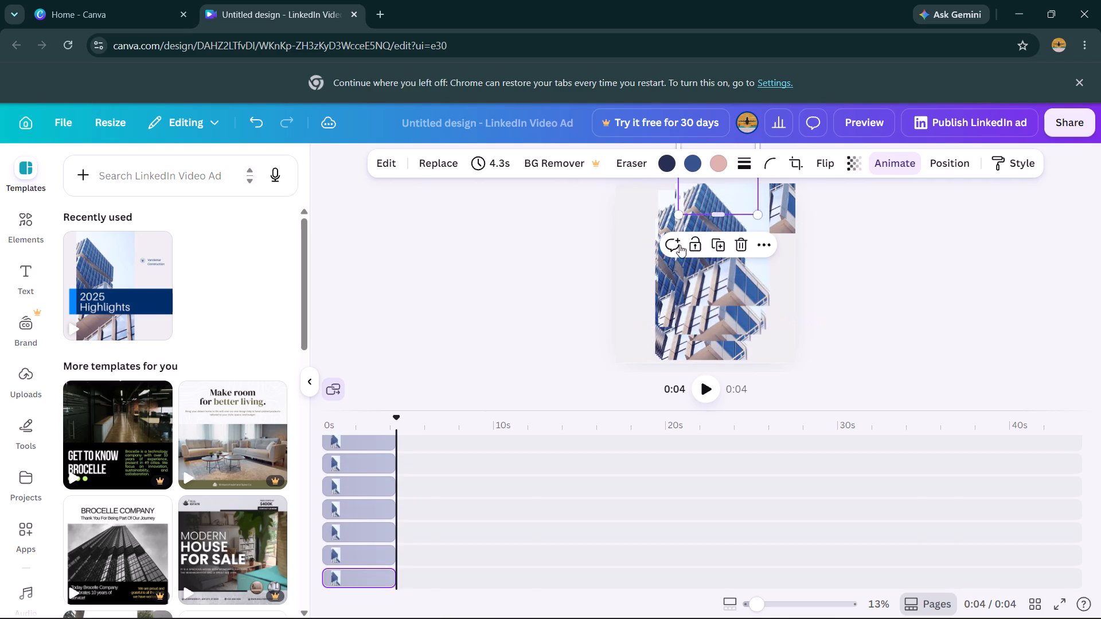
Lock the building photo copy that extends past the page's top edge.
{"action": "left_click_drag", "start_coordinate": [692, 236], "coordinate": [700, 198]}
{"action": "left_click", "coordinate": [699, 241]}
{"action": "left_click_drag", "start_coordinate": [698, 245], "coordinate": [698, 217]}
{"action": "left_click_drag", "start_coordinate": [699, 251], "coordinate": [702, 229]}
{"action": "left_click_drag", "start_coordinate": [700, 247], "coordinate": [703, 214]}
{"action": "left_click_drag", "start_coordinate": [707, 245], "coordinate": [706, 222]}
{"action": "left_click_drag", "start_coordinate": [709, 233], "coordinate": [711, 216]}
{"action": "left_click_drag", "start_coordinate": [708, 255], "coordinate": [712, 211]}
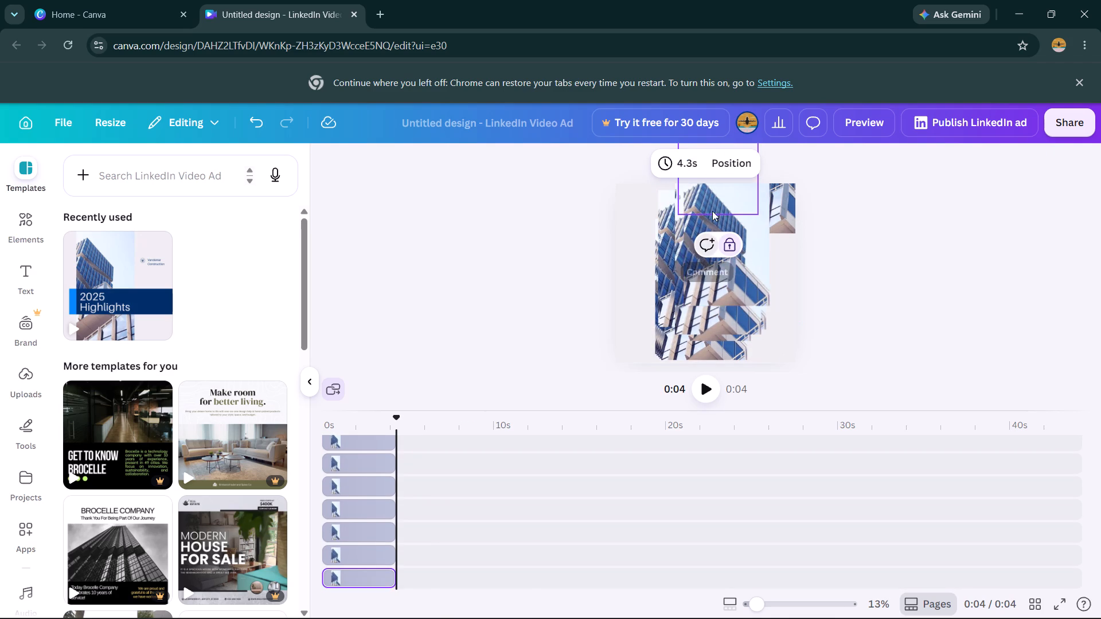
{"action": "left_click_drag", "start_coordinate": [712, 211], "coordinate": [712, 213]}
Move the overlapping building photo copies below the locked one up toward the page's top.
{"action": "left_click_drag", "start_coordinate": [715, 260], "coordinate": [718, 222]}
{"action": "left_click_drag", "start_coordinate": [719, 246], "coordinate": [721, 216]}
{"action": "left_click_drag", "start_coordinate": [719, 252], "coordinate": [717, 228]}
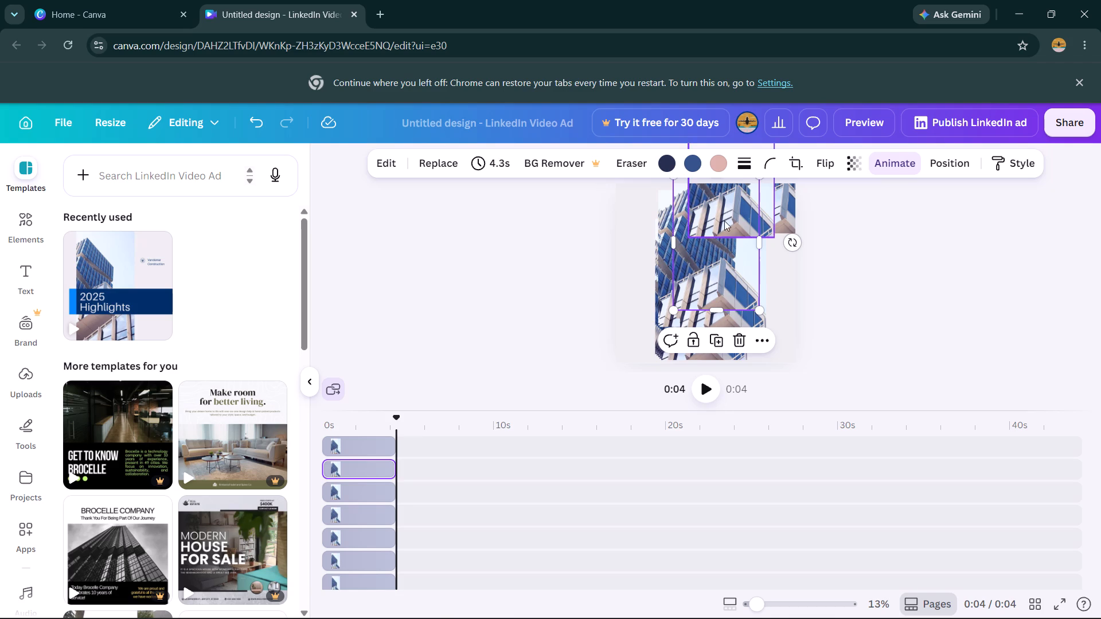
Move the overlapping building photo copies near the page's top down and to the left.
{"action": "left_click_drag", "start_coordinate": [724, 216], "coordinate": [711, 260]}
{"action": "left_click_drag", "start_coordinate": [740, 199], "coordinate": [724, 256]}
{"action": "left_click_drag", "start_coordinate": [741, 220], "coordinate": [736, 239]}
{"action": "left_click_drag", "start_coordinate": [747, 218], "coordinate": [720, 253]}
{"action": "left_click_drag", "start_coordinate": [733, 226], "coordinate": [727, 237]}
{"action": "left_click_drag", "start_coordinate": [737, 210], "coordinate": [732, 236]}
{"action": "left_click_drag", "start_coordinate": [737, 211], "coordinate": [740, 220]}
{"action": "left_click_drag", "start_coordinate": [743, 206], "coordinate": [734, 226]}
Move the front building photo copies up and right toward the page's top-right corner.
{"action": "left_click_drag", "start_coordinate": [701, 261], "coordinate": [708, 241]}
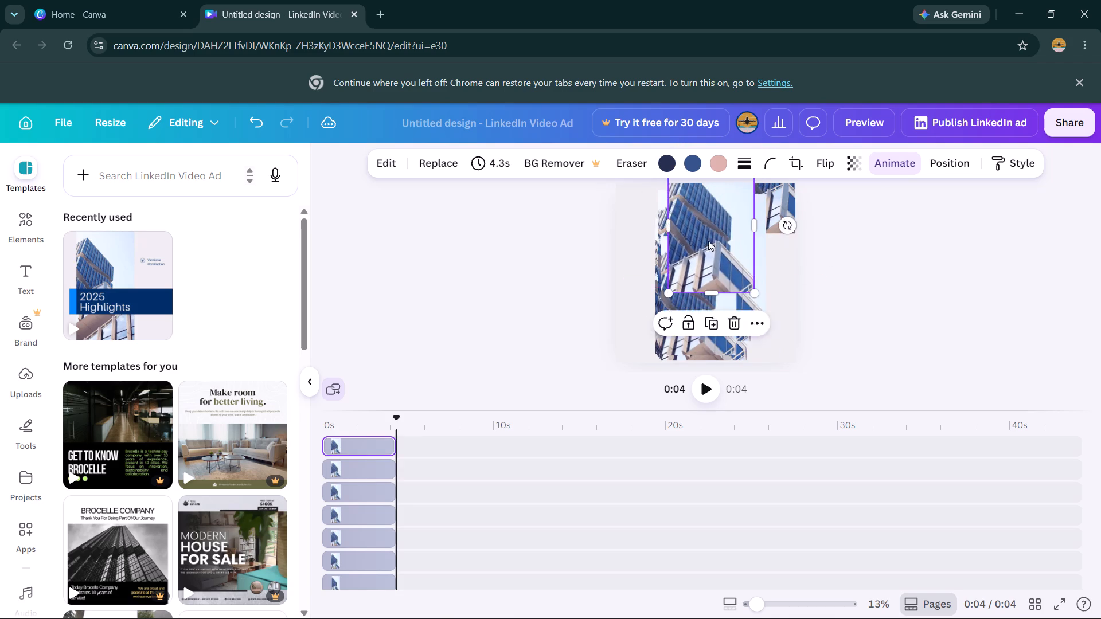
{"action": "left_click_drag", "start_coordinate": [708, 241], "coordinate": [713, 230]}
{"action": "left_click_drag", "start_coordinate": [710, 238], "coordinate": [732, 207]}
{"action": "left_click_drag", "start_coordinate": [725, 244], "coordinate": [734, 221]}
{"action": "left_click_drag", "start_coordinate": [728, 238], "coordinate": [741, 213]}
{"action": "left_click_drag", "start_coordinate": [720, 235], "coordinate": [729, 213]}
{"action": "left_click_drag", "start_coordinate": [716, 233], "coordinate": [725, 213]}
{"action": "left_click_drag", "start_coordinate": [720, 230], "coordinate": [721, 220]}
{"action": "left_click_drag", "start_coordinate": [724, 228], "coordinate": [728, 211]}
{"action": "left_click_drag", "start_coordinate": [729, 234], "coordinate": [733, 220]}
{"action": "left_click_drag", "start_coordinate": [737, 232], "coordinate": [737, 220]}
{"action": "left_click", "coordinate": [729, 228]}
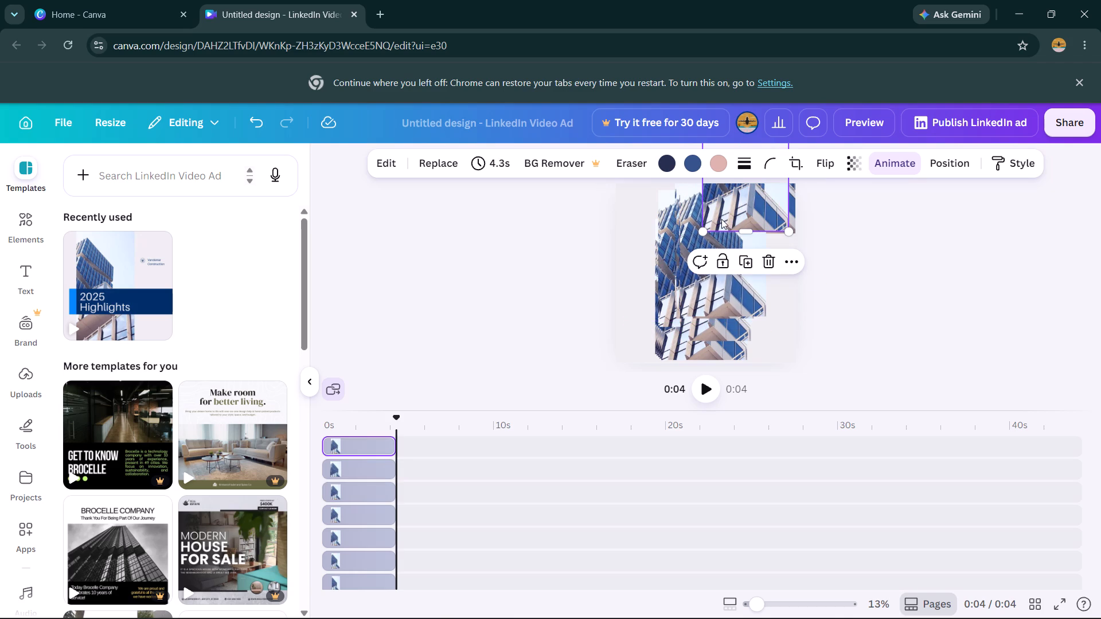
{"action": "left_click", "coordinate": [712, 221]}
{"action": "left_click_drag", "start_coordinate": [729, 210], "coordinate": [729, 209]}
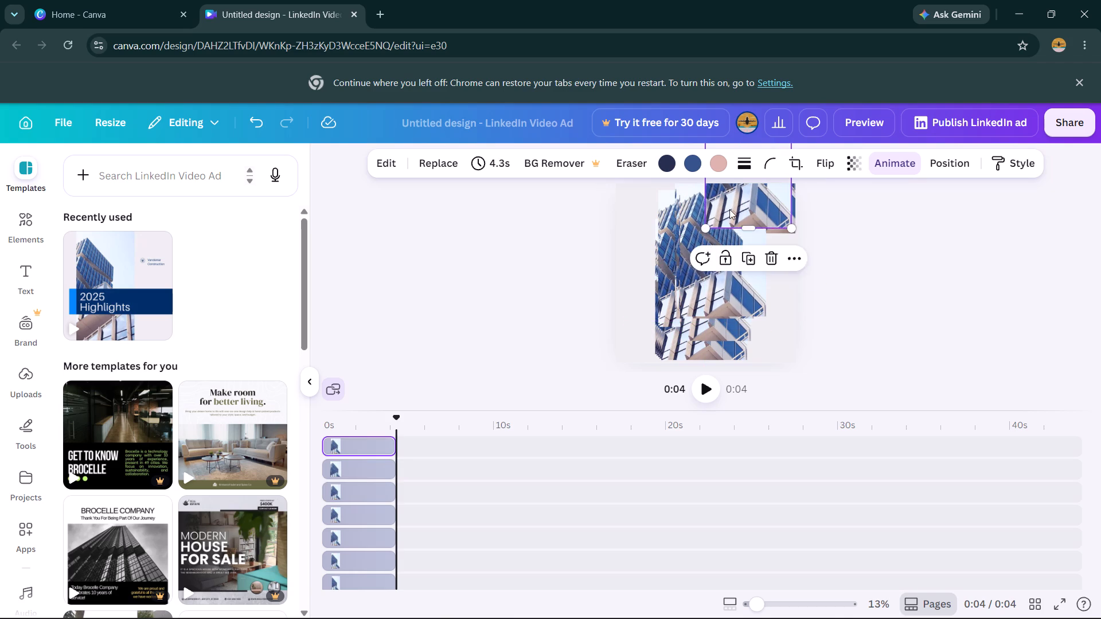
Reposition building photo copies from the middle of the stack up and right toward the page's upper half.
{"action": "left_click_drag", "start_coordinate": [729, 209], "coordinate": [711, 272]}
{"action": "left_click_drag", "start_coordinate": [725, 243], "coordinate": [702, 287]}
{"action": "left_click_drag", "start_coordinate": [678, 318], "coordinate": [701, 264]}
{"action": "left_click_drag", "start_coordinate": [689, 309], "coordinate": [712, 280]}
{"action": "left_click_drag", "start_coordinate": [698, 305], "coordinate": [715, 266]}
{"action": "left_click_drag", "start_coordinate": [709, 298], "coordinate": [713, 275]}
{"action": "left_click_drag", "start_coordinate": [698, 293], "coordinate": [709, 260]}
{"action": "left_click_drag", "start_coordinate": [707, 265], "coordinate": [710, 265]}
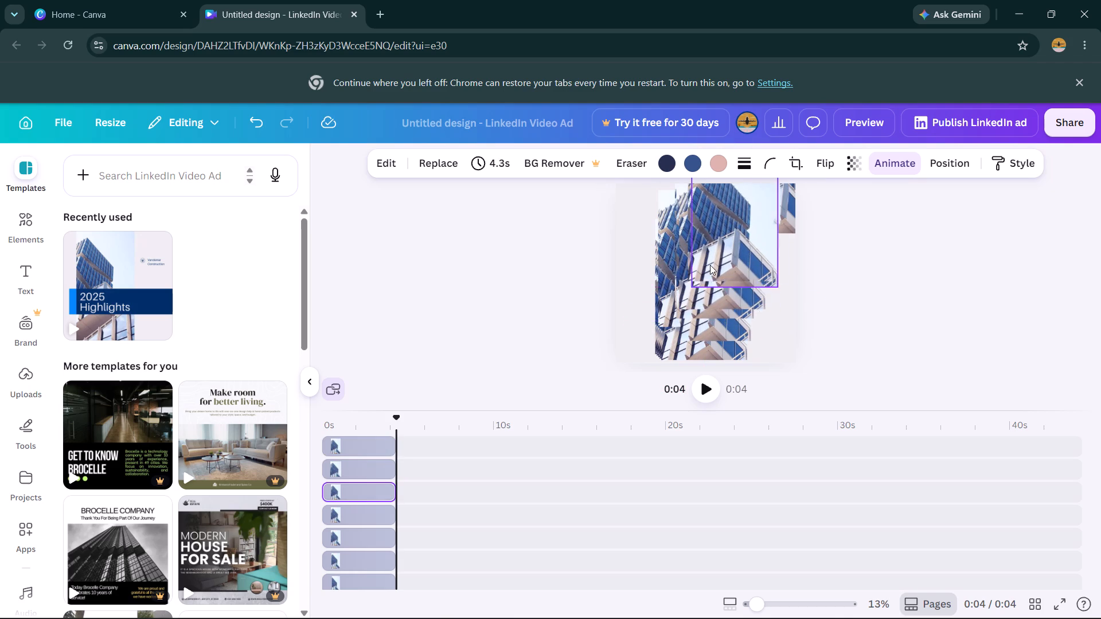
{"action": "left_click_drag", "start_coordinate": [710, 265], "coordinate": [709, 258]}
{"action": "left_click_drag", "start_coordinate": [706, 272], "coordinate": [707, 257]}
{"action": "left_click_drag", "start_coordinate": [690, 295], "coordinate": [694, 250]}
{"action": "left_click_drag", "start_coordinate": [687, 289], "coordinate": [695, 267]}
{"action": "left_click_drag", "start_coordinate": [698, 292], "coordinate": [709, 274]}
{"action": "left_click_drag", "start_coordinate": [710, 290], "coordinate": [720, 257]}
{"action": "left_click_drag", "start_coordinate": [708, 301], "coordinate": [713, 277]}
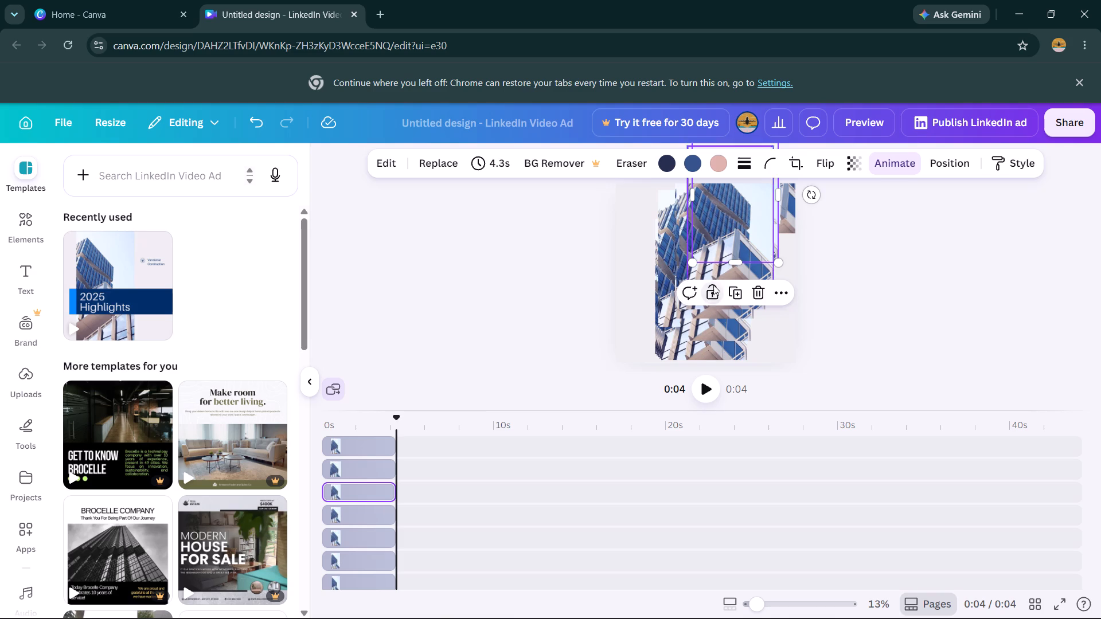
Raise the lower building photo copies toward the page's top and narrow one copy.
{"action": "left_click_drag", "start_coordinate": [714, 292], "coordinate": [717, 267]}
{"action": "left_click_drag", "start_coordinate": [715, 300], "coordinate": [718, 272]}
{"action": "left_click_drag", "start_coordinate": [717, 294], "coordinate": [717, 274]}
{"action": "left_click_drag", "start_coordinate": [709, 303], "coordinate": [711, 278]}
{"action": "left_click_drag", "start_coordinate": [710, 291], "coordinate": [710, 281]}
{"action": "left_click_drag", "start_coordinate": [706, 310], "coordinate": [716, 271]}
{"action": "left_click_drag", "start_coordinate": [702, 300], "coordinate": [716, 260]}
{"action": "left_click_drag", "start_coordinate": [708, 286], "coordinate": [712, 269]}
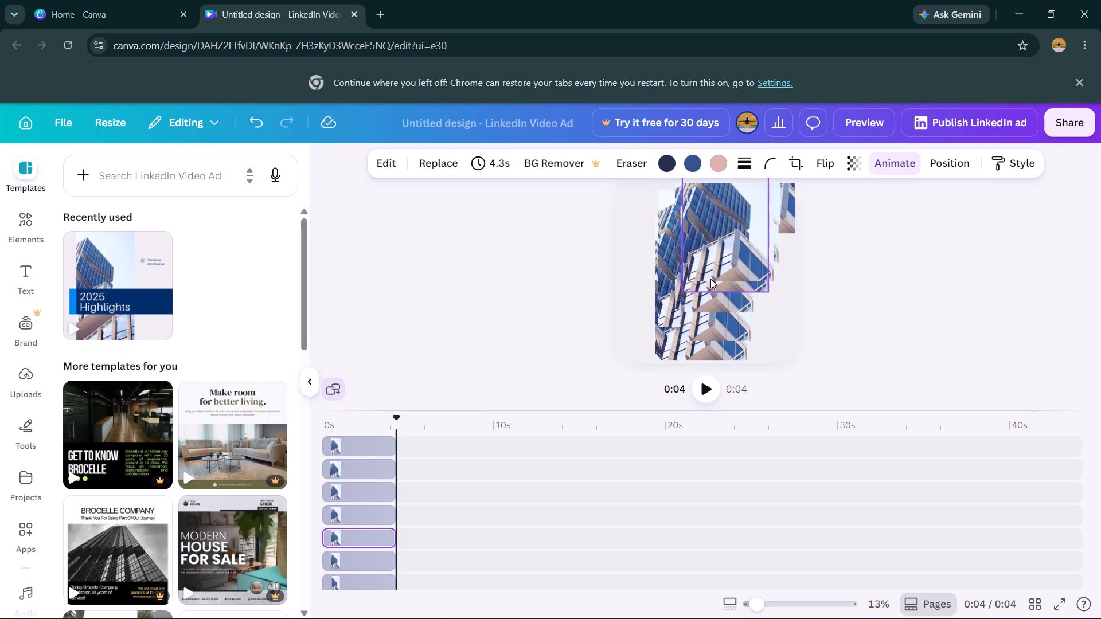
{"action": "left_click", "coordinate": [710, 280]}
{"action": "left_click_drag", "start_coordinate": [709, 279], "coordinate": [712, 261]}
{"action": "left_click_drag", "start_coordinate": [706, 283], "coordinate": [706, 268]}
{"action": "left_click_drag", "start_coordinate": [691, 295], "coordinate": [689, 279]}
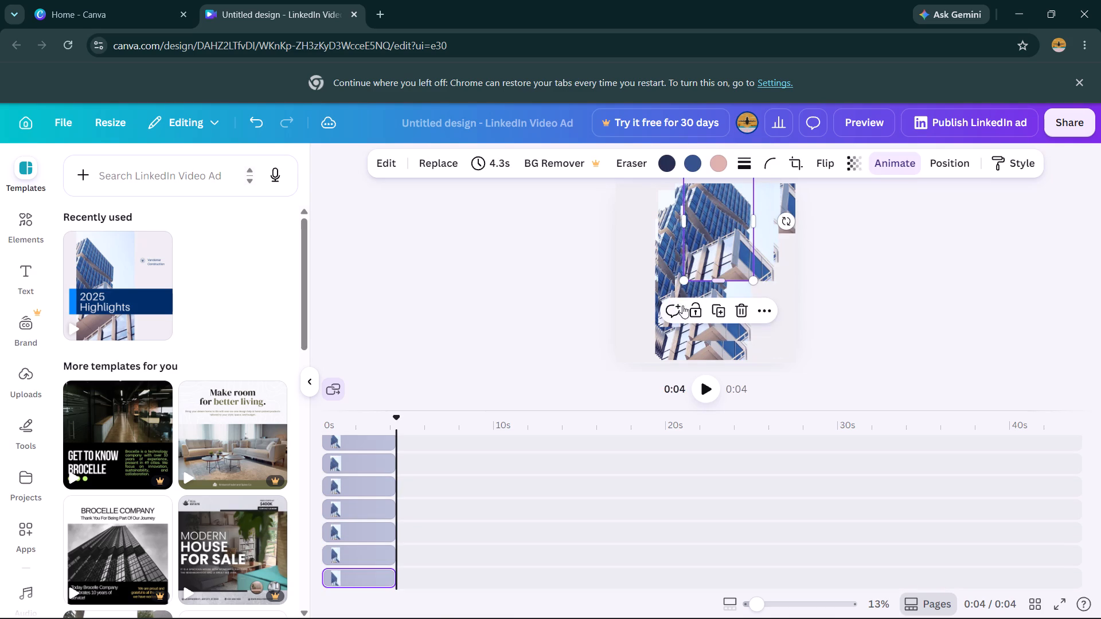
Shift the narrowed building photo copies in the lower half of the stack slightly upward.
{"action": "left_click_drag", "start_coordinate": [680, 300], "coordinate": [681, 276]}
{"action": "left_click_drag", "start_coordinate": [678, 306], "coordinate": [683, 279]}
{"action": "left_click", "coordinate": [682, 295]}
{"action": "left_click_drag", "start_coordinate": [684, 296], "coordinate": [686, 296]}
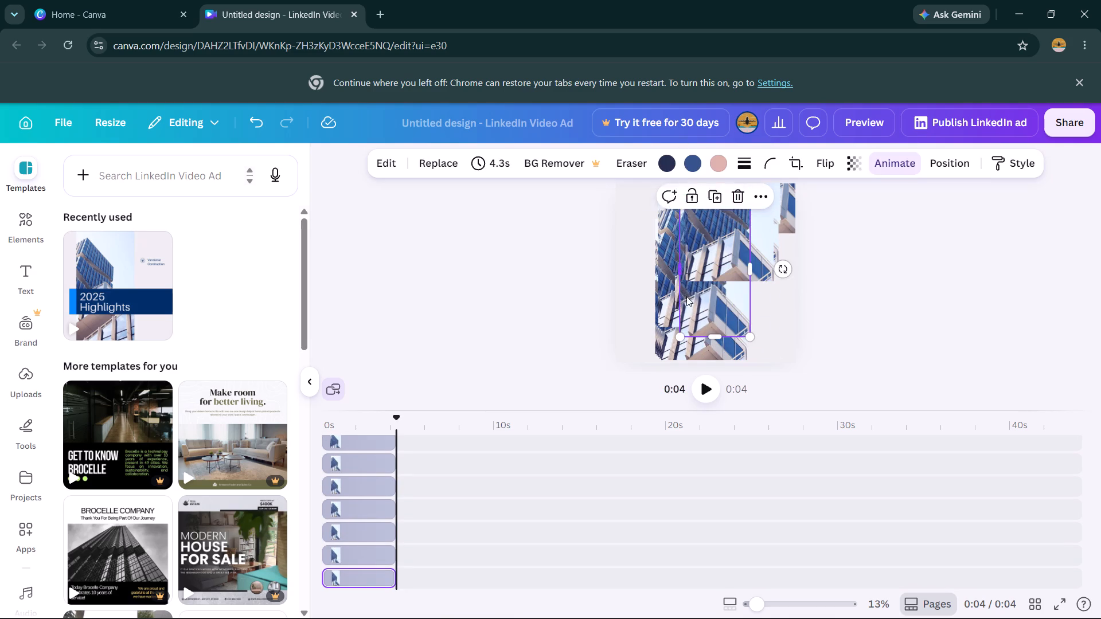
{"action": "left_click_drag", "start_coordinate": [686, 296], "coordinate": [686, 284]}
{"action": "left_click_drag", "start_coordinate": [690, 300], "coordinate": [692, 294]}
{"action": "left_click", "coordinate": [692, 299]}
{"action": "left_click_drag", "start_coordinate": [689, 308], "coordinate": [688, 293]}
{"action": "left_click_drag", "start_coordinate": [669, 314], "coordinate": [694, 273]}
{"action": "double_click", "coordinate": [689, 286]}
{"action": "left_click_drag", "start_coordinate": [686, 288], "coordinate": [688, 281]}
{"action": "left_click_drag", "start_coordinate": [688, 294], "coordinate": [688, 294]}
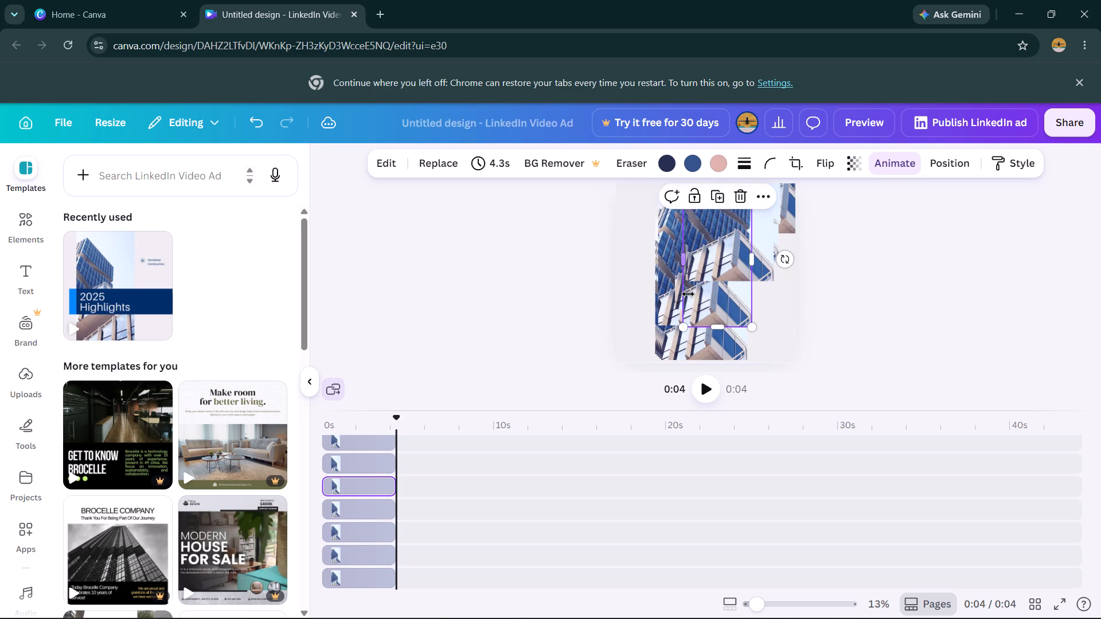
{"action": "left_click_drag", "start_coordinate": [688, 294], "coordinate": [684, 305]}
Move building photo copies from the top of the stack down to the page's lower left area.
{"action": "left_click_drag", "start_coordinate": [708, 244], "coordinate": [700, 280]}
{"action": "left_click_drag", "start_coordinate": [714, 247], "coordinate": [713, 271]}
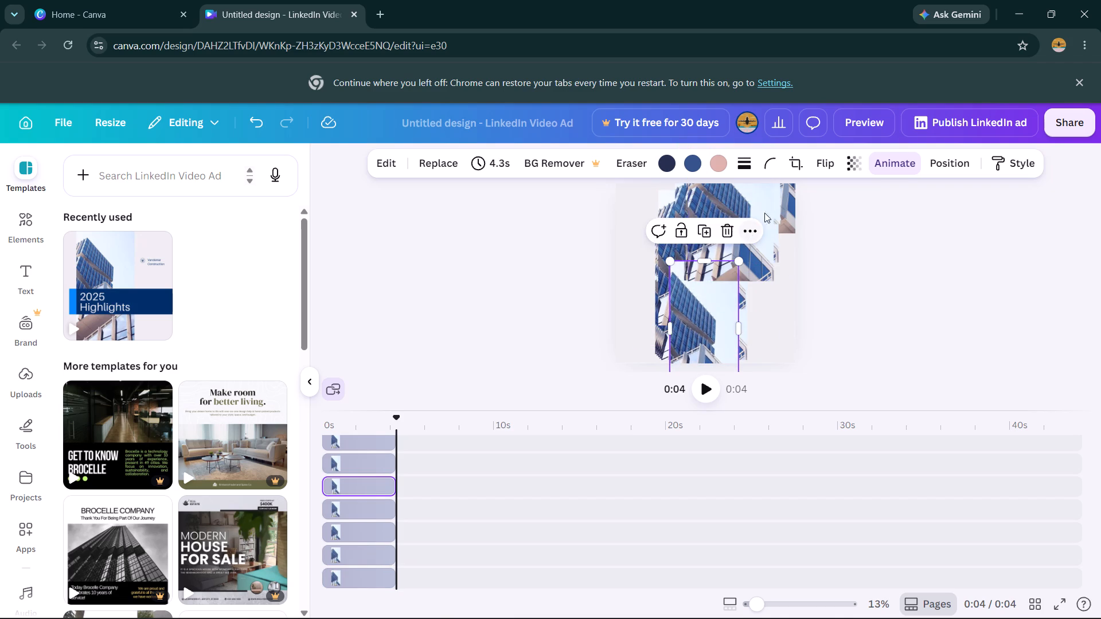
{"action": "left_click", "coordinate": [767, 203]}
{"action": "left_click_drag", "start_coordinate": [766, 207], "coordinate": [729, 283]}
{"action": "left_click_drag", "start_coordinate": [779, 207], "coordinate": [752, 266]}
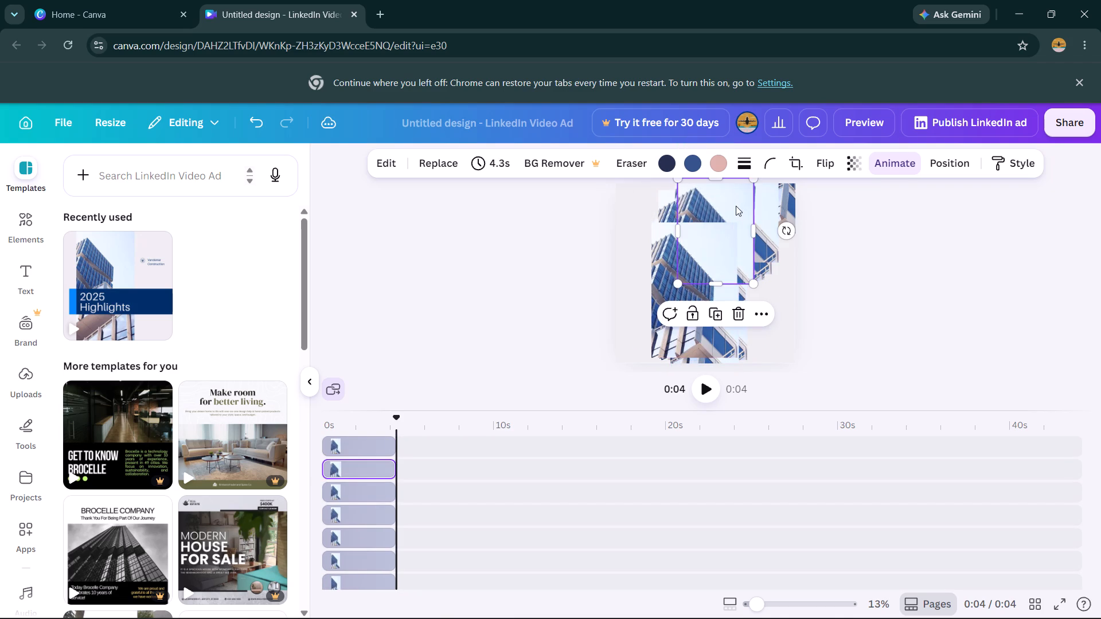
{"action": "left_click_drag", "start_coordinate": [736, 206], "coordinate": [736, 244]}
{"action": "left_click_drag", "start_coordinate": [778, 201], "coordinate": [743, 270]}
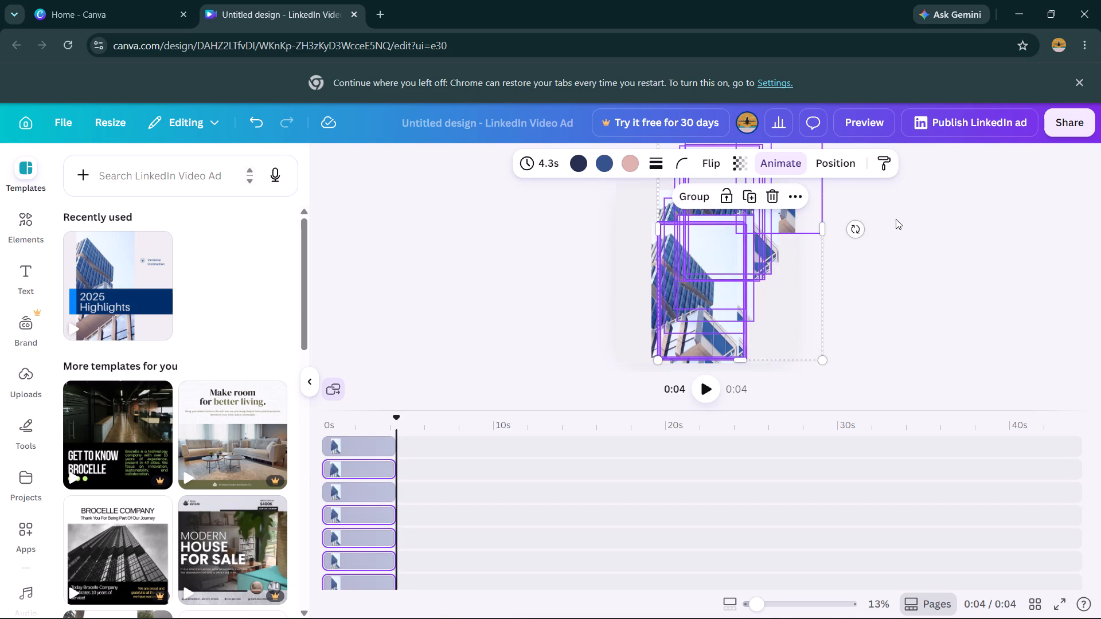
{"action": "left_click", "coordinate": [898, 218]}
{"action": "left_click_drag", "start_coordinate": [730, 238], "coordinate": [731, 265]}
{"action": "left_click_drag", "start_coordinate": [741, 231], "coordinate": [733, 272]}
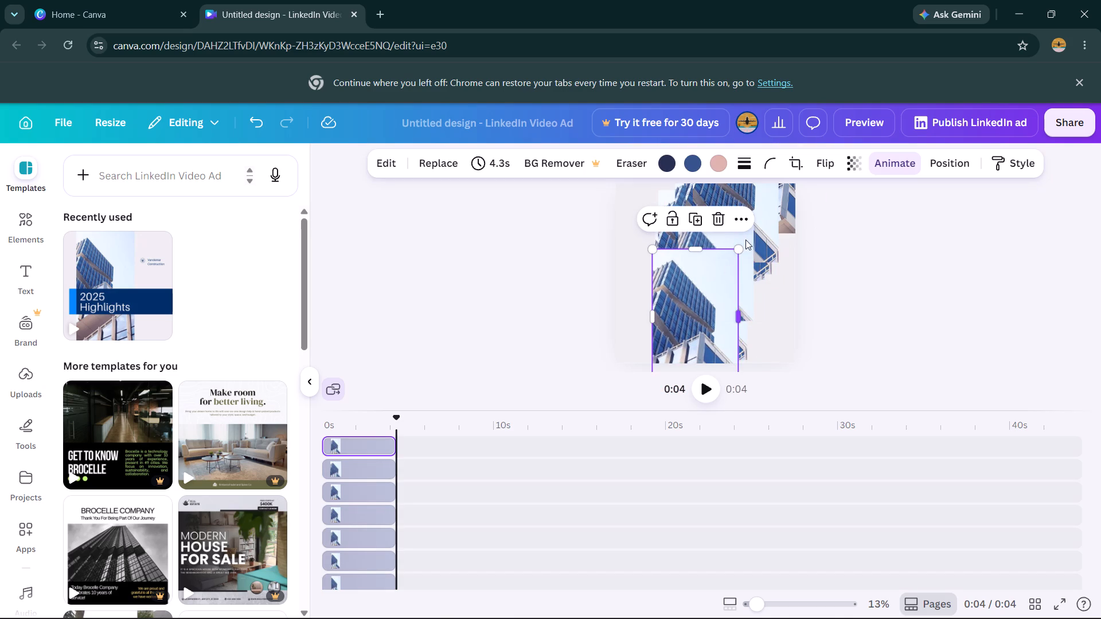
{"action": "left_click_drag", "start_coordinate": [750, 228], "coordinate": [744, 250]}
Move the building photo copies at the page's upper right down into the lower part of the stack.
{"action": "left_click_drag", "start_coordinate": [777, 206], "coordinate": [767, 286]}
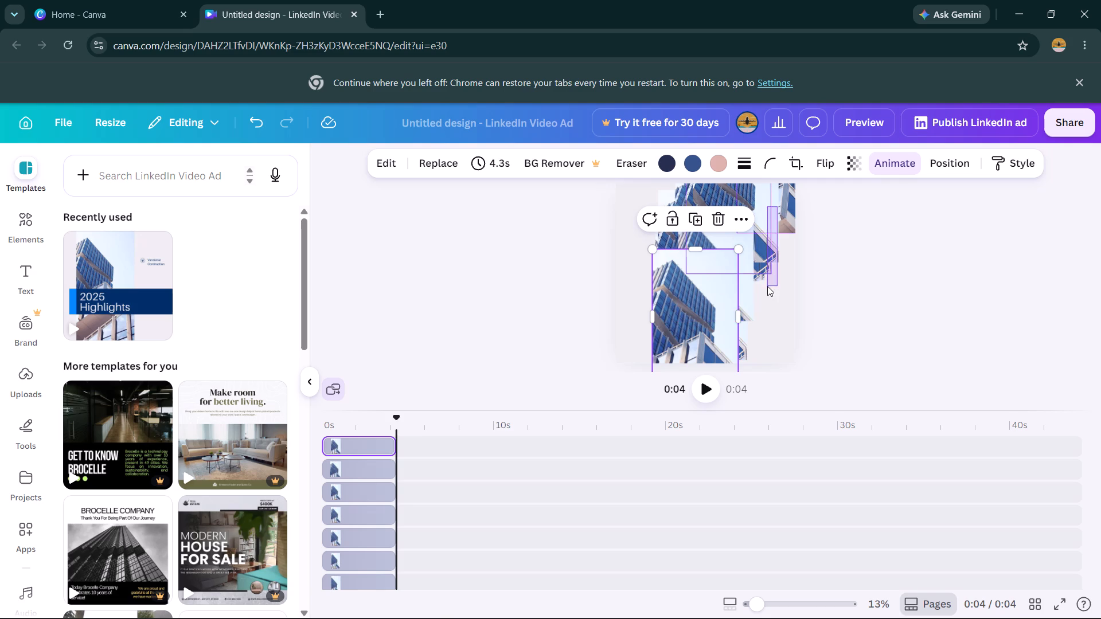
{"action": "left_click_drag", "start_coordinate": [767, 286], "coordinate": [781, 241]}
{"action": "left_click", "coordinate": [863, 205]}
{"action": "left_click_drag", "start_coordinate": [779, 203], "coordinate": [743, 301]}
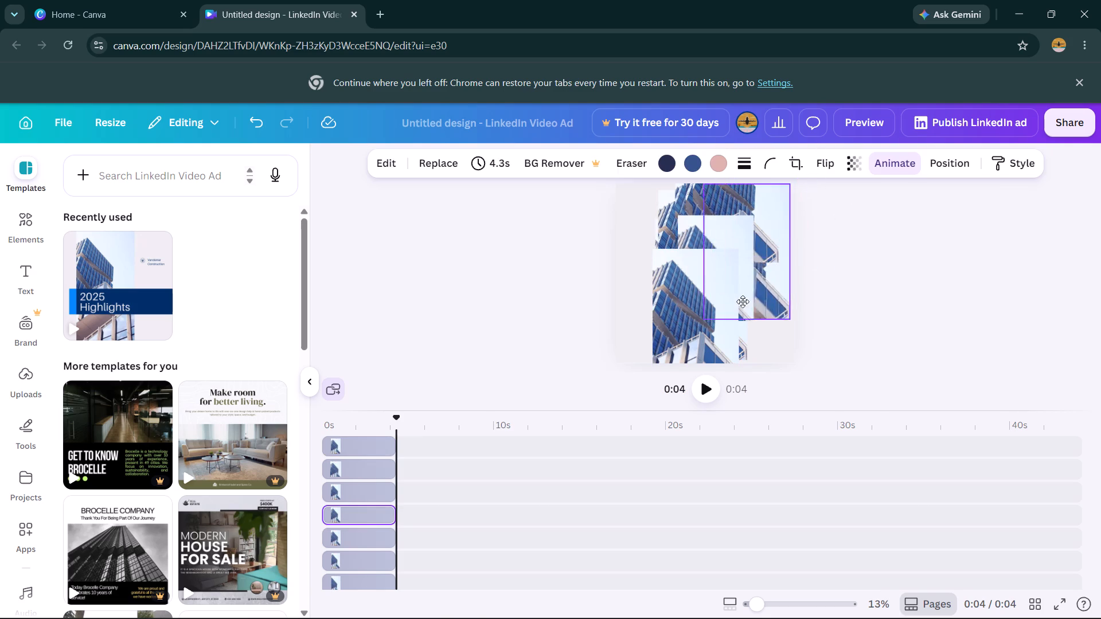
{"action": "left_click_drag", "start_coordinate": [743, 301], "coordinate": [708, 353]}
{"action": "left_click_drag", "start_coordinate": [719, 194], "coordinate": [722, 272]}
{"action": "left_click", "coordinate": [850, 205]}
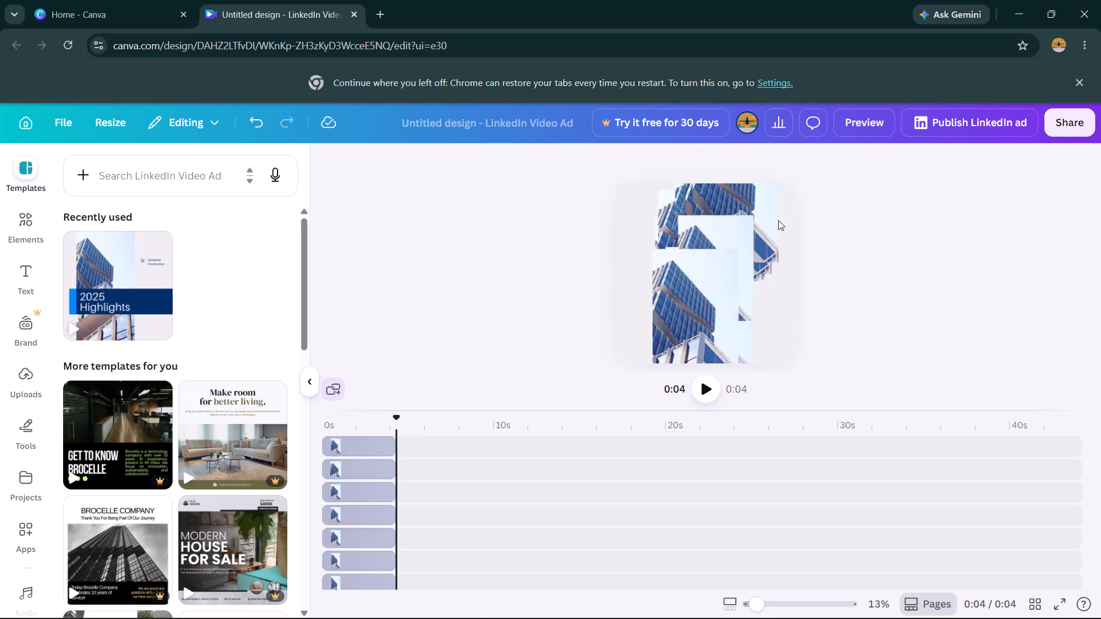
Move the front building photo copies up and right so they cover the page's upper right.
{"action": "left_click_drag", "start_coordinate": [717, 263], "coordinate": [753, 210]}
{"action": "left_click_drag", "start_coordinate": [740, 254], "coordinate": [755, 205]}
{"action": "left_click_drag", "start_coordinate": [739, 237], "coordinate": [751, 216]}
{"action": "left_click_drag", "start_coordinate": [705, 236], "coordinate": [727, 196]}
{"action": "left_click_drag", "start_coordinate": [694, 240], "coordinate": [712, 208]}
{"action": "left_click_drag", "start_coordinate": [713, 233], "coordinate": [719, 223]}
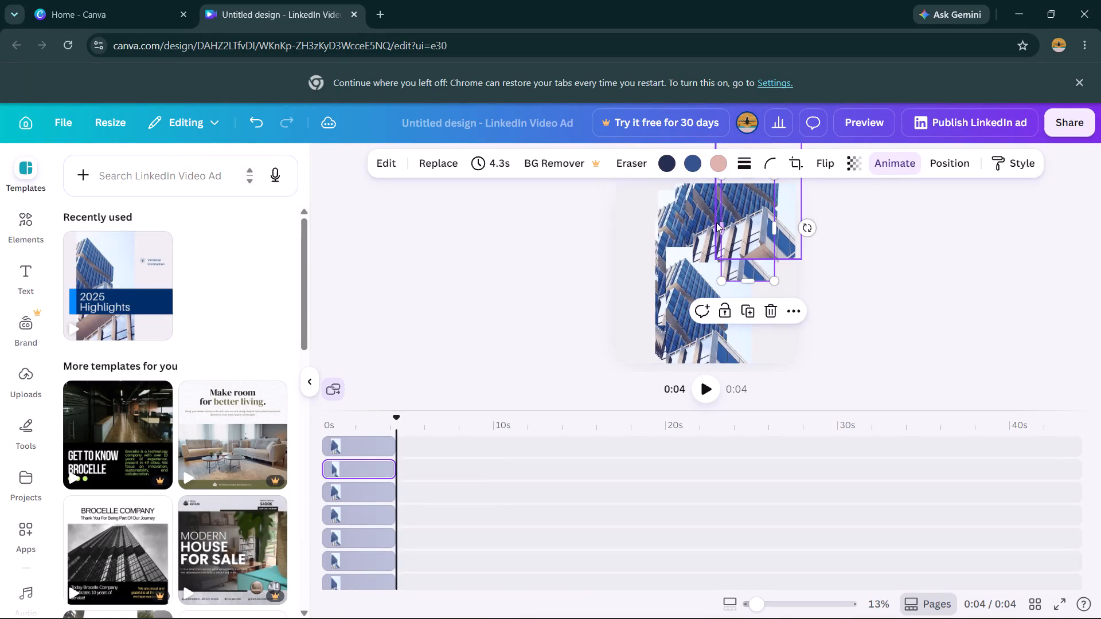
{"action": "left_click_drag", "start_coordinate": [630, 296], "coordinate": [647, 271]}
{"action": "left_click_drag", "start_coordinate": [617, 300], "coordinate": [657, 269]}
{"action": "left_click_drag", "start_coordinate": [648, 280], "coordinate": [653, 272]}
{"action": "left_click_drag", "start_coordinate": [630, 288], "coordinate": [634, 280]}
{"action": "left_click", "coordinate": [628, 288]}
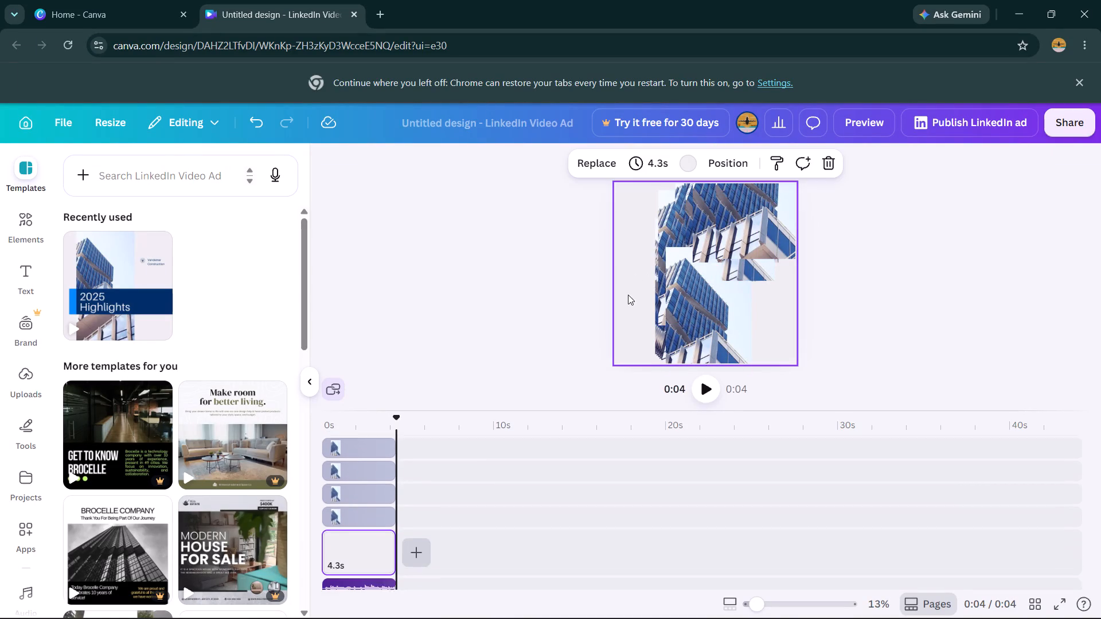
Shift the lower left building photo copies up and right and narrow one copy from its left edge.
{"action": "left_click", "coordinate": [892, 240]}
{"action": "left_click_drag", "start_coordinate": [709, 304], "coordinate": [716, 269]}
{"action": "left_click_drag", "start_coordinate": [708, 267], "coordinate": [722, 234]}
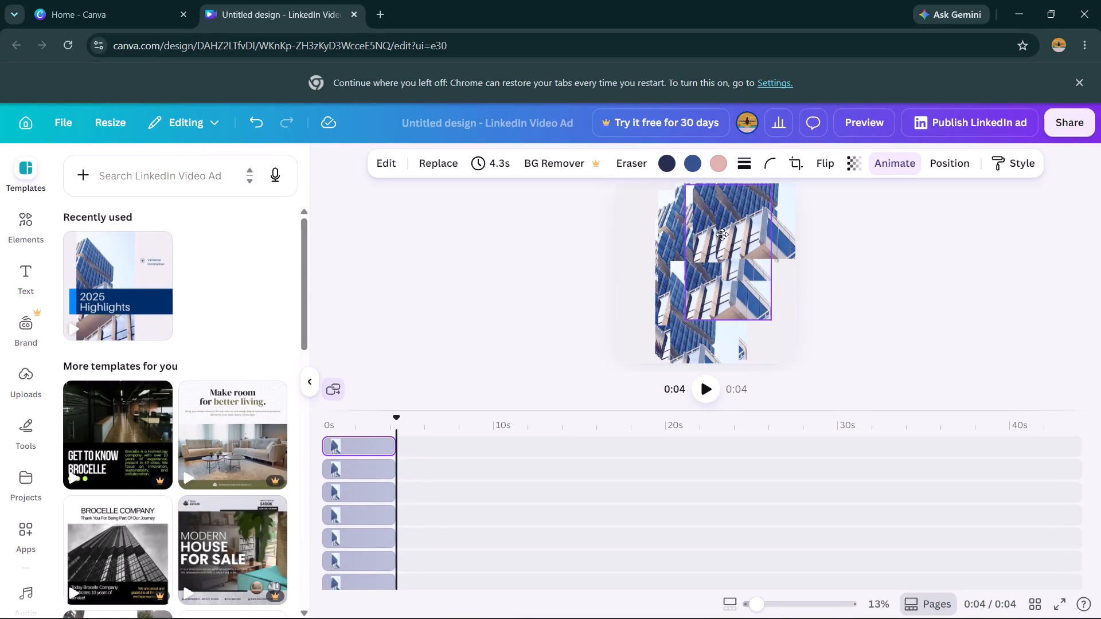
{"action": "left_click_drag", "start_coordinate": [722, 234], "coordinate": [723, 226]}
{"action": "left_click_drag", "start_coordinate": [677, 283], "coordinate": [707, 202]}
{"action": "left_click_drag", "start_coordinate": [661, 273], "coordinate": [692, 222]}
{"action": "left_click_drag", "start_coordinate": [663, 270], "coordinate": [693, 234]}
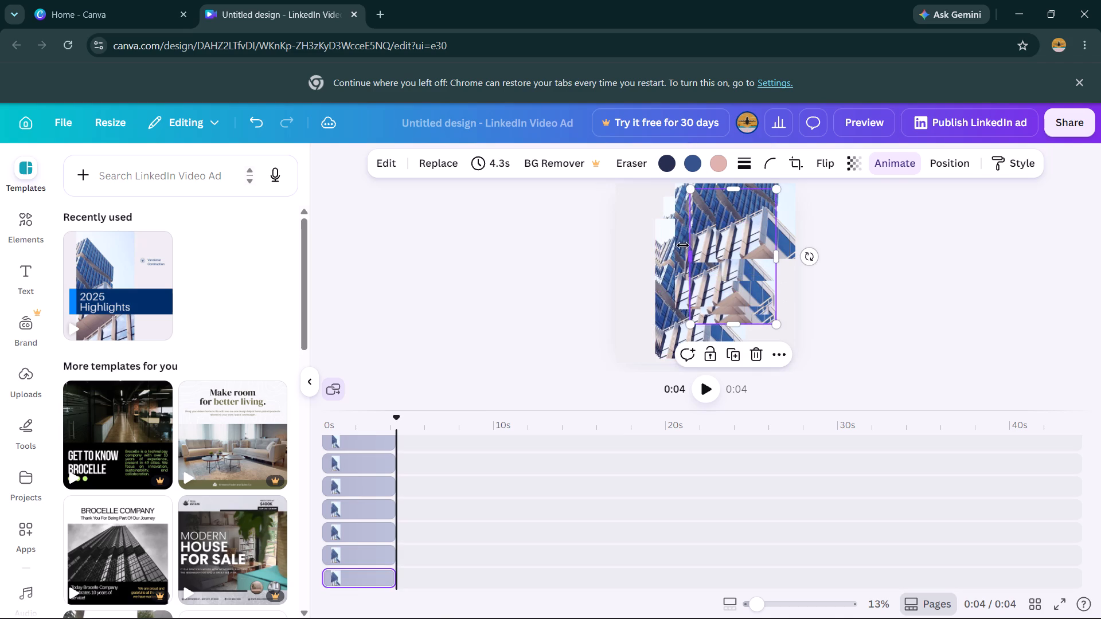
{"action": "left_click_drag", "start_coordinate": [682, 257], "coordinate": [707, 229]}
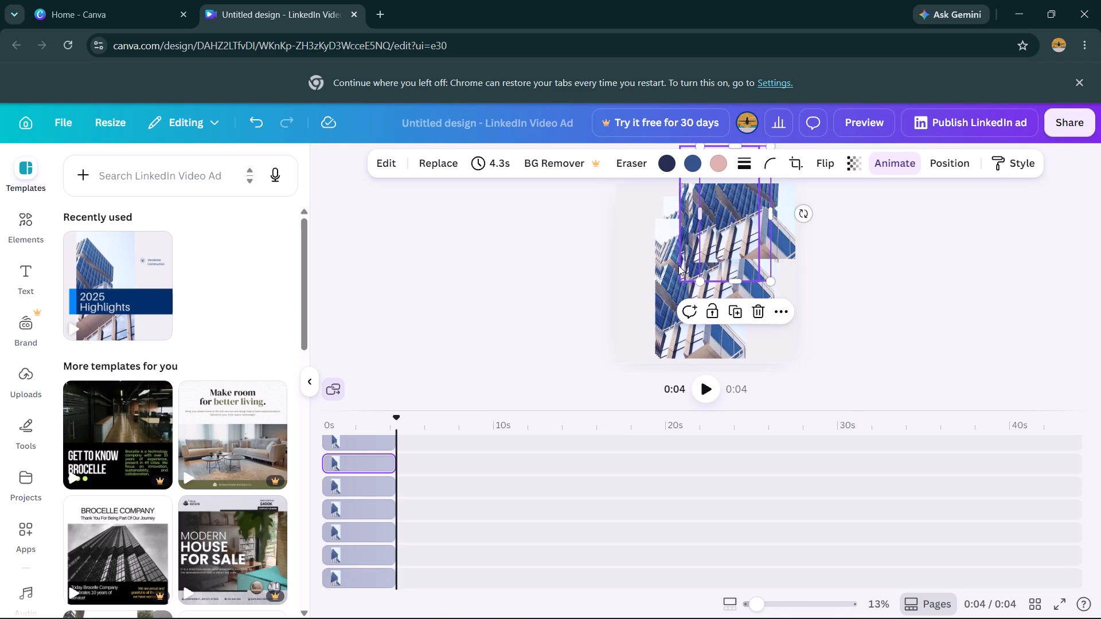
{"action": "left_click_drag", "start_coordinate": [665, 260], "coordinate": [705, 217]}
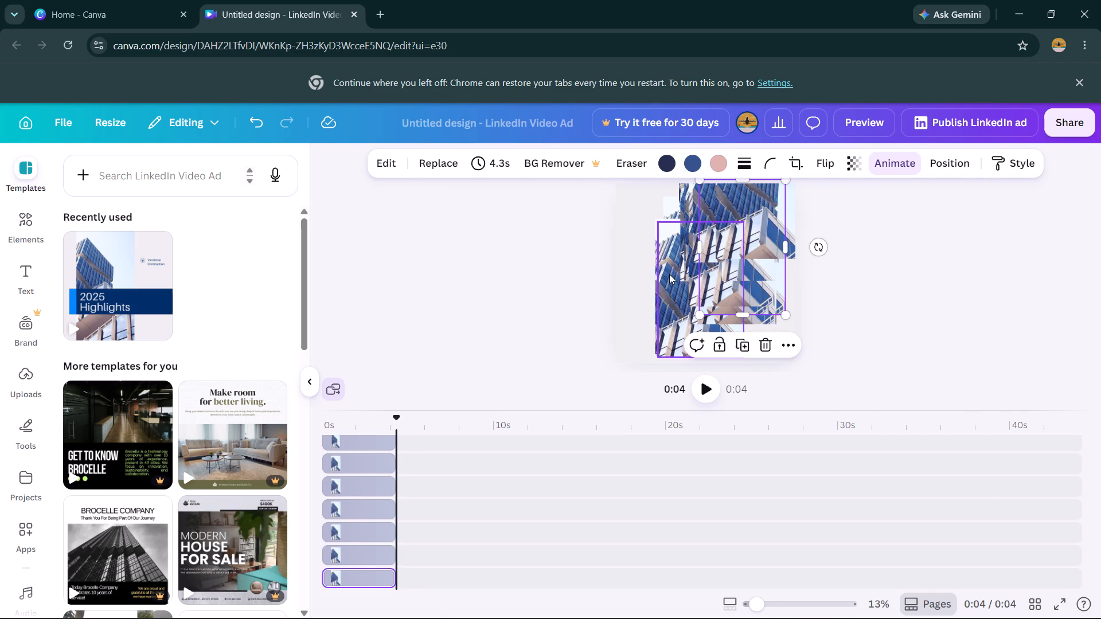
{"action": "left_click_drag", "start_coordinate": [669, 274], "coordinate": [709, 227]}
{"action": "left_click_drag", "start_coordinate": [665, 267], "coordinate": [682, 226]}
{"action": "left_click_drag", "start_coordinate": [671, 277], "coordinate": [693, 236]}
{"action": "left_click_drag", "start_coordinate": [678, 269], "coordinate": [680, 268]}
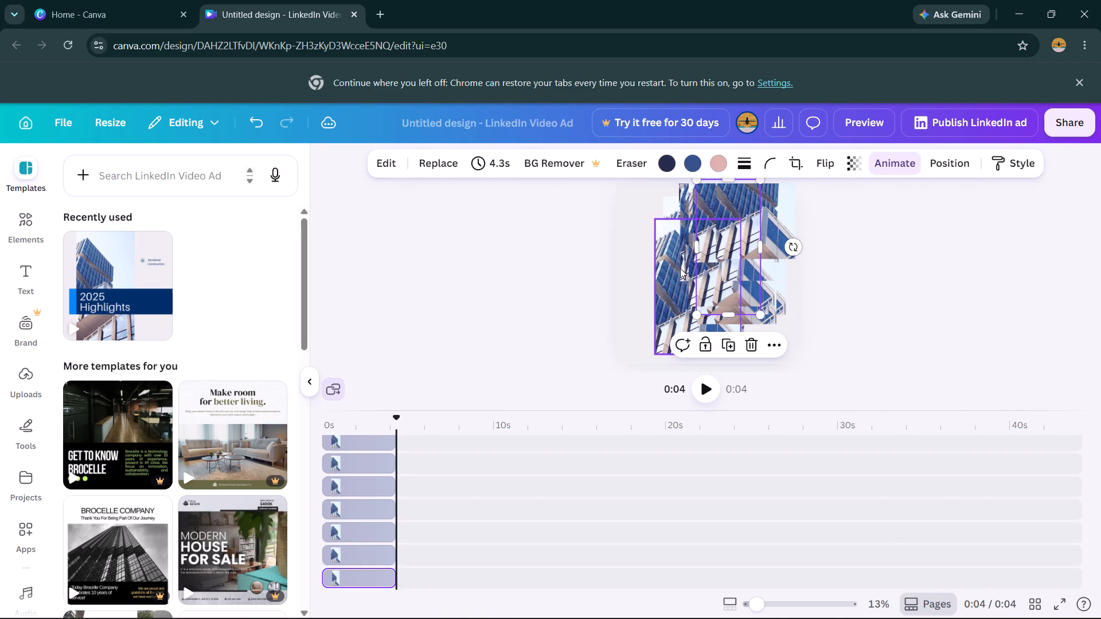
Move a lower left copy up slightly and shift the upper right building photo copies down and left.
{"action": "left_click_drag", "start_coordinate": [680, 268], "coordinate": [687, 261]}
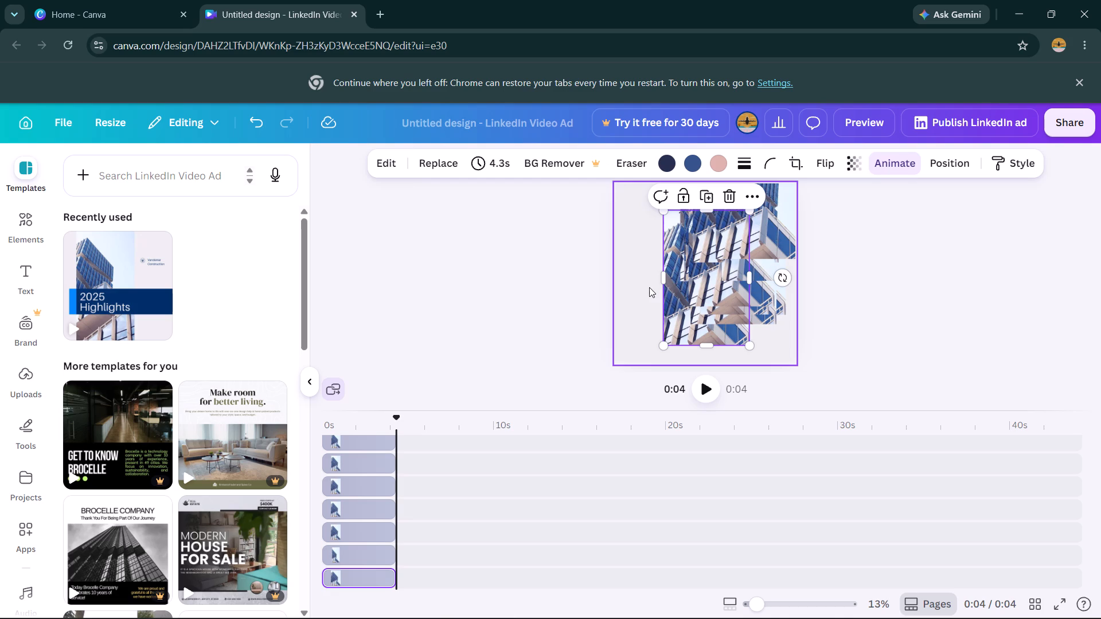
{"action": "left_click_drag", "start_coordinate": [671, 276], "coordinate": [685, 253]}
{"action": "left_click_drag", "start_coordinate": [709, 252], "coordinate": [697, 277]}
{"action": "left_click_drag", "start_coordinate": [739, 225], "coordinate": [718, 269]}
{"action": "left_click_drag", "start_coordinate": [745, 237], "coordinate": [738, 253]}
{"action": "left_click_drag", "start_coordinate": [753, 236], "coordinate": [748, 244]}
{"action": "left_click_drag", "start_coordinate": [791, 201], "coordinate": [762, 233]}
{"action": "left_click_drag", "start_coordinate": [762, 221], "coordinate": [748, 238]}
{"action": "left_click_drag", "start_coordinate": [763, 220], "coordinate": [749, 236]}
Narrow the front building photo copy from its right edge and shift neighbouring copies down and left.
{"action": "left_click_drag", "start_coordinate": [723, 222], "coordinate": [709, 266]}
{"action": "left_click_drag", "start_coordinate": [731, 229], "coordinate": [720, 252]}
{"action": "left_click_drag", "start_coordinate": [731, 240], "coordinate": [709, 261]}
{"action": "left_click_drag", "start_coordinate": [720, 243], "coordinate": [709, 273]}
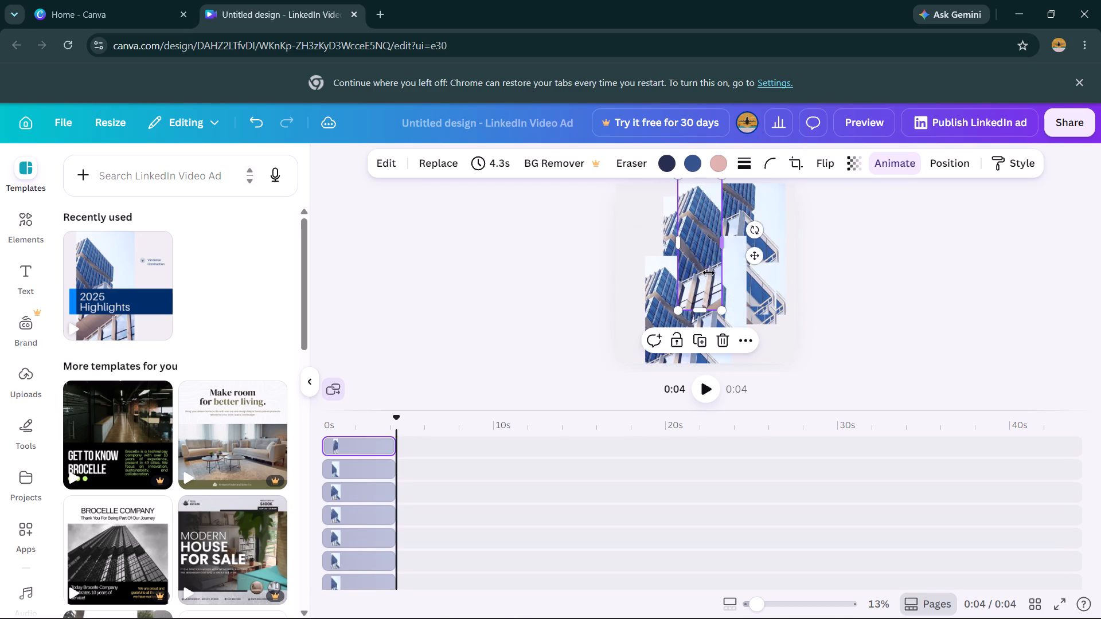
{"action": "left_click_drag", "start_coordinate": [709, 273], "coordinate": [706, 268]}
{"action": "left_click_drag", "start_coordinate": [723, 236], "coordinate": [721, 249]}
{"action": "left_click_drag", "start_coordinate": [725, 238], "coordinate": [716, 252]}
{"action": "left_click_drag", "start_coordinate": [727, 230], "coordinate": [714, 258]}
{"action": "left_click_drag", "start_coordinate": [719, 238], "coordinate": [716, 252]}
{"action": "left_click_drag", "start_coordinate": [726, 240], "coordinate": [713, 263]}
{"action": "left_click", "coordinate": [869, 214]}
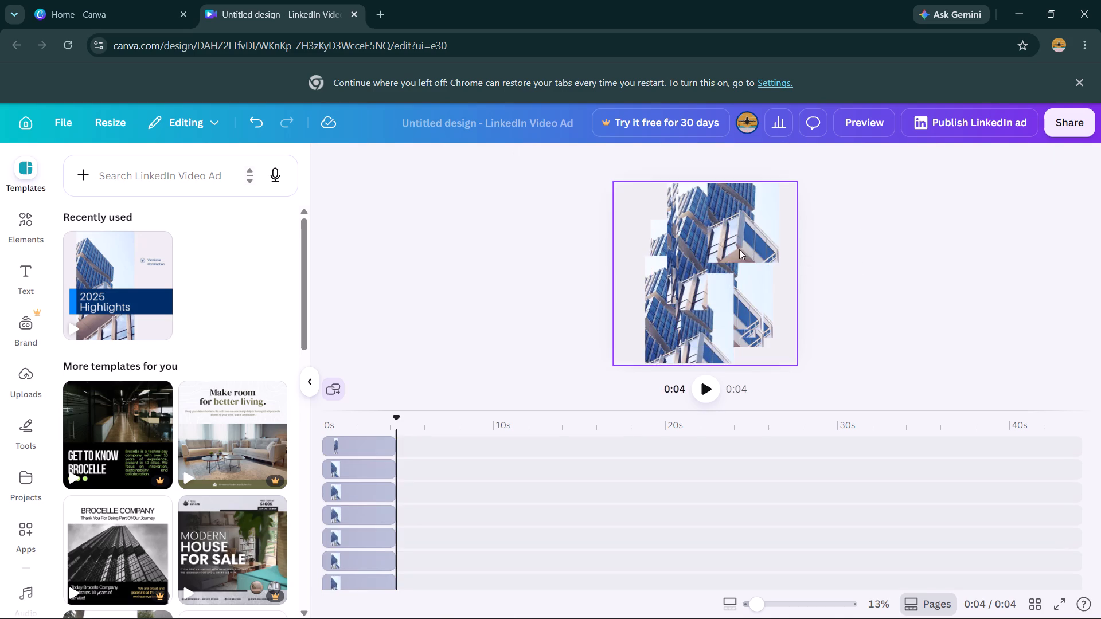
Select multiple overlapping building photo copies and move them together down and toward the page's left edge.
{"action": "left_click_drag", "start_coordinate": [729, 237], "coordinate": [698, 283]}
{"action": "left_click", "coordinate": [901, 241]}
{"action": "left_click_drag", "start_coordinate": [741, 234], "coordinate": [712, 294]}
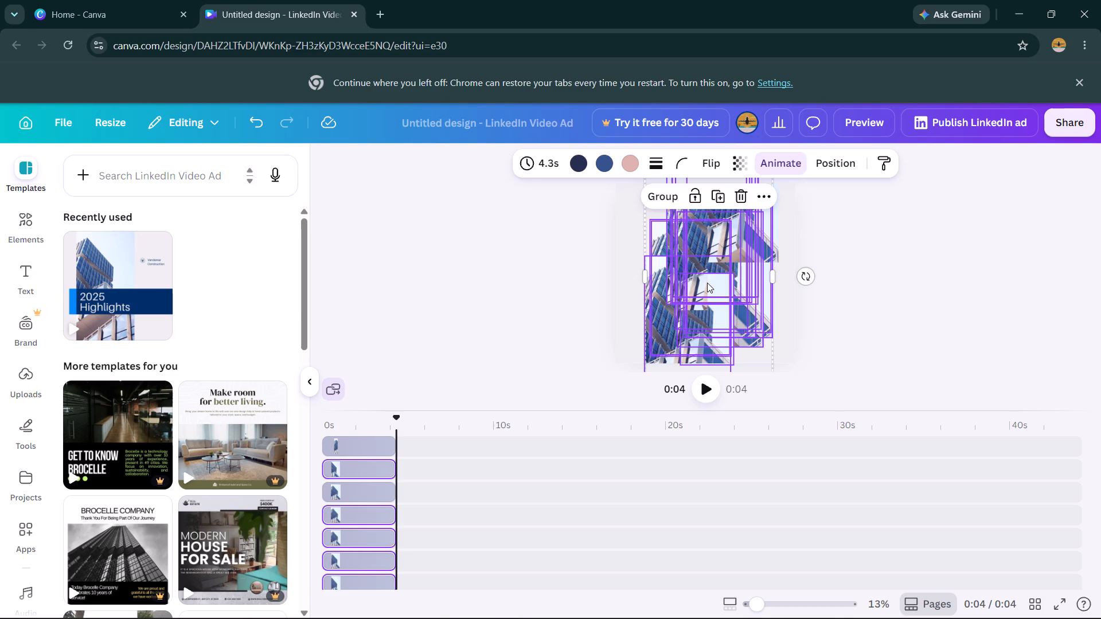
{"action": "left_click", "coordinate": [944, 249]}
{"action": "left_click_drag", "start_coordinate": [719, 245], "coordinate": [684, 305]}
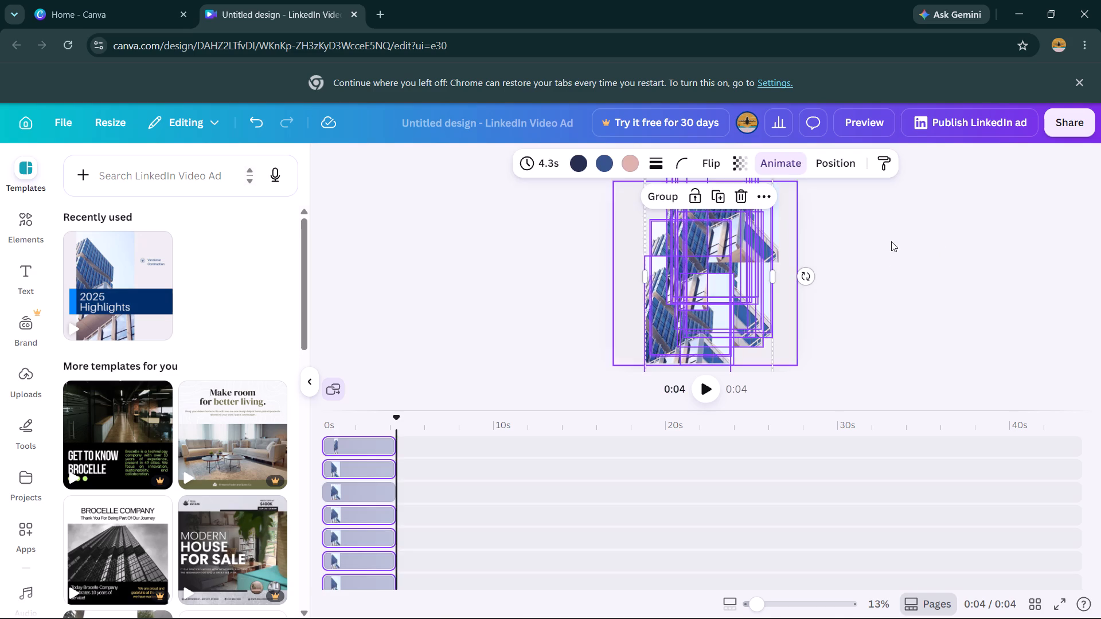
{"action": "left_click", "coordinate": [904, 233]}
{"action": "left_click_drag", "start_coordinate": [692, 228], "coordinate": [673, 279]}
{"action": "left_click_drag", "start_coordinate": [711, 221], "coordinate": [680, 267]}
{"action": "left_click_drag", "start_coordinate": [705, 233], "coordinate": [690, 255]}
{"action": "left_click_drag", "start_coordinate": [710, 232], "coordinate": [688, 251]}
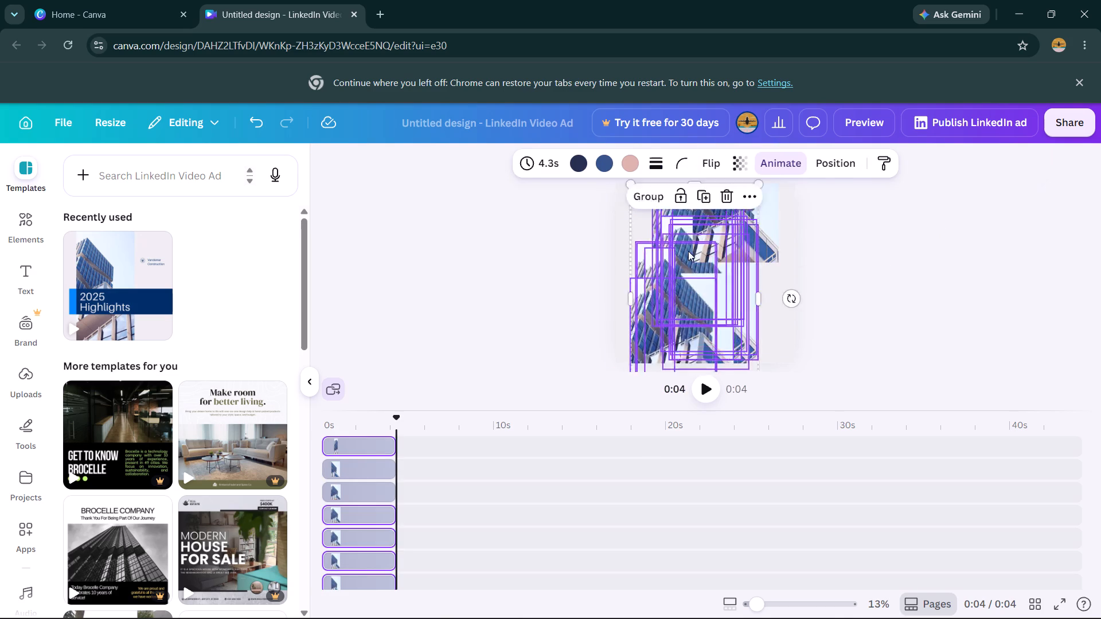
{"action": "left_click_drag", "start_coordinate": [688, 251], "coordinate": [681, 260]}
{"action": "left_click_drag", "start_coordinate": [718, 245], "coordinate": [692, 258]}
Move building photo copies along the page's left side up and to the right.
{"action": "left_click", "coordinate": [723, 234]}
{"action": "left_click", "coordinate": [615, 295]}
{"action": "left_click_drag", "start_coordinate": [654, 293], "coordinate": [678, 245]}
{"action": "left_click_drag", "start_coordinate": [648, 272], "coordinate": [680, 232]}
{"action": "left_click_drag", "start_coordinate": [654, 273], "coordinate": [680, 217]}
{"action": "left_click_drag", "start_coordinate": [658, 278], "coordinate": [673, 236]}
{"action": "left_click_drag", "start_coordinate": [619, 245], "coordinate": [631, 216]}
{"action": "left_click_drag", "start_coordinate": [611, 242], "coordinate": [639, 188]}
{"action": "left_click_drag", "start_coordinate": [606, 245], "coordinate": [630, 207]}
{"action": "left_click_drag", "start_coordinate": [626, 233], "coordinate": [639, 211]}
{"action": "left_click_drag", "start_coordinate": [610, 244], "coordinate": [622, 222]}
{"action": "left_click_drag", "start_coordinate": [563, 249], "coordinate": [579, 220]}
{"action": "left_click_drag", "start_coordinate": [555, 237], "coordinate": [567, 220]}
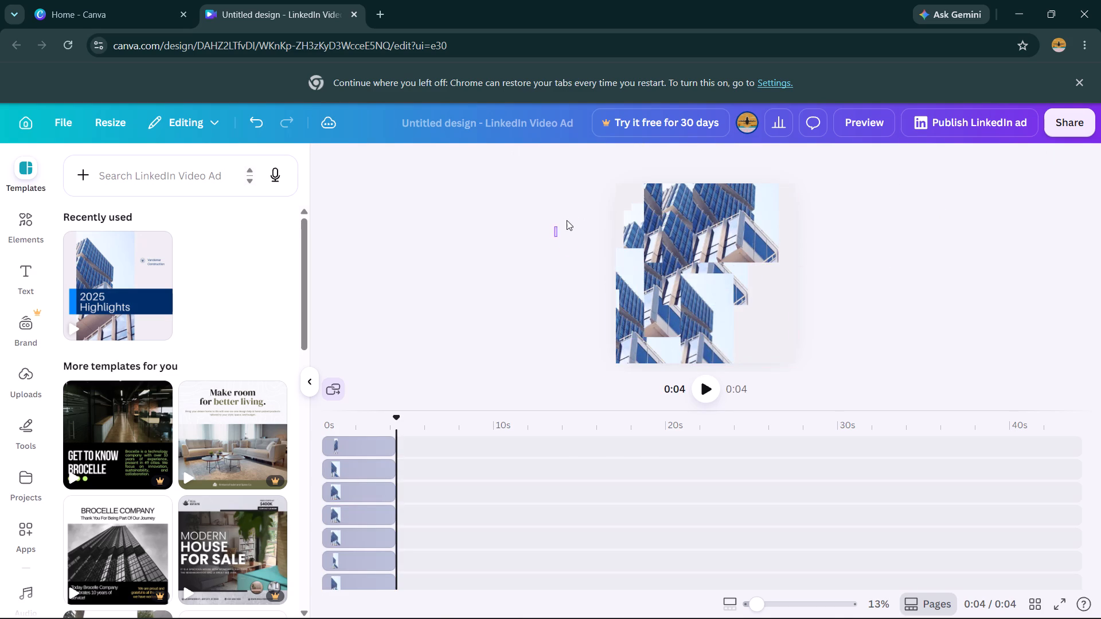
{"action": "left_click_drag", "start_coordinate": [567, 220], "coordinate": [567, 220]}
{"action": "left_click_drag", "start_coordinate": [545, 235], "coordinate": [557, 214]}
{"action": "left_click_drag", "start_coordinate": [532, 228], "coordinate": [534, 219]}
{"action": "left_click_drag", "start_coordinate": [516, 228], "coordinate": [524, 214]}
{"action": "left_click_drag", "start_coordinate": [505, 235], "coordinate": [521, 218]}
Move the overlapping building photo copies along the page's left side up and to the right.
{"action": "left_click_drag", "start_coordinate": [621, 257], "coordinate": [633, 234]}
{"action": "left_click_drag", "start_coordinate": [631, 260], "coordinate": [651, 240]}
{"action": "left_click_drag", "start_coordinate": [639, 265], "coordinate": [654, 235]}
{"action": "left_click_drag", "start_coordinate": [644, 260], "coordinate": [674, 232]}
{"action": "left_click_drag", "start_coordinate": [632, 269], "coordinate": [651, 240]}
{"action": "left_click_drag", "start_coordinate": [634, 265], "coordinate": [659, 225]}
{"action": "left_click_drag", "start_coordinate": [643, 273], "coordinate": [659, 222]}
{"action": "left_click_drag", "start_coordinate": [651, 259], "coordinate": [658, 221]}
{"action": "left_click_drag", "start_coordinate": [659, 248], "coordinate": [666, 231]}
{"action": "left_click_drag", "start_coordinate": [667, 247], "coordinate": [673, 226]}
Shift the upper middle building photo copies down and left and raise the neighbouring left-side copies toward the page's top edge.
{"action": "left_click_drag", "start_coordinate": [689, 207], "coordinate": [681, 228]}
{"action": "left_click_drag", "start_coordinate": [701, 206], "coordinate": [678, 229]}
{"action": "left_click_drag", "start_coordinate": [696, 205], "coordinate": [639, 246]}
{"action": "left_click_drag", "start_coordinate": [643, 245], "coordinate": [655, 225]}
{"action": "left_click_drag", "start_coordinate": [651, 233], "coordinate": [655, 219]}
{"action": "left_click_drag", "start_coordinate": [649, 236], "coordinate": [655, 229]}
{"action": "left_click_drag", "start_coordinate": [637, 274], "coordinate": [645, 239]}
{"action": "left_click_drag", "start_coordinate": [651, 250], "coordinate": [655, 231]}
{"action": "left_click_drag", "start_coordinate": [659, 264], "coordinate": [662, 242]}
{"action": "left_click_drag", "start_coordinate": [642, 249], "coordinate": [657, 191]}
{"action": "left_click_drag", "start_coordinate": [665, 214], "coordinate": [666, 176]}
{"action": "left_click", "coordinate": [664, 193]}
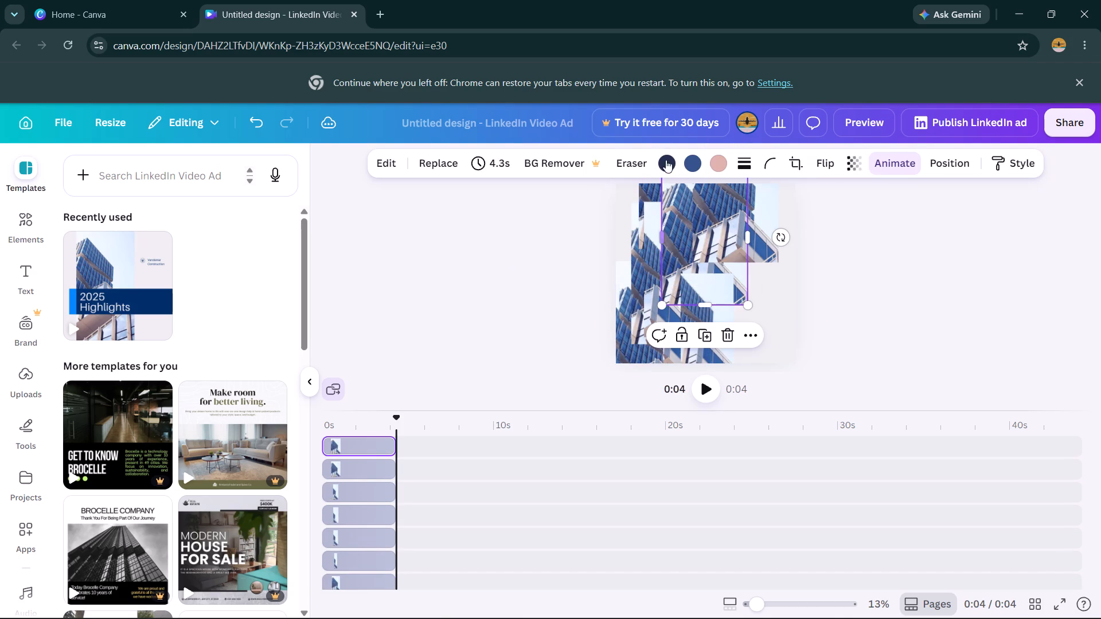
{"action": "left_click", "coordinate": [666, 159]}
{"action": "left_click_drag", "start_coordinate": [665, 170], "coordinate": [661, 193]}
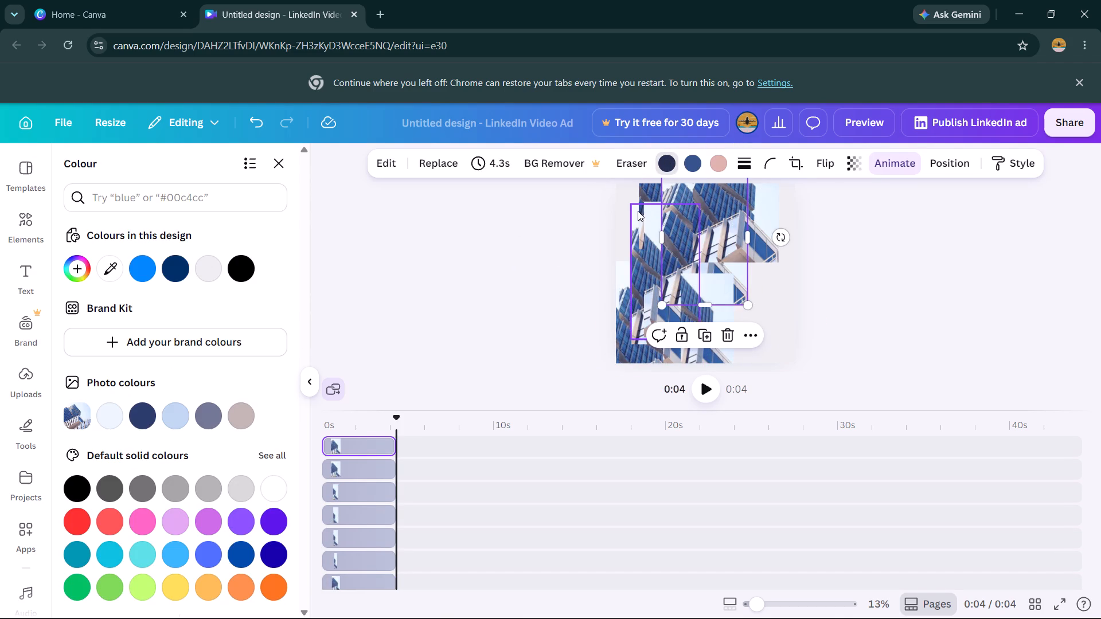
Move the building photo copies in the page's upper middle further up and slightly right.
{"action": "left_click_drag", "start_coordinate": [667, 228], "coordinate": [682, 207]}
{"action": "left_click_drag", "start_coordinate": [674, 228], "coordinate": [683, 217]}
{"action": "left_click_drag", "start_coordinate": [684, 223], "coordinate": [697, 197]}
{"action": "left_click_drag", "start_coordinate": [693, 224], "coordinate": [697, 215]}
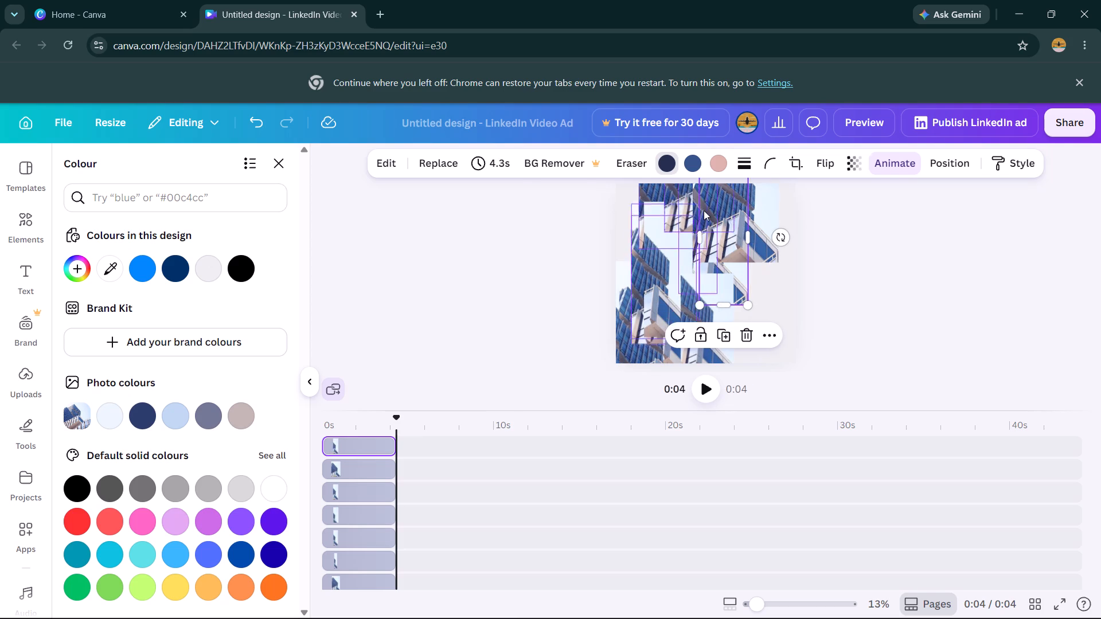
{"action": "left_click_drag", "start_coordinate": [701, 222], "coordinate": [707, 199]}
{"action": "left_click_drag", "start_coordinate": [691, 233], "coordinate": [696, 206]}
{"action": "left_click_drag", "start_coordinate": [693, 225], "coordinate": [700, 202]}
{"action": "left_click_drag", "start_coordinate": [692, 228], "coordinate": [692, 216]}
{"action": "left_click", "coordinate": [692, 220]}
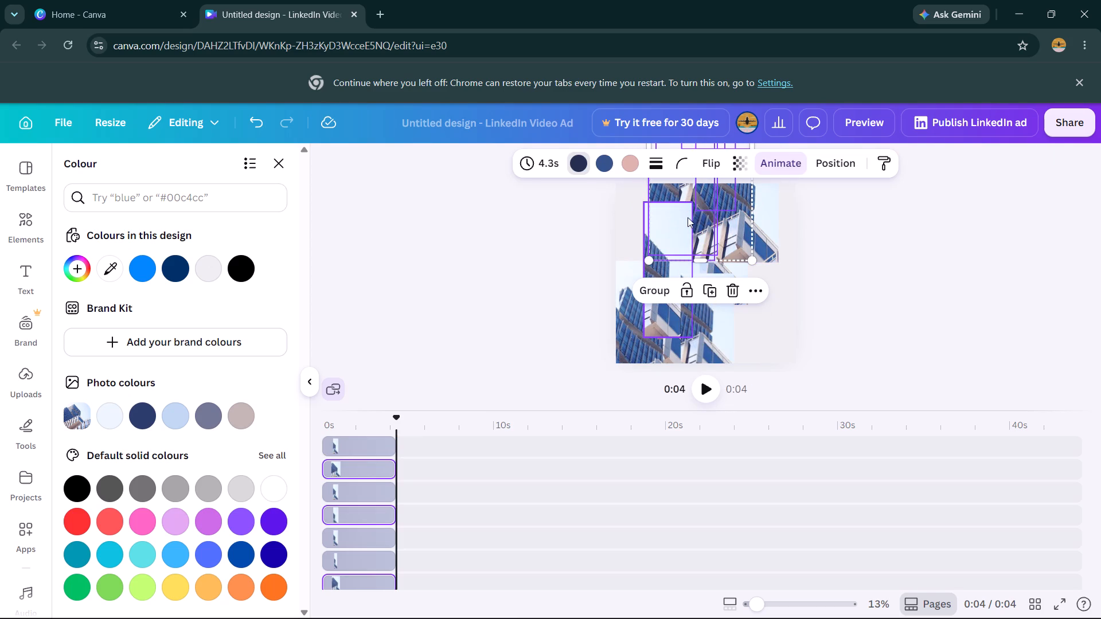
Reposition the group of overlapping building photo copies in the page's upper middle with short diagonal moves.
{"action": "left_click_drag", "start_coordinate": [681, 242], "coordinate": [684, 217]}
{"action": "left_click_drag", "start_coordinate": [701, 202], "coordinate": [681, 229]}
{"action": "left_click_drag", "start_coordinate": [702, 209], "coordinate": [690, 225]}
{"action": "left_click_drag", "start_coordinate": [709, 188], "coordinate": [686, 235]}
{"action": "left_click", "coordinate": [693, 223]}
{"action": "left_click_drag", "start_coordinate": [692, 222], "coordinate": [696, 205]}
{"action": "left_click_drag", "start_coordinate": [700, 208], "coordinate": [682, 228]}
{"action": "left_click_drag", "start_coordinate": [677, 232], "coordinate": [692, 212]}
{"action": "left_click_drag", "start_coordinate": [656, 232], "coordinate": [671, 217]}
{"action": "left_click_drag", "start_coordinate": [672, 217], "coordinate": [677, 207]}
{"action": "left_click_drag", "start_coordinate": [675, 207], "coordinate": [683, 188]}
Move the upper middle building photo copies down and left into the page's upper left corner.
{"action": "left_click", "coordinate": [681, 198]}
{"action": "left_click_drag", "start_coordinate": [688, 193], "coordinate": [688, 200]}
{"action": "left_click_drag", "start_coordinate": [679, 198], "coordinate": [670, 225]}
{"action": "left_click_drag", "start_coordinate": [686, 203], "coordinate": [683, 213]}
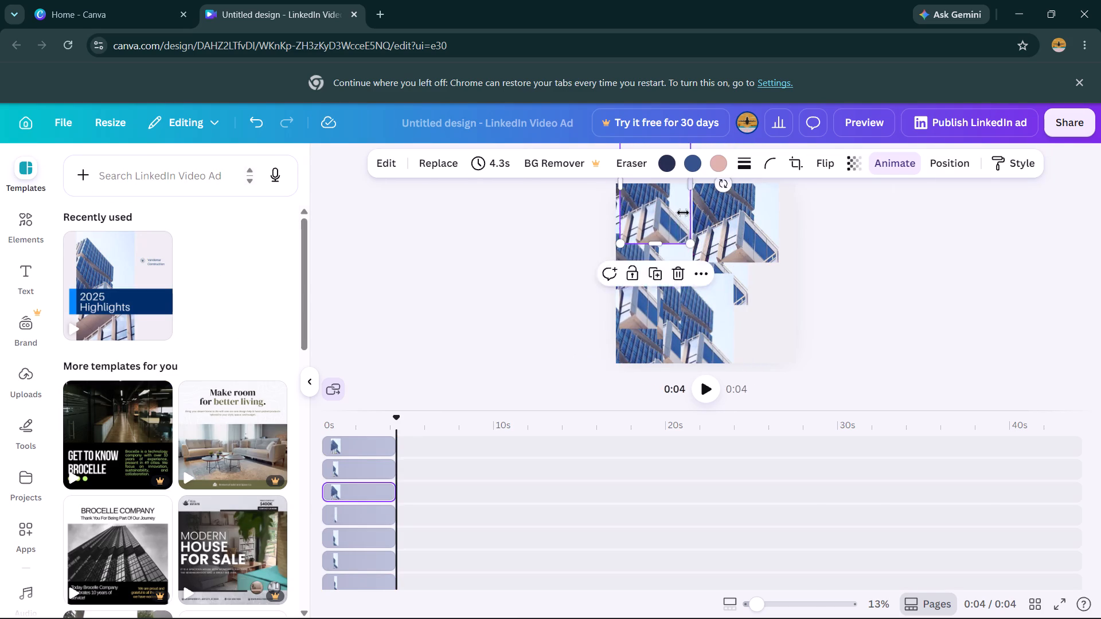
{"action": "left_click_drag", "start_coordinate": [683, 213], "coordinate": [670, 226]}
{"action": "left_click", "coordinate": [538, 260]}
Reposition the building photo copies along the page's left edge, letting one extend slightly beyond the edge.
{"action": "left_click_drag", "start_coordinate": [639, 242], "coordinate": [630, 271]}
{"action": "left_click_drag", "start_coordinate": [630, 271], "coordinate": [635, 258]}
{"action": "left_click_drag", "start_coordinate": [620, 273], "coordinate": [631, 258]}
{"action": "left_click_drag", "start_coordinate": [653, 246], "coordinate": [629, 284]}
{"action": "left_click_drag", "start_coordinate": [616, 285], "coordinate": [633, 267]}
{"action": "left_click_drag", "start_coordinate": [585, 291], "coordinate": [595, 276]}
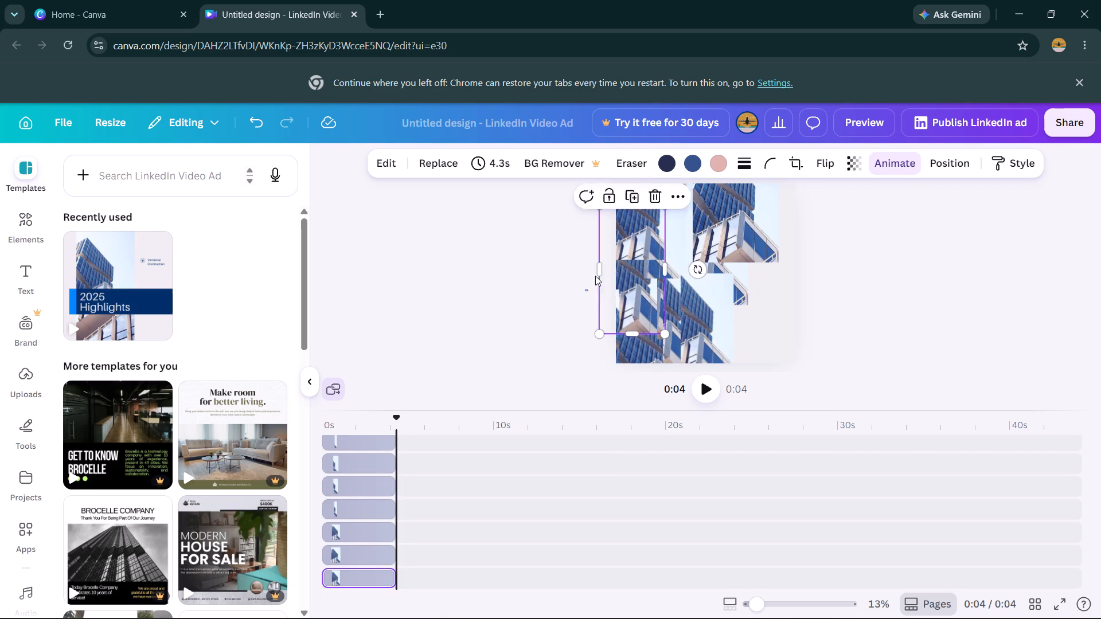
{"action": "left_click_drag", "start_coordinate": [595, 276], "coordinate": [601, 272]}
{"action": "left_click_drag", "start_coordinate": [617, 264], "coordinate": [611, 265]}
{"action": "left_click_drag", "start_coordinate": [592, 287], "coordinate": [595, 278]}
{"action": "left_click", "coordinate": [605, 277]}
{"action": "left_click_drag", "start_coordinate": [604, 288], "coordinate": [611, 275]}
{"action": "left_click", "coordinate": [606, 282]}
{"action": "left_click", "coordinate": [607, 285]}
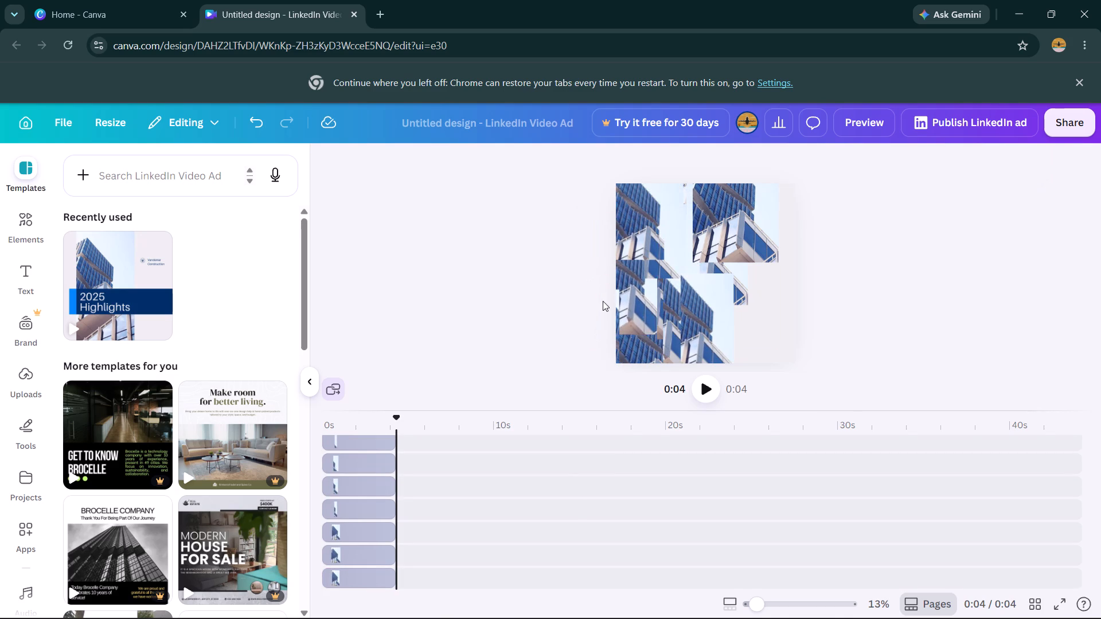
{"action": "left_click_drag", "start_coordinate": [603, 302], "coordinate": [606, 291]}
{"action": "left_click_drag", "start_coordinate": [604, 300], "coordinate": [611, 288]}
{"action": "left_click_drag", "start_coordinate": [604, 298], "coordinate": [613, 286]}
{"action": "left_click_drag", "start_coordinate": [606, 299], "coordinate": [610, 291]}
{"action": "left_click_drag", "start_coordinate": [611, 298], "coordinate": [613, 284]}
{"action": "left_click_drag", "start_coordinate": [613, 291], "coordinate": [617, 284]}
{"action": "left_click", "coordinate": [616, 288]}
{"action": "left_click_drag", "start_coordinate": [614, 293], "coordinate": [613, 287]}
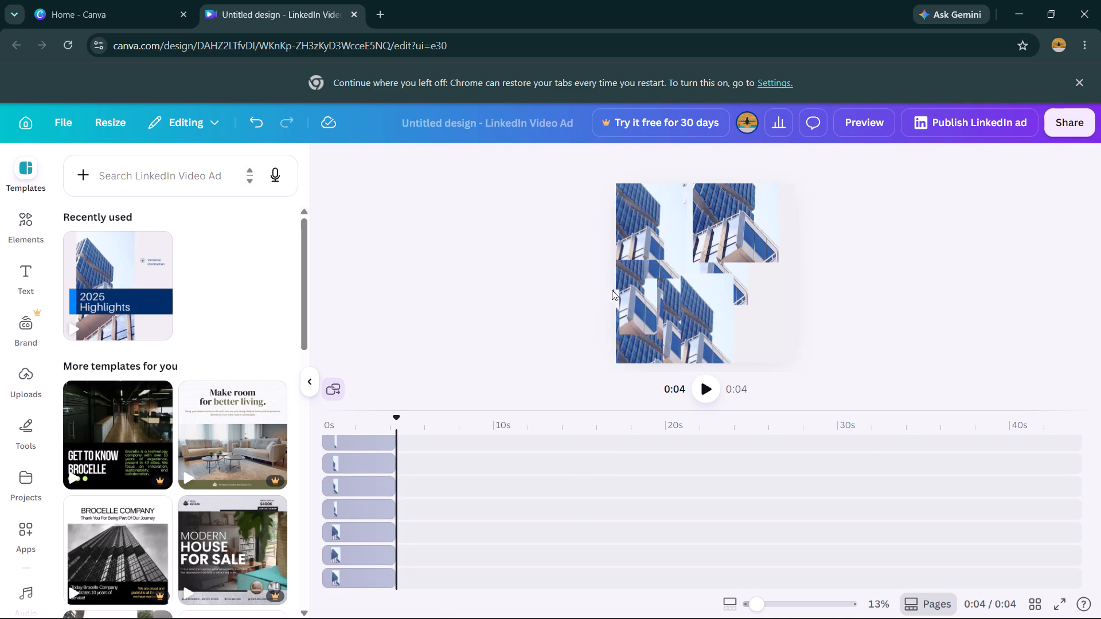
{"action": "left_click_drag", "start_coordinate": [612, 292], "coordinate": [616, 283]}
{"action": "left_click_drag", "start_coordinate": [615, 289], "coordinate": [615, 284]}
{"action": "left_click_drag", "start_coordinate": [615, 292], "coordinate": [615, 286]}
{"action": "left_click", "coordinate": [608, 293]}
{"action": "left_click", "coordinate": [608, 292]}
Move a lower left building photo copy up and to the right, inward from the page's left edge.
{"action": "left_click_drag", "start_coordinate": [587, 316], "coordinate": [593, 308]}
{"action": "left_click_drag", "start_coordinate": [594, 315], "coordinate": [620, 288]}
{"action": "left_click_drag", "start_coordinate": [579, 327], "coordinate": [608, 293]}
{"action": "left_click_drag", "start_coordinate": [593, 312], "coordinate": [602, 295]}
{"action": "left_click_drag", "start_coordinate": [588, 319], "coordinate": [599, 299]}
{"action": "left_click_drag", "start_coordinate": [573, 320], "coordinate": [583, 300]}
{"action": "left_click_drag", "start_coordinate": [575, 322], "coordinate": [594, 307]}
{"action": "left_click_drag", "start_coordinate": [582, 321], "coordinate": [592, 309]}
{"action": "left_click_drag", "start_coordinate": [580, 324], "coordinate": [590, 309]}
{"action": "left_click_drag", "start_coordinate": [581, 318], "coordinate": [597, 312]}
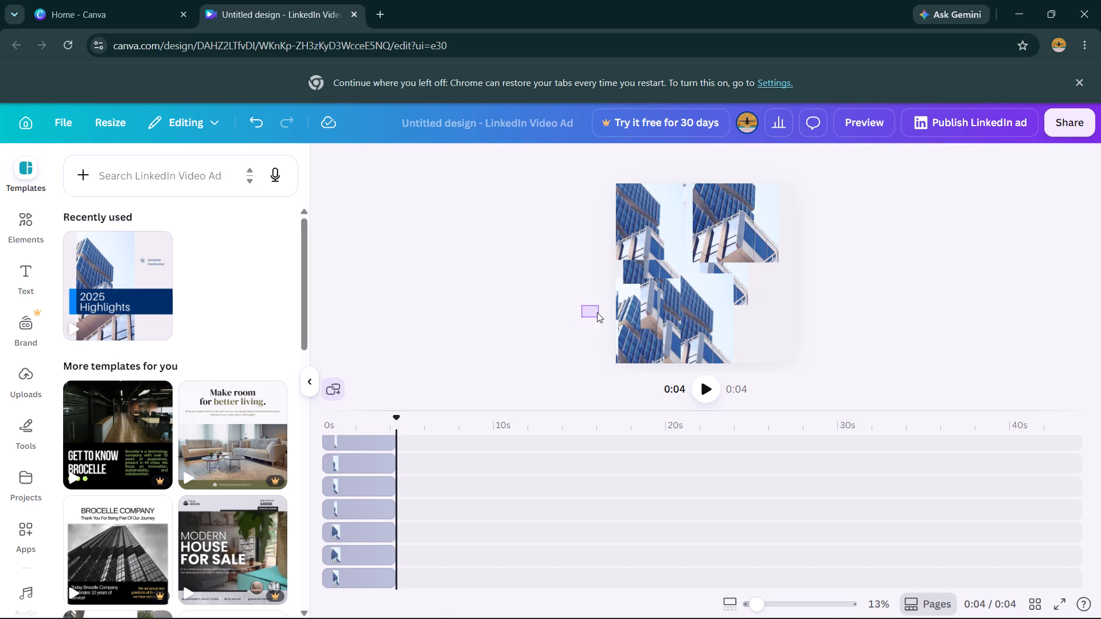
{"action": "left_click_drag", "start_coordinate": [597, 312], "coordinate": [599, 306]}
{"action": "left_click_drag", "start_coordinate": [589, 323], "coordinate": [594, 311]}
Move the overlapping building photo copies at the page's centre up and slightly right.
{"action": "left_click_drag", "start_coordinate": [673, 275], "coordinate": [686, 249]}
{"action": "left_click_drag", "start_coordinate": [674, 285], "coordinate": [696, 255]}
{"action": "left_click_drag", "start_coordinate": [673, 297], "coordinate": [697, 248]}
{"action": "left_click_drag", "start_coordinate": [673, 289], "coordinate": [696, 244]}
{"action": "left_click_drag", "start_coordinate": [681, 284], "coordinate": [688, 253]}
{"action": "left_click_drag", "start_coordinate": [685, 283], "coordinate": [700, 258]}
{"action": "left_click_drag", "start_coordinate": [672, 295], "coordinate": [684, 269]}
{"action": "left_click_drag", "start_coordinate": [678, 285], "coordinate": [688, 260]}
{"action": "left_click_drag", "start_coordinate": [676, 285], "coordinate": [688, 248]}
{"action": "left_click_drag", "start_coordinate": [688, 275], "coordinate": [693, 255]}
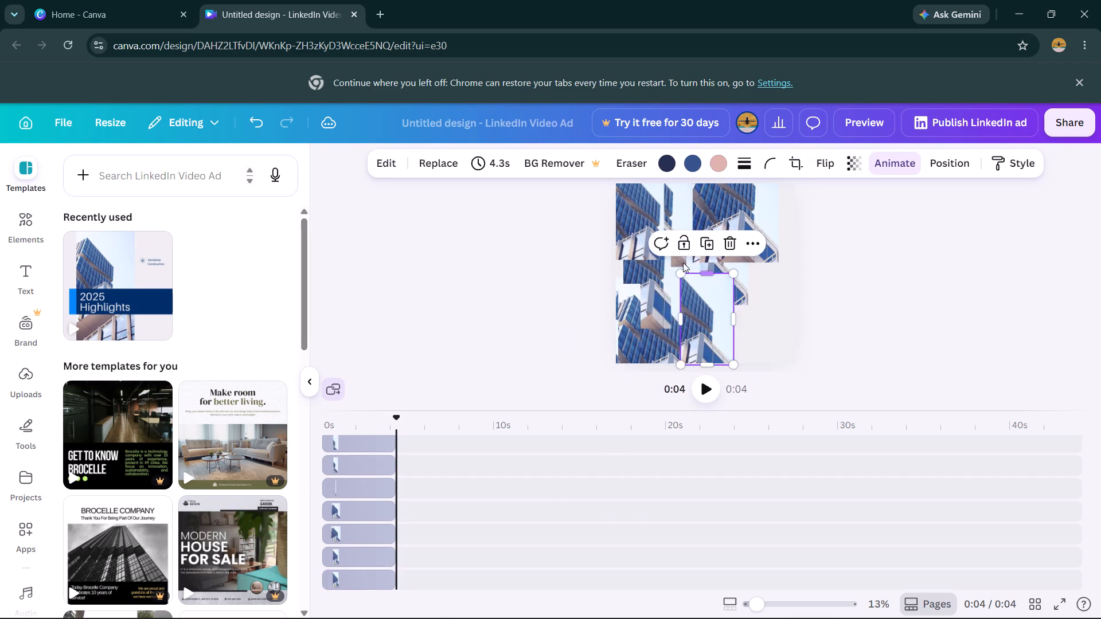
Raise the building photo copies left of the page's centre and shift them slightly right.
{"action": "left_click_drag", "start_coordinate": [670, 277], "coordinate": [679, 250]}
{"action": "left_click_drag", "start_coordinate": [656, 290], "coordinate": [684, 265]}
{"action": "left_click_drag", "start_coordinate": [670, 276], "coordinate": [680, 267]}
{"action": "left_click", "coordinate": [673, 276]}
{"action": "left_click_drag", "start_coordinate": [674, 272], "coordinate": [675, 266]}
{"action": "left_click_drag", "start_coordinate": [662, 287], "coordinate": [669, 271]}
{"action": "left_click_drag", "start_coordinate": [643, 269], "coordinate": [660, 234]}
{"action": "left_click_drag", "start_coordinate": [633, 246], "coordinate": [651, 220]}
{"action": "left_click_drag", "start_coordinate": [645, 235], "coordinate": [660, 216]}
{"action": "left_click_drag", "start_coordinate": [634, 226], "coordinate": [640, 219]}
{"action": "left_click_drag", "start_coordinate": [641, 229], "coordinate": [655, 222]}
Select several overlapping building photo copies in the upper middle and move them together down and left.
{"action": "left_click_drag", "start_coordinate": [705, 199], "coordinate": [685, 245]}
{"action": "left_click_drag", "start_coordinate": [695, 214], "coordinate": [687, 233]}
{"action": "left_click_drag", "start_coordinate": [701, 210], "coordinate": [679, 232]}
{"action": "left_click_drag", "start_coordinate": [696, 208], "coordinate": [685, 230]}
{"action": "left_click_drag", "start_coordinate": [696, 214], "coordinate": [678, 237]}
{"action": "left_click_drag", "start_coordinate": [696, 222], "coordinate": [685, 233]}
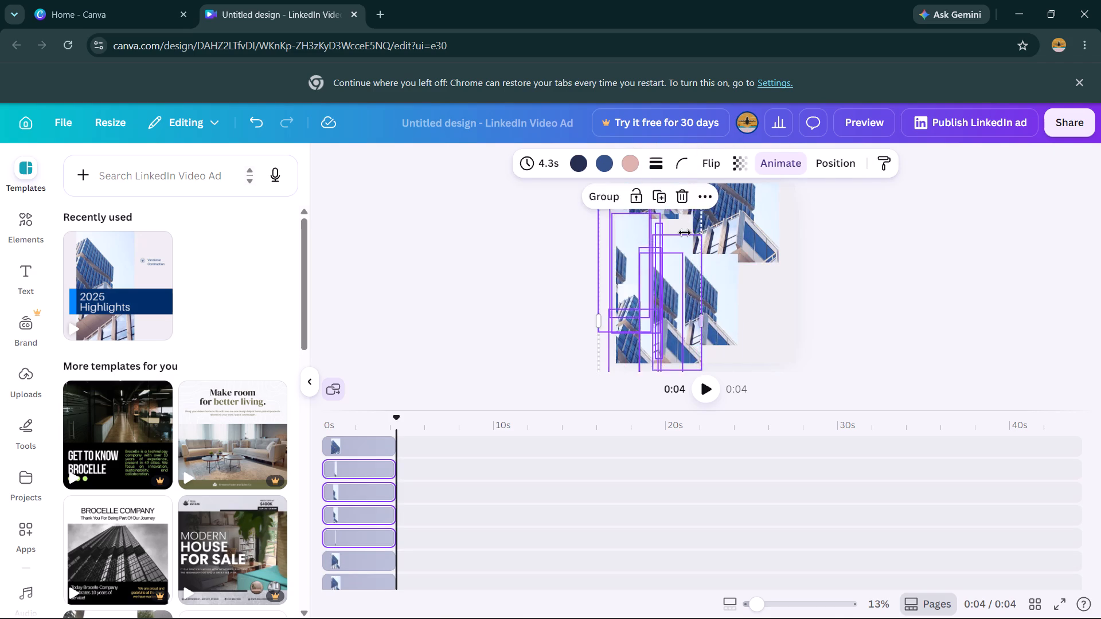
{"action": "left_click_drag", "start_coordinate": [685, 233], "coordinate": [677, 234]}
{"action": "left_click_drag", "start_coordinate": [685, 220], "coordinate": [663, 241]}
{"action": "left_click_drag", "start_coordinate": [666, 242], "coordinate": [658, 262]}
{"action": "left_click_drag", "start_coordinate": [662, 256], "coordinate": [651, 273]}
Move the narrow building photo copies on the page's left half up and to the right.
{"action": "left_click_drag", "start_coordinate": [647, 279], "coordinate": [657, 244]}
{"action": "left_click_drag", "start_coordinate": [645, 269], "coordinate": [659, 253]}
{"action": "left_click_drag", "start_coordinate": [647, 274], "coordinate": [655, 258]}
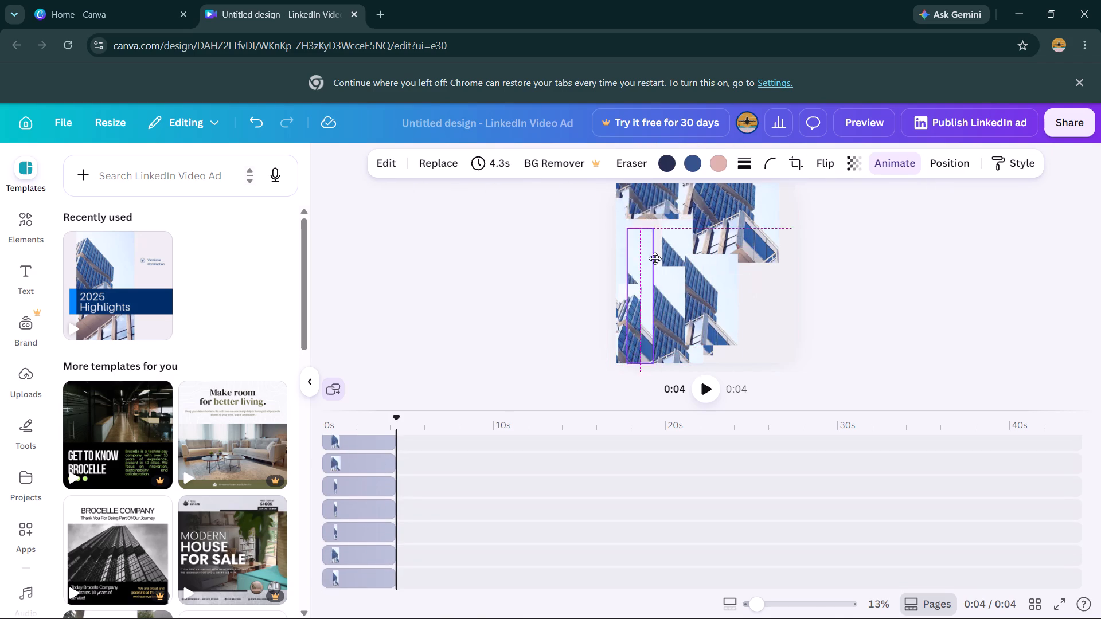
{"action": "left_click_drag", "start_coordinate": [655, 258], "coordinate": [655, 258]}
{"action": "left_click", "coordinate": [645, 279]}
{"action": "left_click_drag", "start_coordinate": [644, 279], "coordinate": [647, 269]}
{"action": "left_click_drag", "start_coordinate": [643, 280], "coordinate": [648, 260]}
{"action": "left_click_drag", "start_coordinate": [639, 278], "coordinate": [658, 260]}
{"action": "left_click_drag", "start_coordinate": [654, 276], "coordinate": [662, 263]}
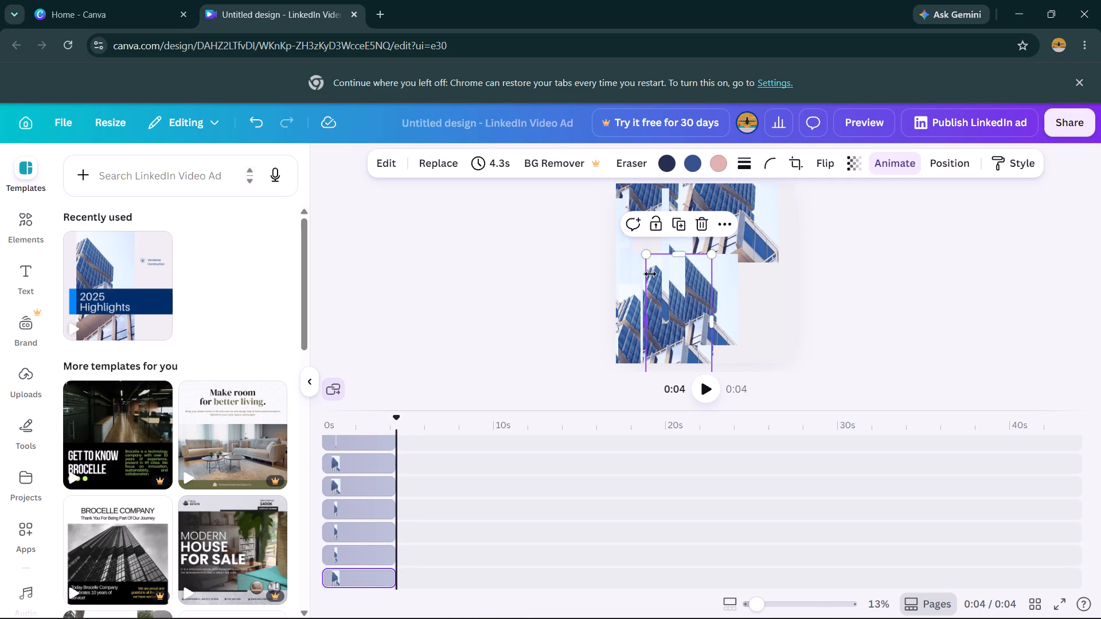
Shift the building photo copies left of the page's centre upward in short moves, uncovering the narrow lower left copy.
{"action": "left_click", "coordinate": [654, 276]}
{"action": "left_click_drag", "start_coordinate": [657, 267], "coordinate": [670, 231]}
{"action": "left_click_drag", "start_coordinate": [659, 272], "coordinate": [662, 250]}
{"action": "left_click_drag", "start_coordinate": [649, 272], "coordinate": [649, 264]}
{"action": "left_click", "coordinate": [651, 266]}
{"action": "left_click_drag", "start_coordinate": [657, 272], "coordinate": [661, 255]}
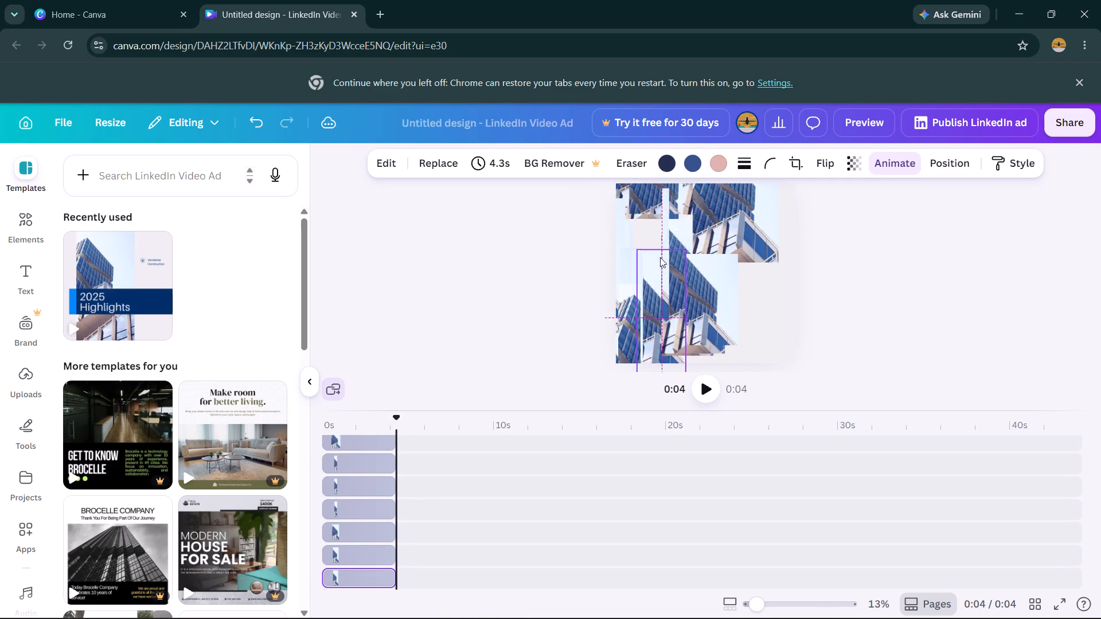
{"action": "left_click", "coordinate": [658, 268]}
{"action": "left_click_drag", "start_coordinate": [655, 274], "coordinate": [655, 264]}
{"action": "left_click", "coordinate": [655, 271]}
{"action": "left_click", "coordinate": [651, 284]}
{"action": "left_click", "coordinate": [652, 280]}
{"action": "left_click_drag", "start_coordinate": [654, 276], "coordinate": [662, 258]}
{"action": "left_click_drag", "start_coordinate": [660, 276], "coordinate": [660, 264]}
{"action": "left_click_drag", "start_coordinate": [654, 277], "coordinate": [658, 257]}
{"action": "left_click_drag", "start_coordinate": [641, 283], "coordinate": [639, 266]}
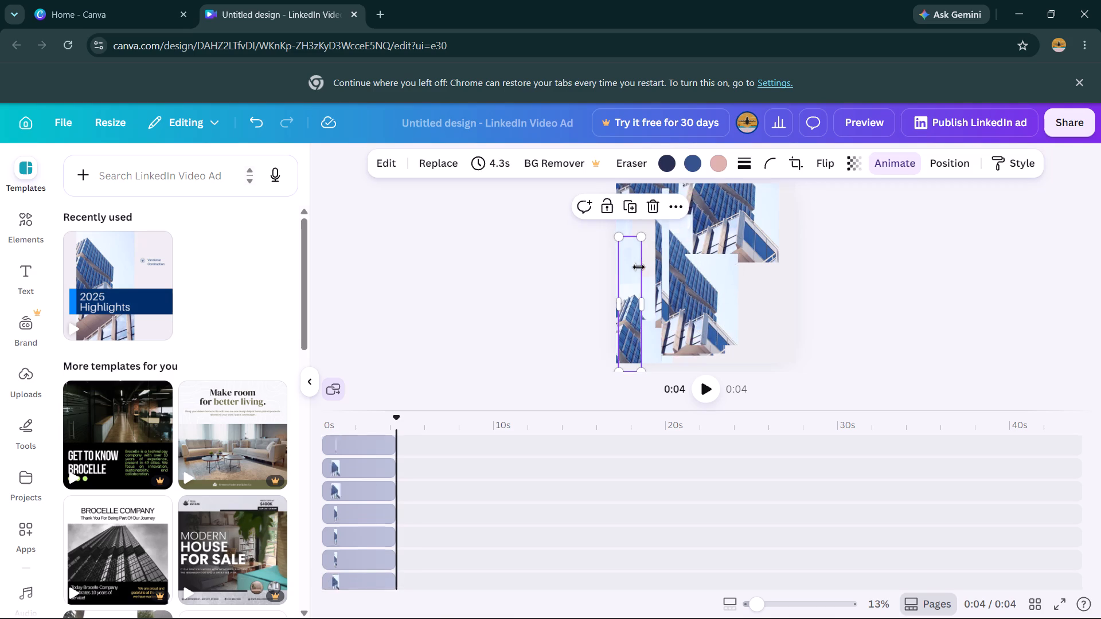
Widen the narrow lower left building photo copy slightly from its right edge.
{"action": "left_click_drag", "start_coordinate": [640, 267], "coordinate": [642, 254]}
{"action": "triple_click", "coordinate": [639, 268]}
{"action": "left_click", "coordinate": [639, 265]}
{"action": "left_click", "coordinate": [643, 263]}
{"action": "left_click_drag", "start_coordinate": [645, 267], "coordinate": [647, 261]}
{"action": "double_click", "coordinate": [647, 263]}
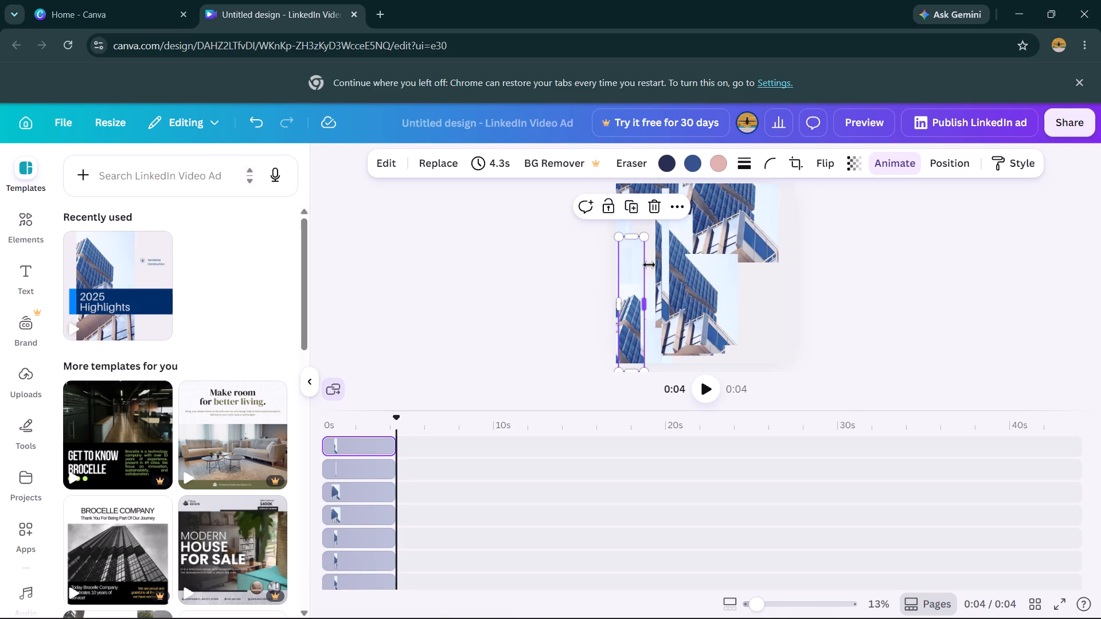
{"action": "left_click", "coordinate": [650, 270]}
{"action": "left_click", "coordinate": [647, 276]}
{"action": "left_click_drag", "start_coordinate": [646, 276], "coordinate": [650, 263]}
Move the central building photo copies down and left and raise a narrow copy left of the page's centre.
{"action": "left_click_drag", "start_coordinate": [698, 226], "coordinate": [704, 232]}
{"action": "left_click_drag", "start_coordinate": [716, 213], "coordinate": [693, 254]}
{"action": "left_click_drag", "start_coordinate": [708, 230], "coordinate": [687, 257]}
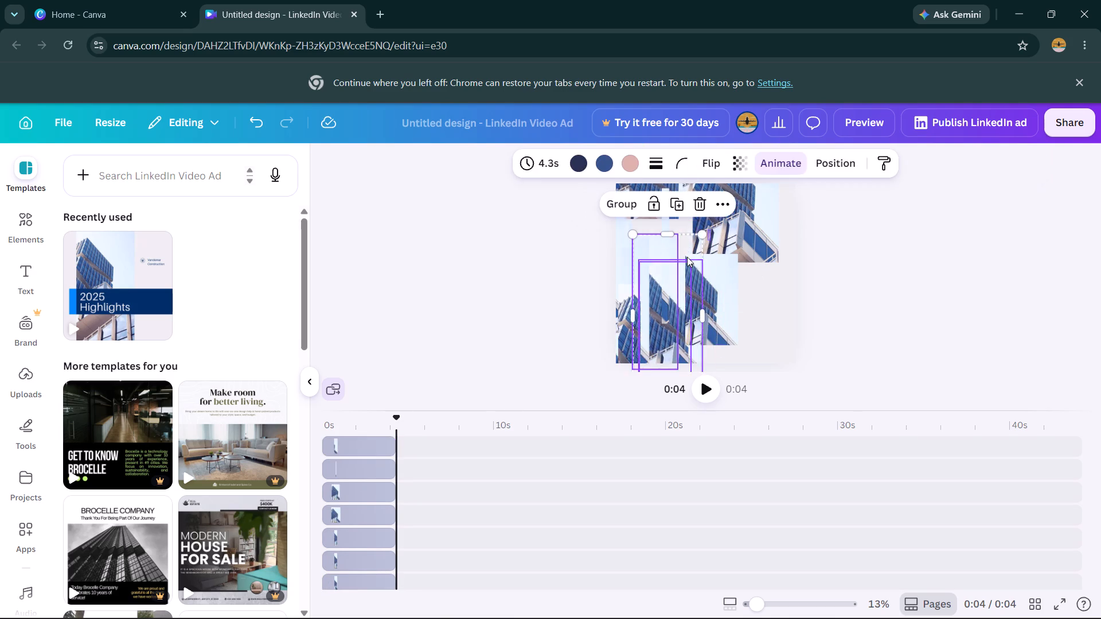
{"action": "left_click_drag", "start_coordinate": [687, 257], "coordinate": [680, 259]}
{"action": "left_click_drag", "start_coordinate": [678, 258], "coordinate": [682, 240]}
{"action": "left_click_drag", "start_coordinate": [661, 276], "coordinate": [664, 257]}
{"action": "left_click_drag", "start_coordinate": [654, 280], "coordinate": [653, 275]}
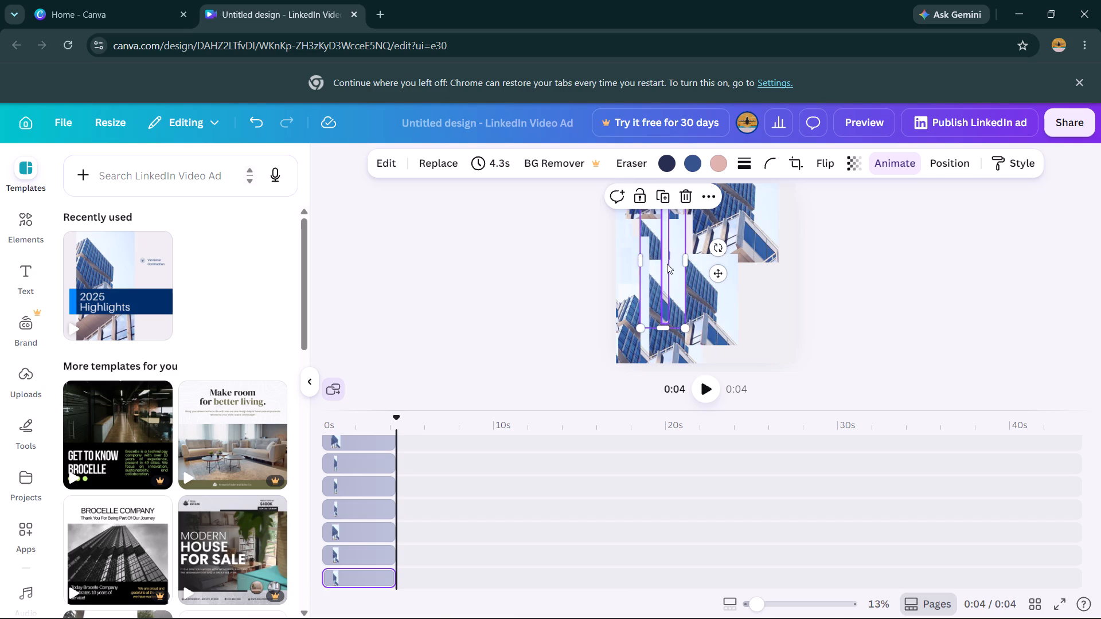
Move the narrow building photo copies left of the page's centre up and to the right in short moves.
{"action": "left_click_drag", "start_coordinate": [669, 269], "coordinate": [676, 233]}
{"action": "left_click_drag", "start_coordinate": [678, 258], "coordinate": [682, 253]}
{"action": "left_click_drag", "start_coordinate": [673, 277], "coordinate": [675, 263]}
{"action": "left_click_drag", "start_coordinate": [675, 276], "coordinate": [690, 238]}
{"action": "left_click_drag", "start_coordinate": [686, 270], "coordinate": [694, 244]}
{"action": "left_click", "coordinate": [694, 250]}
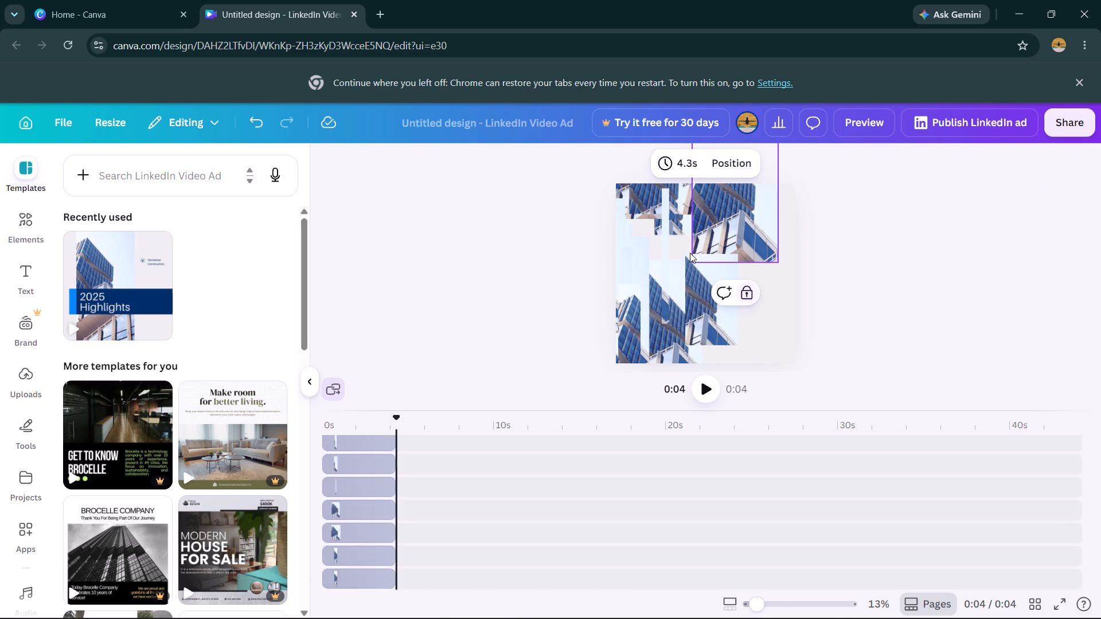
Shift the building photo copies at the page's centre up and right, towards the locked upper right photo.
{"action": "left_click_drag", "start_coordinate": [690, 253], "coordinate": [693, 248]}
{"action": "left_click_drag", "start_coordinate": [683, 276], "coordinate": [690, 265]}
{"action": "left_click", "coordinate": [690, 274]}
{"action": "left_click", "coordinate": [694, 276]}
{"action": "left_click_drag", "start_coordinate": [694, 276], "coordinate": [701, 264]}
{"action": "double_click", "coordinate": [697, 274]}
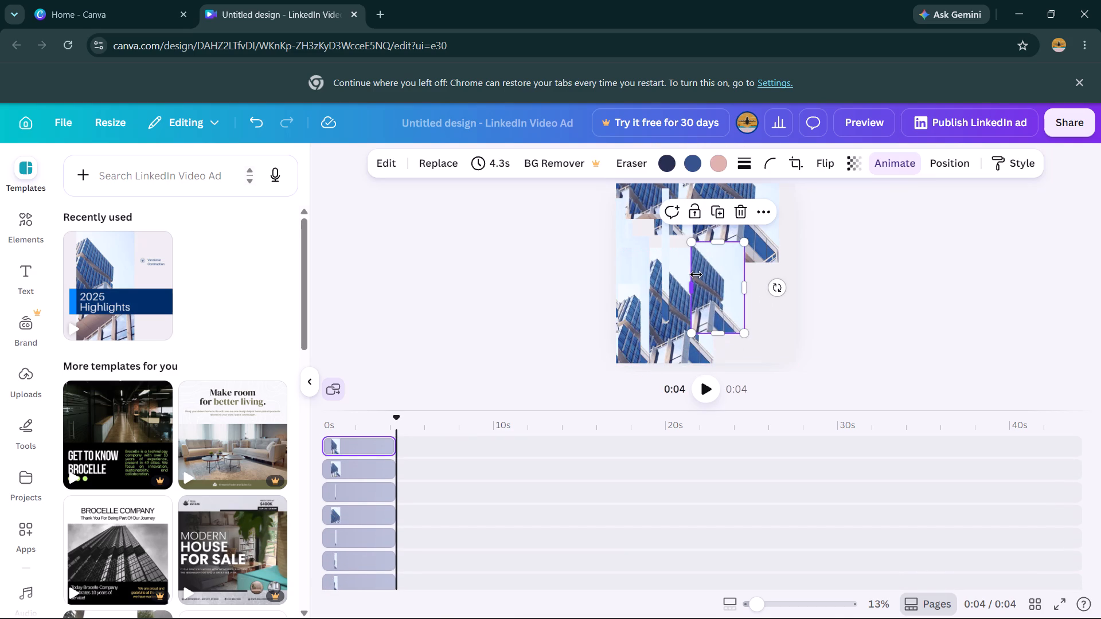
{"action": "left_click_drag", "start_coordinate": [709, 287], "coordinate": [710, 280]}
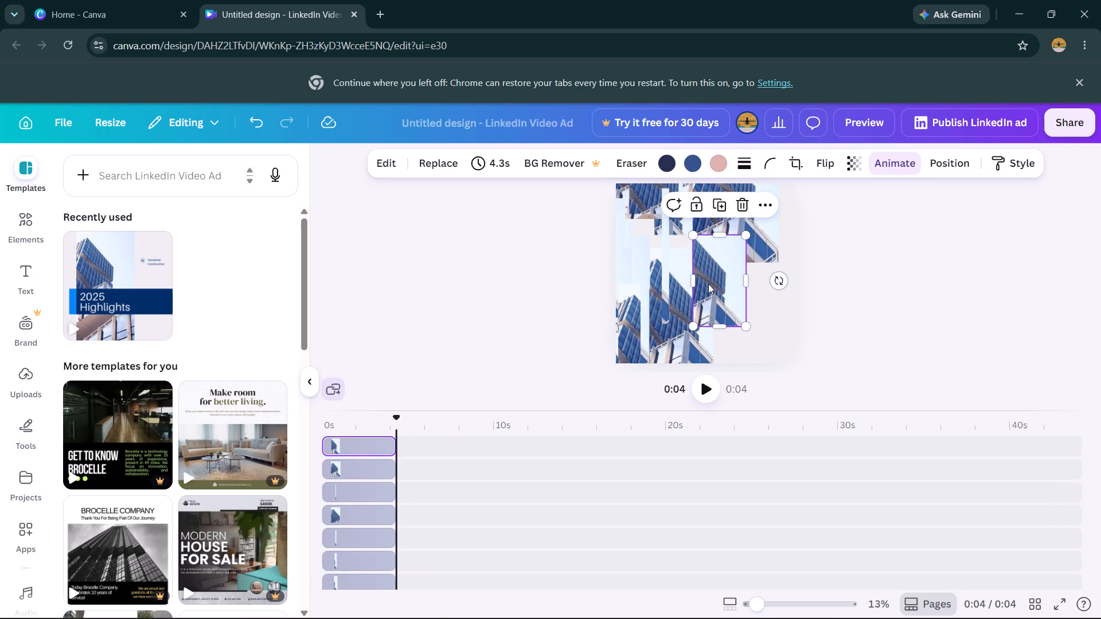
Move the central building photo copies further up and right, overlapping the locked upper right photo.
{"action": "left_click", "coordinate": [708, 284]}
{"action": "left_click_drag", "start_coordinate": [707, 285], "coordinate": [711, 273]}
{"action": "left_click_drag", "start_coordinate": [705, 284], "coordinate": [719, 254]}
{"action": "left_click", "coordinate": [719, 263]}
{"action": "left_click", "coordinate": [718, 267]}
{"action": "left_click_drag", "start_coordinate": [714, 270], "coordinate": [719, 260]}
{"action": "left_click_drag", "start_coordinate": [716, 265], "coordinate": [721, 259]}
{"action": "left_click_drag", "start_coordinate": [713, 277], "coordinate": [715, 266]}
Move the tall building photo copy from the lower centre up and right, and narrow it from its left edge.
{"action": "left_click", "coordinate": [710, 276]}
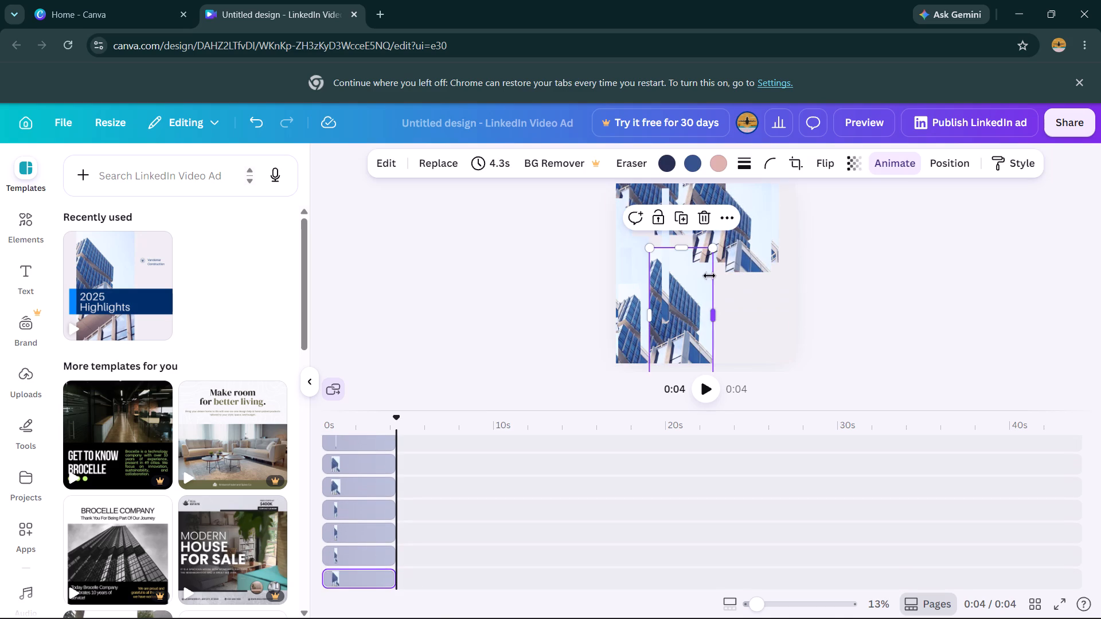
{"action": "left_click_drag", "start_coordinate": [694, 283], "coordinate": [705, 273]}
{"action": "left_click_drag", "start_coordinate": [705, 279], "coordinate": [716, 271]}
{"action": "left_click_drag", "start_coordinate": [709, 278], "coordinate": [718, 268]}
{"action": "left_click", "coordinate": [710, 279]}
{"action": "double_click", "coordinate": [707, 287]}
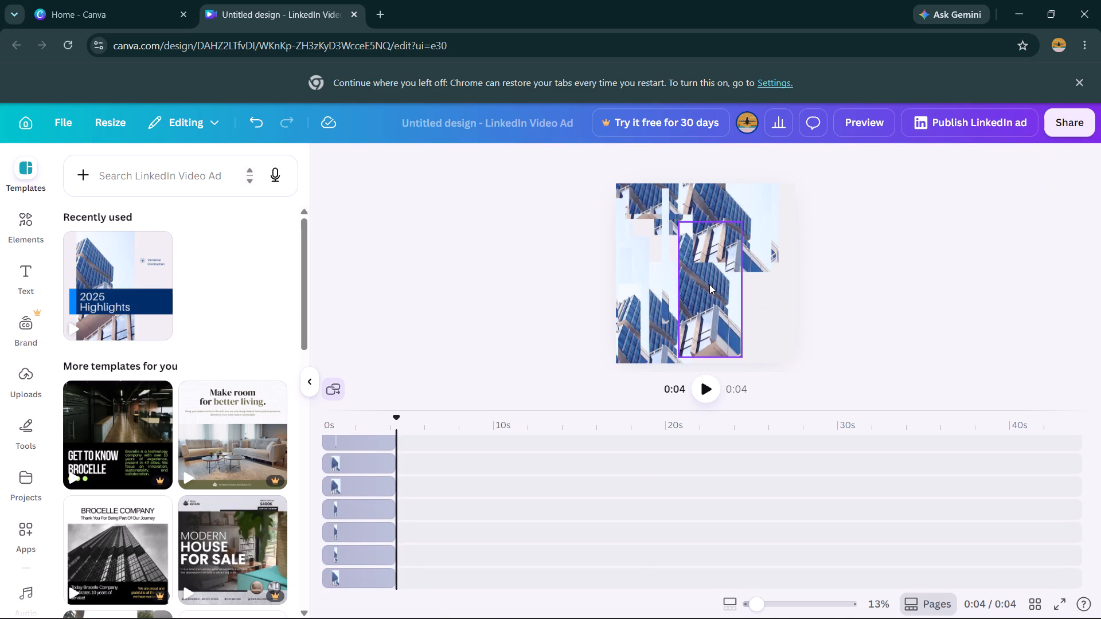
{"action": "left_click", "coordinate": [706, 288]}
{"action": "left_click_drag", "start_coordinate": [706, 288], "coordinate": [706, 280]}
{"action": "left_click", "coordinate": [709, 281]}
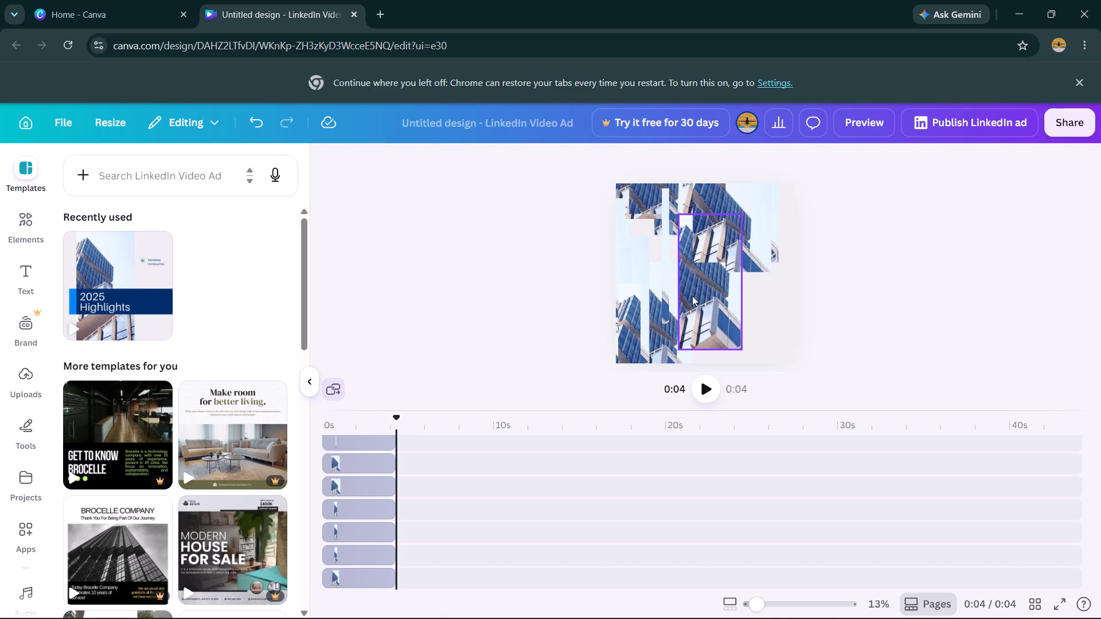
{"action": "left_click_drag", "start_coordinate": [689, 299], "coordinate": [703, 273]}
{"action": "left_click_drag", "start_coordinate": [694, 284], "coordinate": [708, 272]}
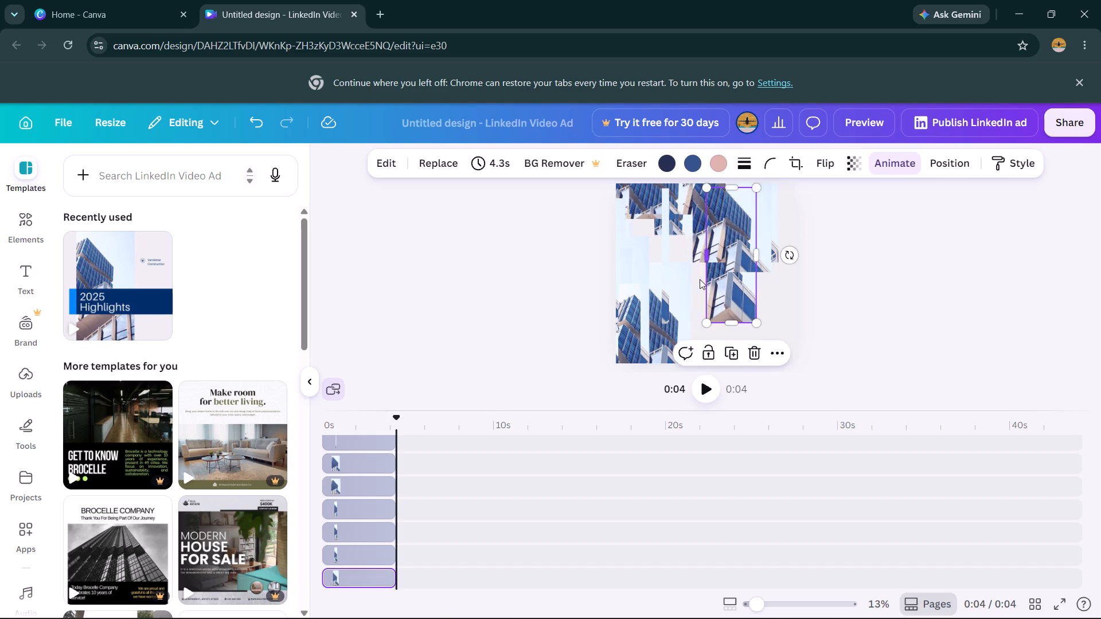
Raise the building photo copies left of the page's centre, shifting them slightly right.
{"action": "left_click_drag", "start_coordinate": [685, 280], "coordinate": [689, 234]}
{"action": "left_click_drag", "start_coordinate": [686, 265], "coordinate": [691, 246]}
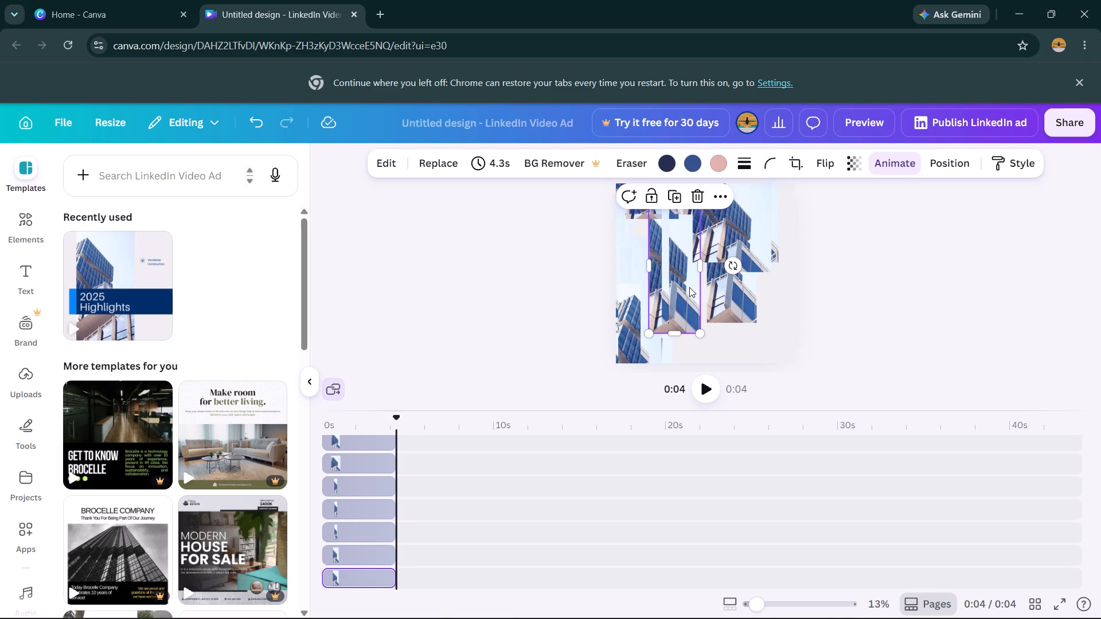
{"action": "left_click_drag", "start_coordinate": [681, 291], "coordinate": [706, 259]}
{"action": "left_click_drag", "start_coordinate": [702, 273], "coordinate": [713, 269]}
{"action": "left_click_drag", "start_coordinate": [725, 263], "coordinate": [695, 292]}
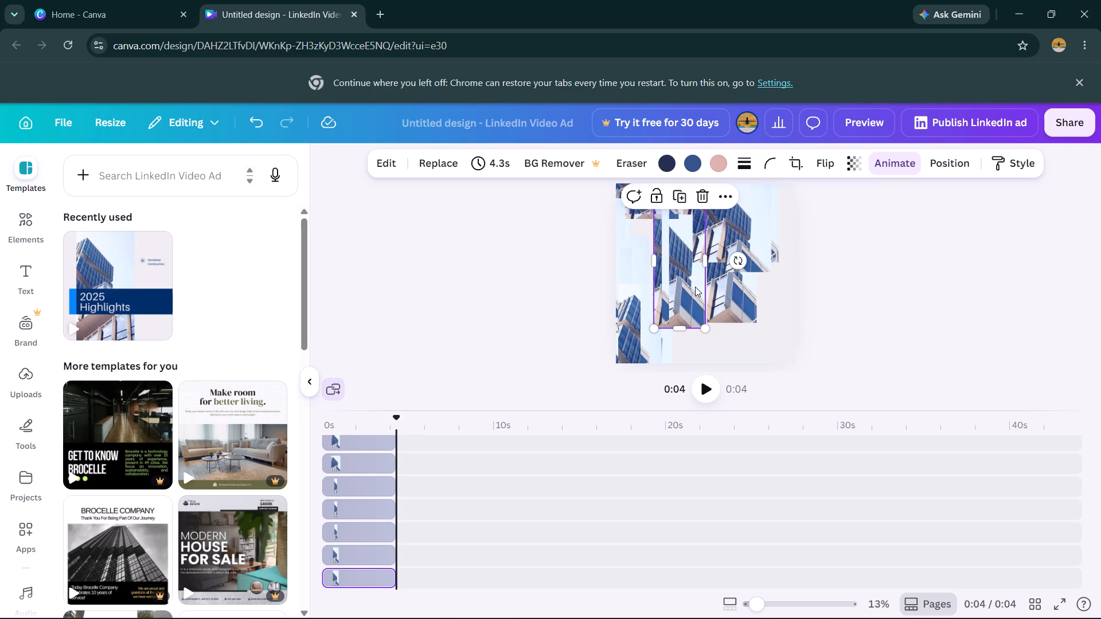
Move the central building photo copy down and left and adjust its width from its right edge.
{"action": "left_click_drag", "start_coordinate": [694, 278], "coordinate": [688, 288]}
{"action": "left_click_drag", "start_coordinate": [694, 278], "coordinate": [670, 320]}
{"action": "left_click_drag", "start_coordinate": [671, 314], "coordinate": [685, 303]}
{"action": "left_click_drag", "start_coordinate": [694, 299], "coordinate": [729, 269]}
{"action": "left_click_drag", "start_coordinate": [720, 277], "coordinate": [739, 247]}
{"action": "left_click_drag", "start_coordinate": [735, 259], "coordinate": [727, 268]}
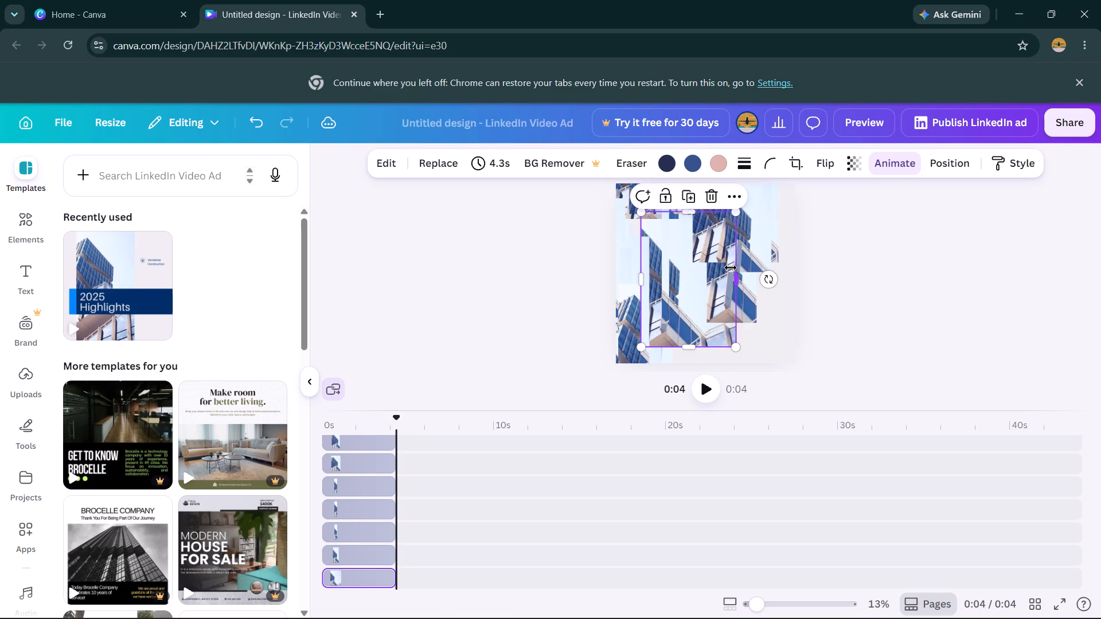
{"action": "left_click_drag", "start_coordinate": [739, 263], "coordinate": [722, 280]}
Place a narrow building photo copy right of the page's centre and shift the wider copy beside it up and right.
{"action": "left_click_drag", "start_coordinate": [731, 258], "coordinate": [709, 281]}
{"action": "left_click_drag", "start_coordinate": [700, 282], "coordinate": [712, 269]}
{"action": "left_click_drag", "start_coordinate": [727, 261], "coordinate": [714, 288]}
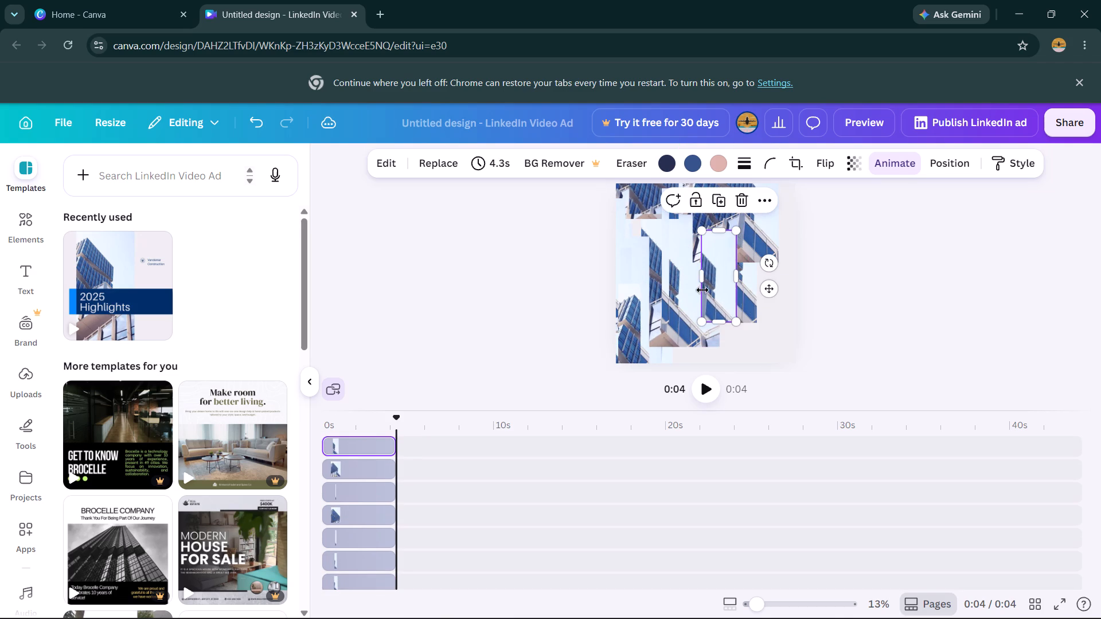
{"action": "left_click", "coordinate": [694, 286]}
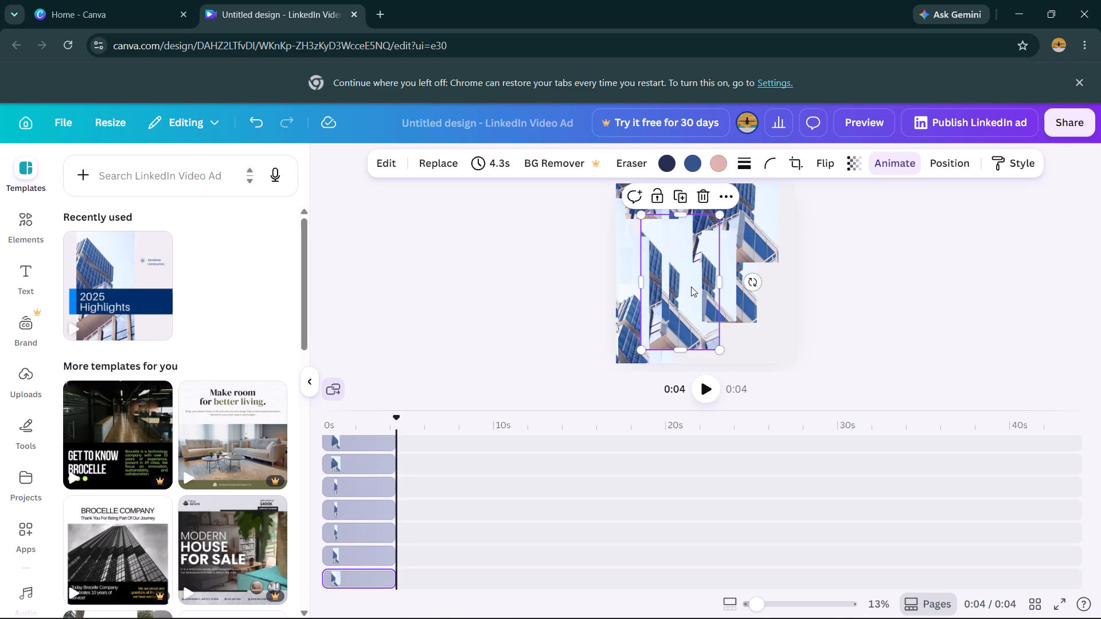
{"action": "left_click_drag", "start_coordinate": [684, 288], "coordinate": [694, 275]}
{"action": "left_click_drag", "start_coordinate": [704, 276], "coordinate": [705, 271]}
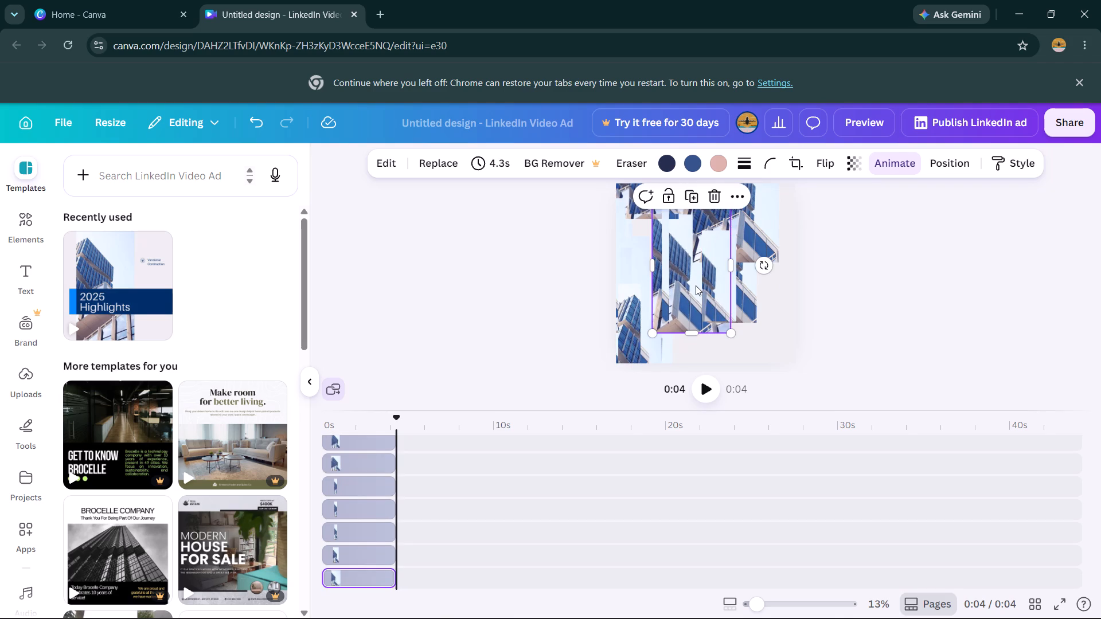
Move the building photo copies around the locked upper right photo down and left to the page's lower centre.
{"action": "left_click_drag", "start_coordinate": [741, 213], "coordinate": [724, 267]}
{"action": "left_click_drag", "start_coordinate": [733, 230], "coordinate": [717, 263]}
{"action": "left_click_drag", "start_coordinate": [732, 229], "coordinate": [726, 248]}
{"action": "left_click", "coordinate": [720, 243]}
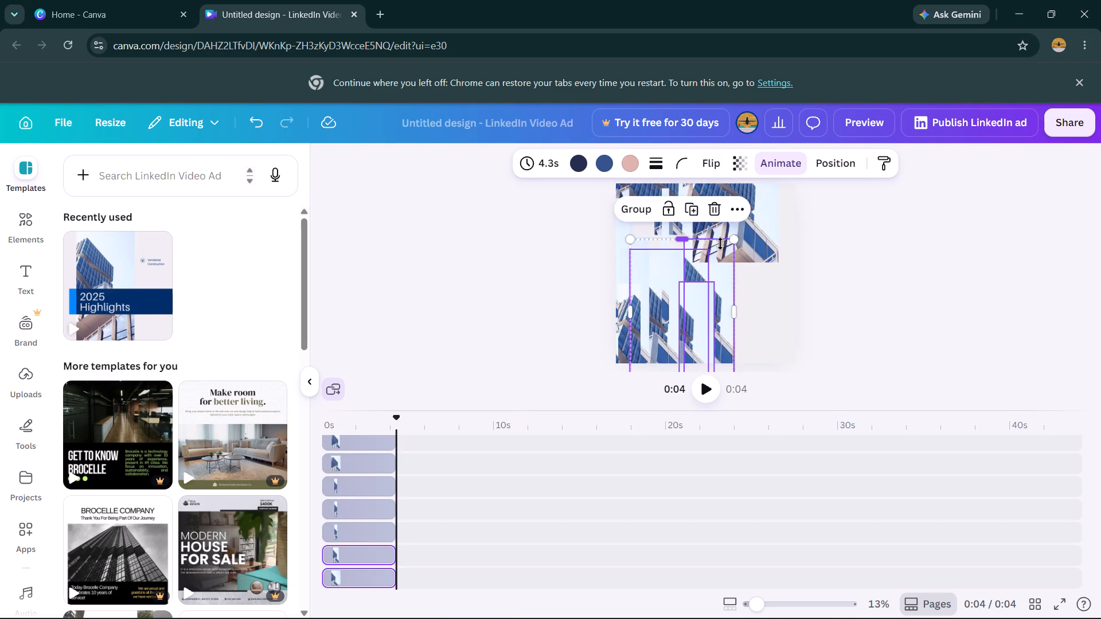
{"action": "left_click_drag", "start_coordinate": [720, 227], "coordinate": [715, 248]}
{"action": "left_click_drag", "start_coordinate": [725, 232], "coordinate": [717, 268]}
{"action": "left_click", "coordinate": [717, 263]}
{"action": "left_click_drag", "start_coordinate": [717, 260], "coordinate": [719, 250]}
{"action": "left_click_drag", "start_coordinate": [724, 240], "coordinate": [723, 246]}
{"action": "left_click_drag", "start_coordinate": [719, 251], "coordinate": [723, 241]}
{"action": "left_click_drag", "start_coordinate": [728, 234], "coordinate": [719, 242]}
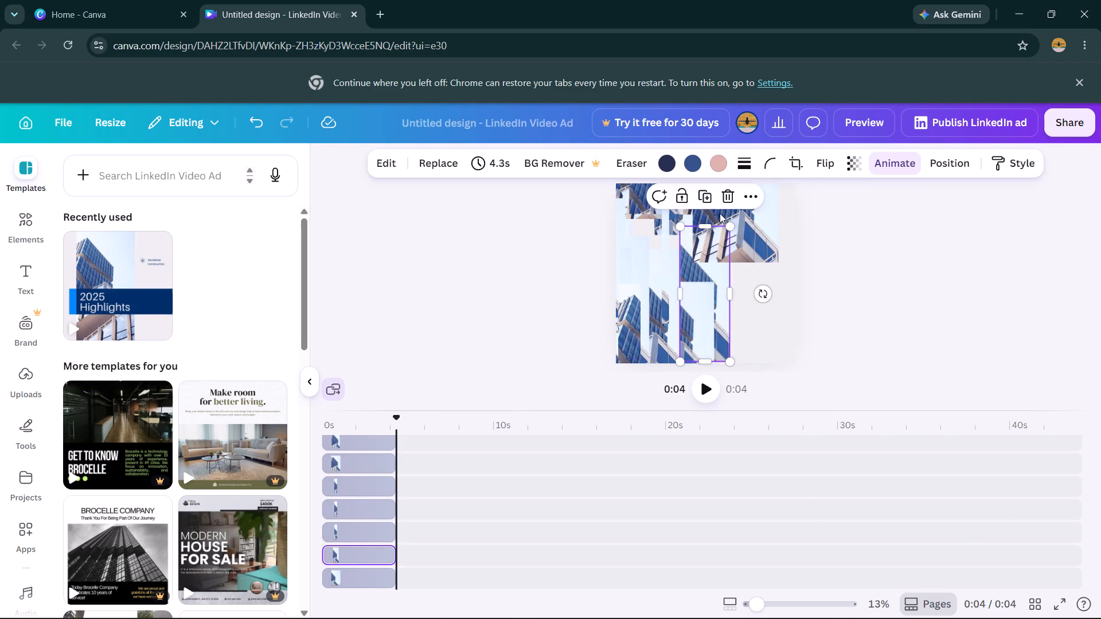
Rearrange the overlapping building photo copies near the page's centre in short moves, shifting several down and left.
{"action": "left_click_drag", "start_coordinate": [721, 213], "coordinate": [720, 231]}
{"action": "left_click_drag", "start_coordinate": [728, 224], "coordinate": [700, 255]}
{"action": "left_click_drag", "start_coordinate": [693, 258], "coordinate": [700, 251]}
{"action": "left_click_drag", "start_coordinate": [710, 241], "coordinate": [699, 249]}
{"action": "left_click_drag", "start_coordinate": [688, 250], "coordinate": [684, 261]}
{"action": "left_click_drag", "start_coordinate": [680, 266], "coordinate": [687, 252]}
{"action": "left_click_drag", "start_coordinate": [688, 252], "coordinate": [684, 261]}
{"action": "left_click_drag", "start_coordinate": [680, 262], "coordinate": [684, 253]}
{"action": "left_click_drag", "start_coordinate": [665, 276], "coordinate": [689, 240]}
{"action": "left_click_drag", "start_coordinate": [676, 260], "coordinate": [678, 245]}
{"action": "left_click_drag", "start_coordinate": [696, 237], "coordinate": [685, 258]}
{"action": "left_click_drag", "start_coordinate": [698, 240], "coordinate": [670, 262]}
{"action": "left_click_drag", "start_coordinate": [689, 230], "coordinate": [677, 255]}
{"action": "left_click_drag", "start_coordinate": [682, 242], "coordinate": [657, 277]}
Move the building photo copies on the page's left half down towards the lower left corner.
{"action": "left_click_drag", "start_coordinate": [623, 280], "coordinate": [642, 263]}
{"action": "left_click", "coordinate": [641, 268]}
{"action": "left_click_drag", "start_coordinate": [658, 263], "coordinate": [644, 294]}
{"action": "left_click_drag", "start_coordinate": [643, 288], "coordinate": [634, 312]}
{"action": "left_click_drag", "start_coordinate": [638, 290], "coordinate": [633, 309]}
{"action": "left_click_drag", "start_coordinate": [643, 287], "coordinate": [637, 302]}
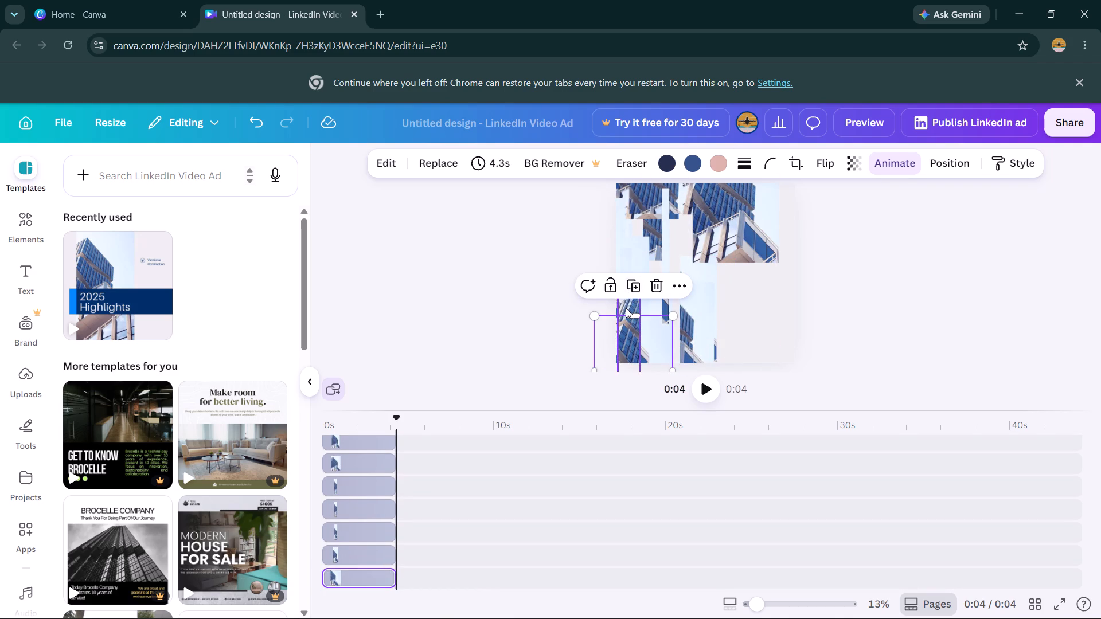
Raise the lower left building photo copies up and right towards the page's centre.
{"action": "left_click_drag", "start_coordinate": [632, 319], "coordinate": [647, 281]}
{"action": "left_click_drag", "start_coordinate": [635, 330], "coordinate": [649, 298]}
{"action": "left_click_drag", "start_coordinate": [647, 331], "coordinate": [666, 293]}
{"action": "left_click_drag", "start_coordinate": [650, 329], "coordinate": [655, 321]}
{"action": "left_click_drag", "start_coordinate": [669, 314], "coordinate": [676, 298]}
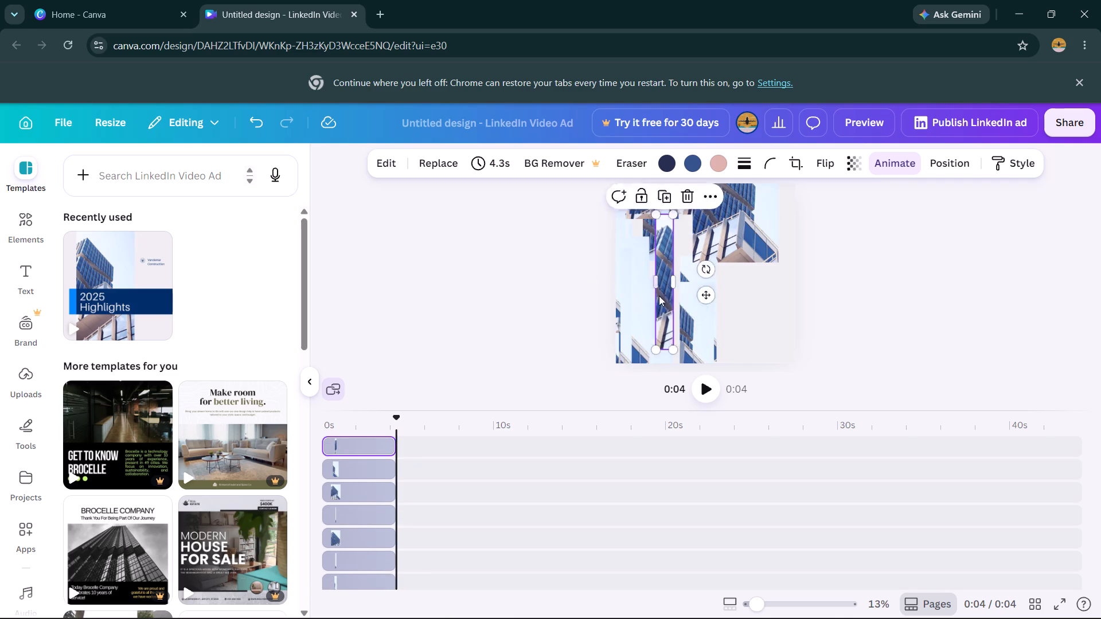
Shift the building photo copies left of centre down and left, and reduce one to a thin vertical strip.
{"action": "left_click_drag", "start_coordinate": [627, 328], "coordinate": [638, 309]}
{"action": "left_click_drag", "start_coordinate": [640, 320], "coordinate": [637, 326]}
{"action": "left_click_drag", "start_coordinate": [641, 304], "coordinate": [636, 328]}
{"action": "left_click_drag", "start_coordinate": [649, 301], "coordinate": [627, 333]}
{"action": "left_click_drag", "start_coordinate": [665, 280], "coordinate": [653, 311]}
{"action": "left_click_drag", "start_coordinate": [665, 260], "coordinate": [644, 303]}
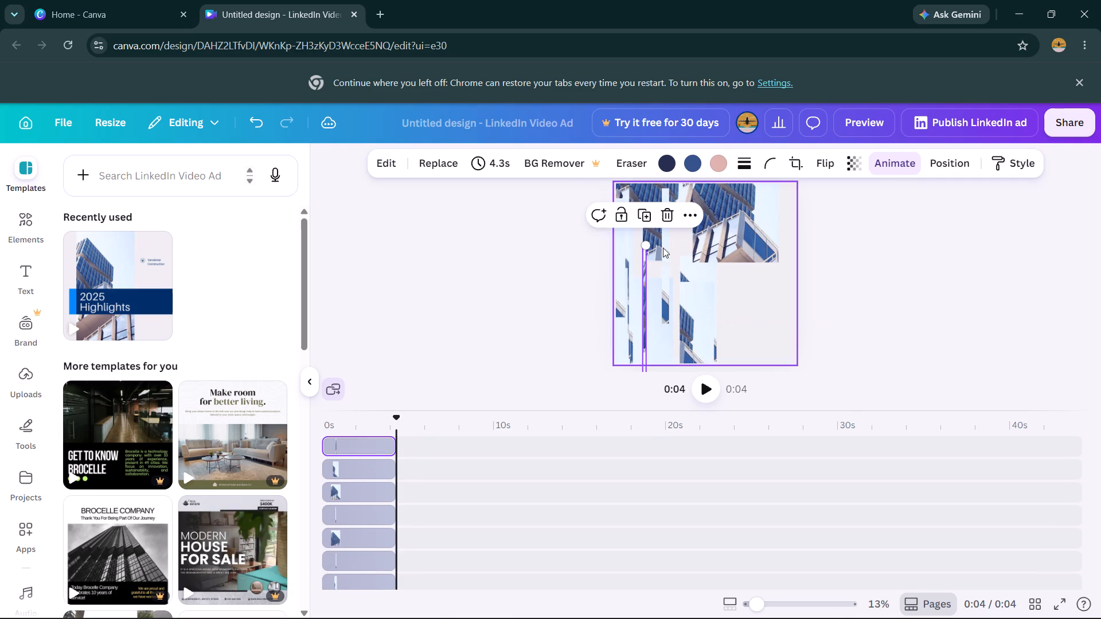
Unlock the large building photo copy in the page's upper right.
{"action": "left_click_drag", "start_coordinate": [720, 215], "coordinate": [704, 261]}
{"action": "left_click_drag", "start_coordinate": [722, 217], "coordinate": [713, 254]}
{"action": "left_click_drag", "start_coordinate": [738, 197], "coordinate": [720, 263]}
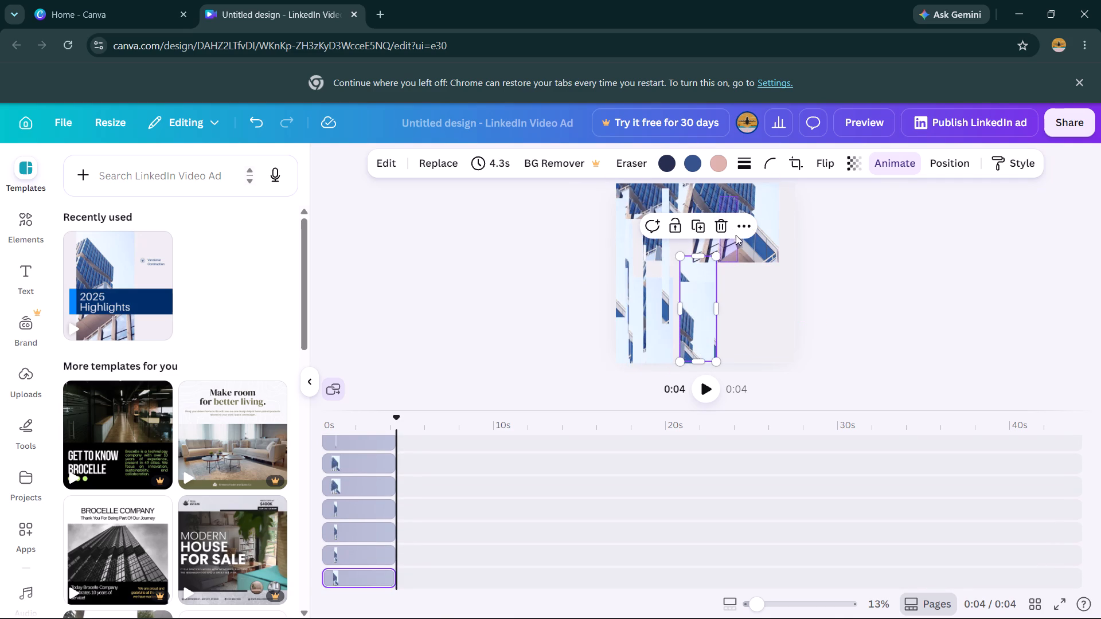
{"action": "left_click_drag", "start_coordinate": [737, 232], "coordinate": [702, 303]}
{"action": "left_click", "coordinate": [845, 215]}
{"action": "left_click_drag", "start_coordinate": [753, 237], "coordinate": [714, 316]}
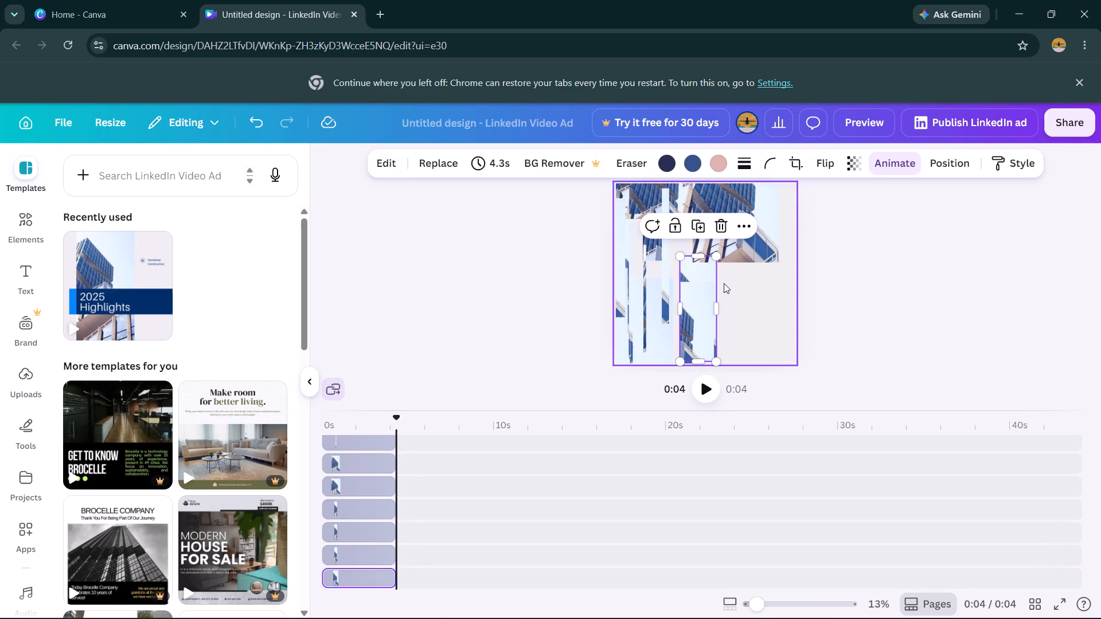
{"action": "left_click", "coordinate": [905, 209]}
{"action": "left_click_drag", "start_coordinate": [723, 222], "coordinate": [705, 256]}
{"action": "left_click", "coordinate": [723, 236]}
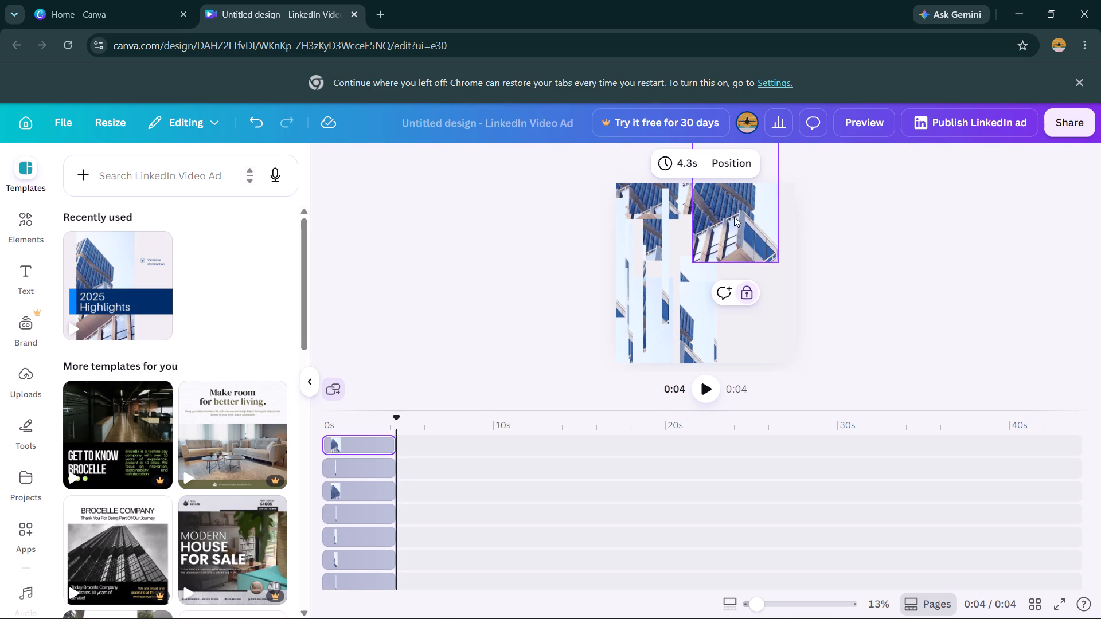
{"action": "left_click", "coordinate": [747, 292]}
Move the unlocked upper right building photo down and left, and shift the central copies up and right.
{"action": "left_click_drag", "start_coordinate": [722, 207], "coordinate": [682, 309]}
{"action": "left_click_drag", "start_coordinate": [685, 289], "coordinate": [715, 256]}
{"action": "left_click_drag", "start_coordinate": [659, 305], "coordinate": [710, 236]}
{"action": "left_click_drag", "start_coordinate": [685, 309], "coordinate": [715, 253]}
{"action": "left_click_drag", "start_coordinate": [666, 310], "coordinate": [698, 252]}
{"action": "left_click_drag", "start_coordinate": [679, 311], "coordinate": [697, 247]}
{"action": "left_click_drag", "start_coordinate": [679, 296], "coordinate": [695, 264]}
Move the building photo copies from the page's lower centre up and right.
{"action": "left_click_drag", "start_coordinate": [651, 322], "coordinate": [675, 264]}
{"action": "left_click_drag", "start_coordinate": [657, 318], "coordinate": [685, 254]}
{"action": "left_click_drag", "start_coordinate": [658, 307], "coordinate": [690, 267]}
{"action": "left_click_drag", "start_coordinate": [649, 331], "coordinate": [671, 279]}
{"action": "left_click_drag", "start_coordinate": [660, 328], "coordinate": [681, 274]}
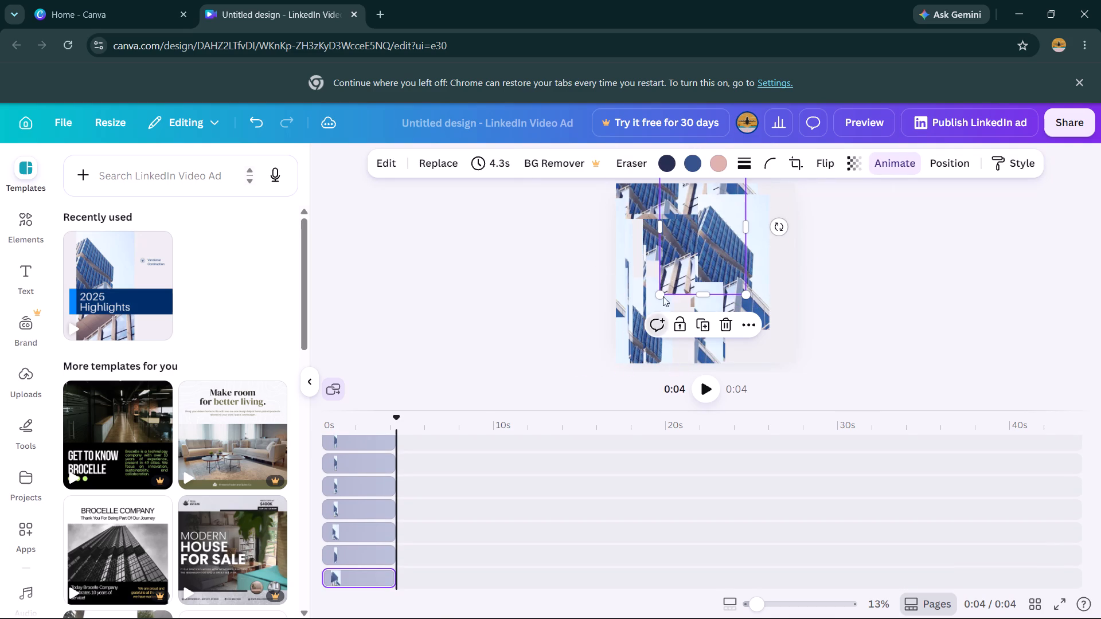
Raise the building photo copies in the page's lower left area up and to the right.
{"action": "left_click_drag", "start_coordinate": [643, 316], "coordinate": [683, 264]}
{"action": "left_click_drag", "start_coordinate": [642, 309], "coordinate": [670, 260]}
{"action": "left_click_drag", "start_coordinate": [636, 315], "coordinate": [651, 269]}
{"action": "left_click_drag", "start_coordinate": [635, 304], "coordinate": [659, 266]}
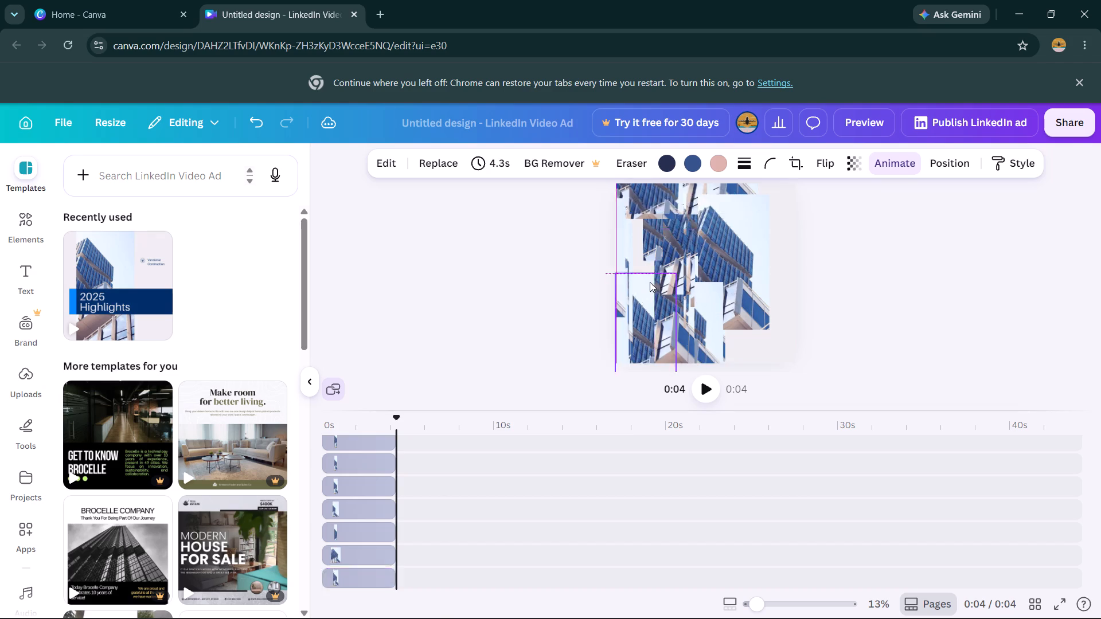
{"action": "left_click_drag", "start_coordinate": [638, 296], "coordinate": [667, 267]}
{"action": "left_click_drag", "start_coordinate": [637, 297], "coordinate": [658, 270]}
{"action": "left_click_drag", "start_coordinate": [655, 285], "coordinate": [670, 268]}
{"action": "left_click_drag", "start_coordinate": [617, 304], "coordinate": [643, 272]}
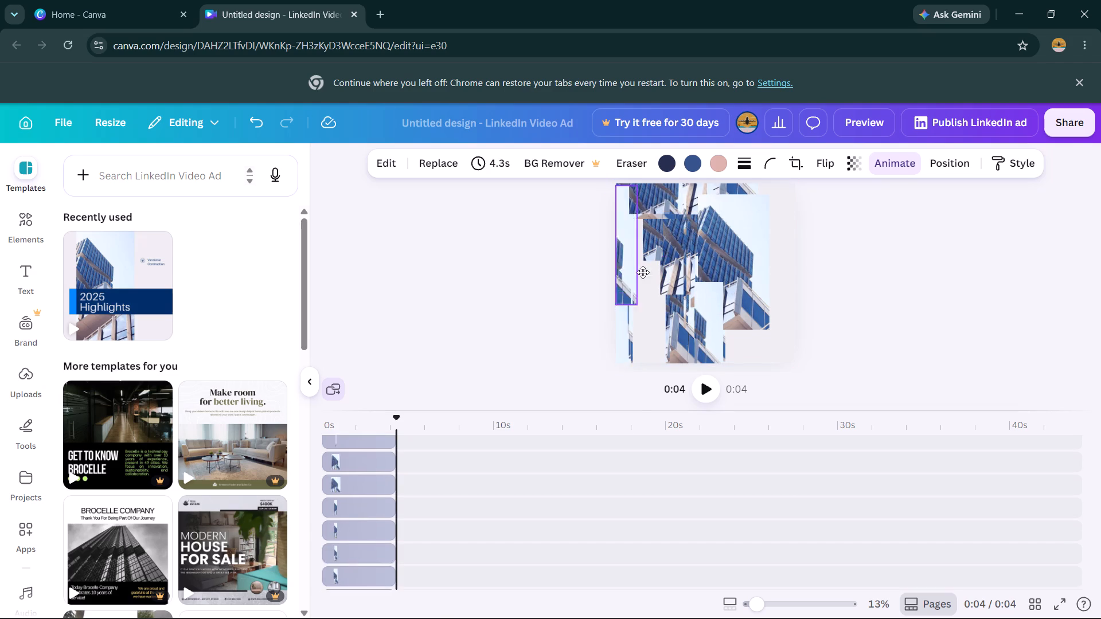
Move the narrow building photo copy from the page's left edge to the centre and widen it from its left edge.
{"action": "left_click_drag", "start_coordinate": [643, 272], "coordinate": [693, 279]}
{"action": "left_click_drag", "start_coordinate": [678, 236], "coordinate": [678, 237]}
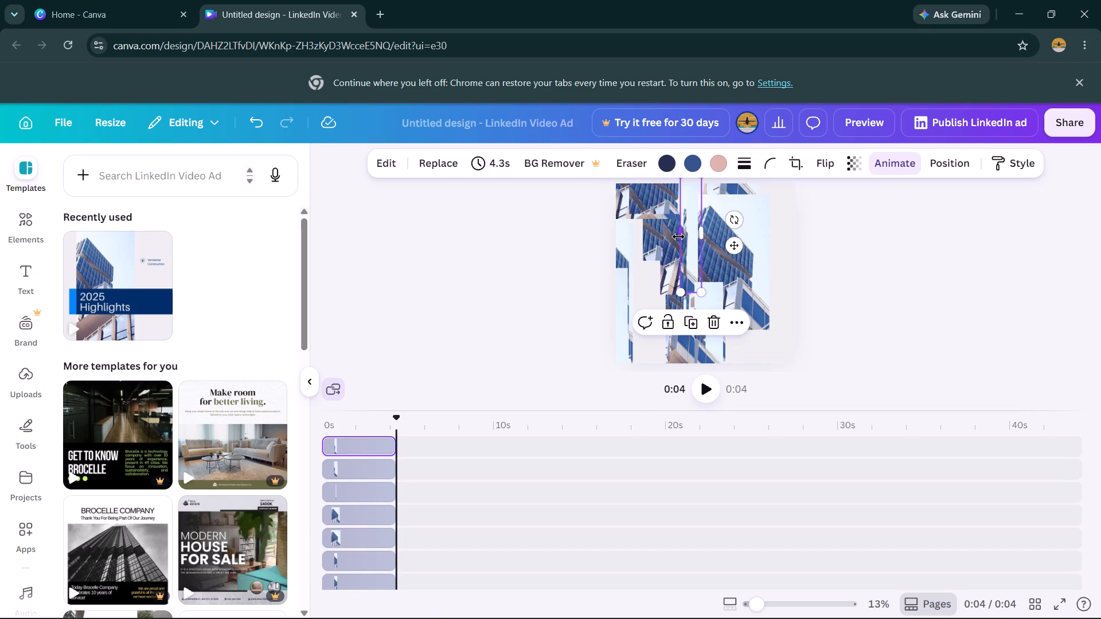
{"action": "left_click_drag", "start_coordinate": [678, 237], "coordinate": [649, 253]}
Move a building photo copy from the page's lower left up and right towards the centre.
{"action": "left_click_drag", "start_coordinate": [622, 304], "coordinate": [682, 248]}
{"action": "left_click_drag", "start_coordinate": [692, 276], "coordinate": [712, 261]}
{"action": "left_click", "coordinate": [713, 260]}
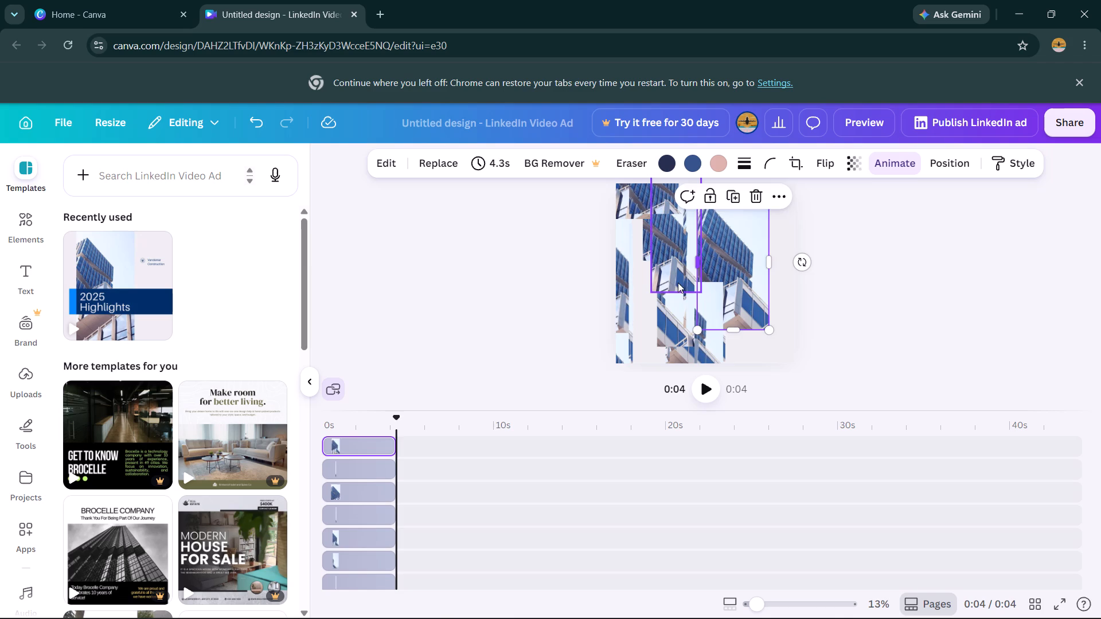
Widen the building photo copy left of the page's centre from its right edge and shift it right.
{"action": "left_click", "coordinate": [676, 283]}
{"action": "left_click_drag", "start_coordinate": [703, 232], "coordinate": [731, 232]}
{"action": "left_click_drag", "start_coordinate": [688, 246], "coordinate": [694, 264]}
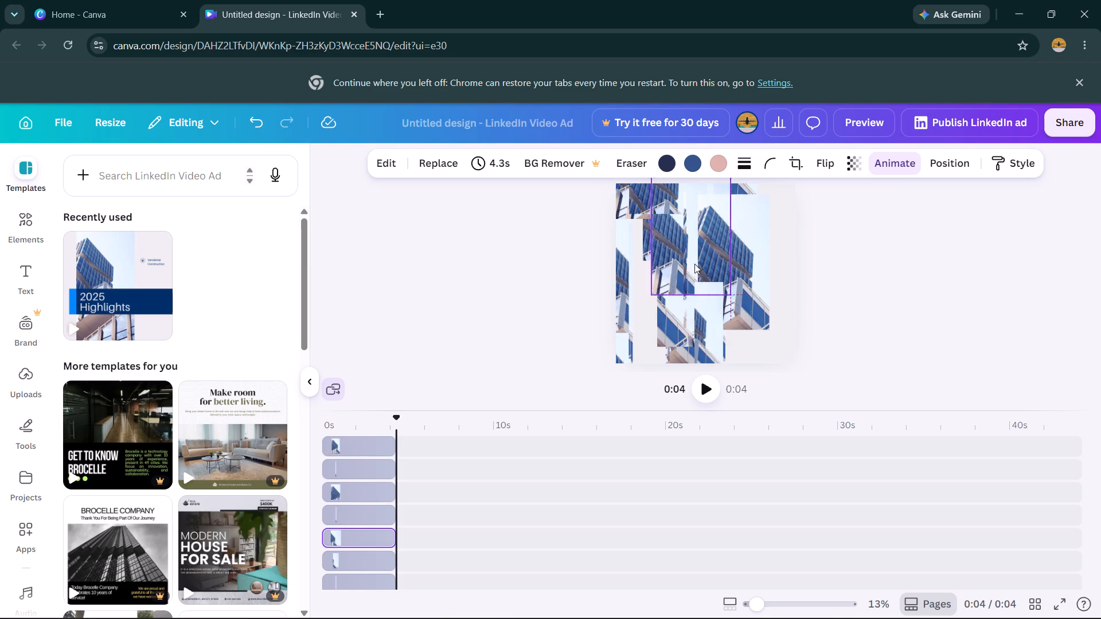
{"action": "left_click_drag", "start_coordinate": [694, 264], "coordinate": [716, 272]}
Widen the two narrow building photo copies at the page's left edge rightward and move both to the centre.
{"action": "left_click", "coordinate": [619, 279]}
{"action": "left_click_drag", "start_coordinate": [630, 269], "coordinate": [688, 257]}
{"action": "left_click_drag", "start_coordinate": [635, 293], "coordinate": [698, 259]}
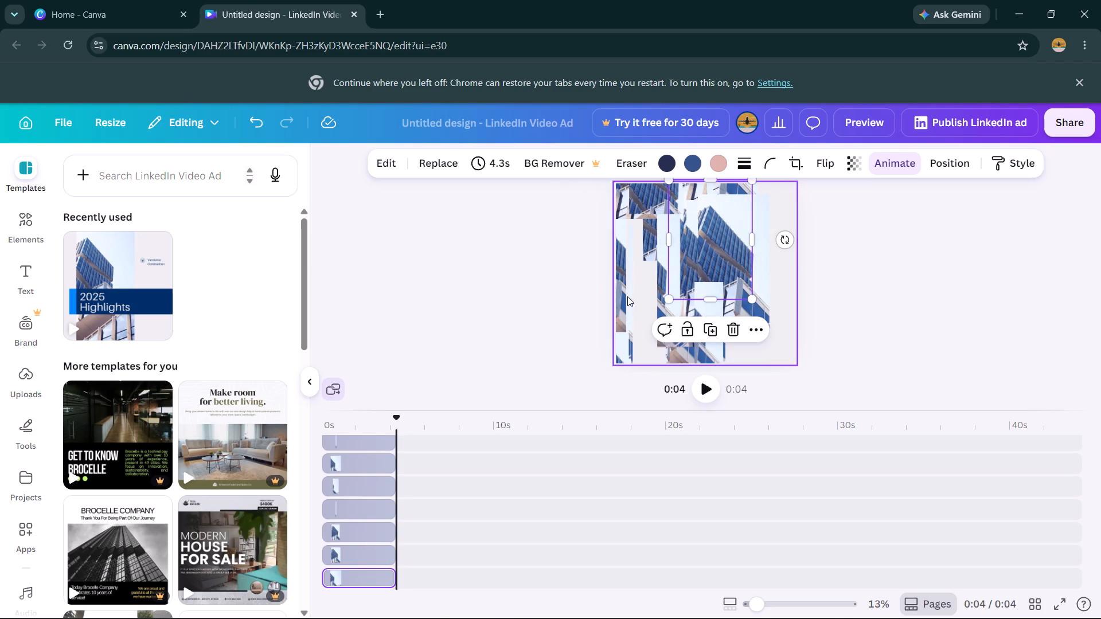
{"action": "left_click", "coordinate": [626, 293]}
{"action": "left_click_drag", "start_coordinate": [626, 271], "coordinate": [682, 258]}
{"action": "left_click_drag", "start_coordinate": [646, 277], "coordinate": [711, 265]}
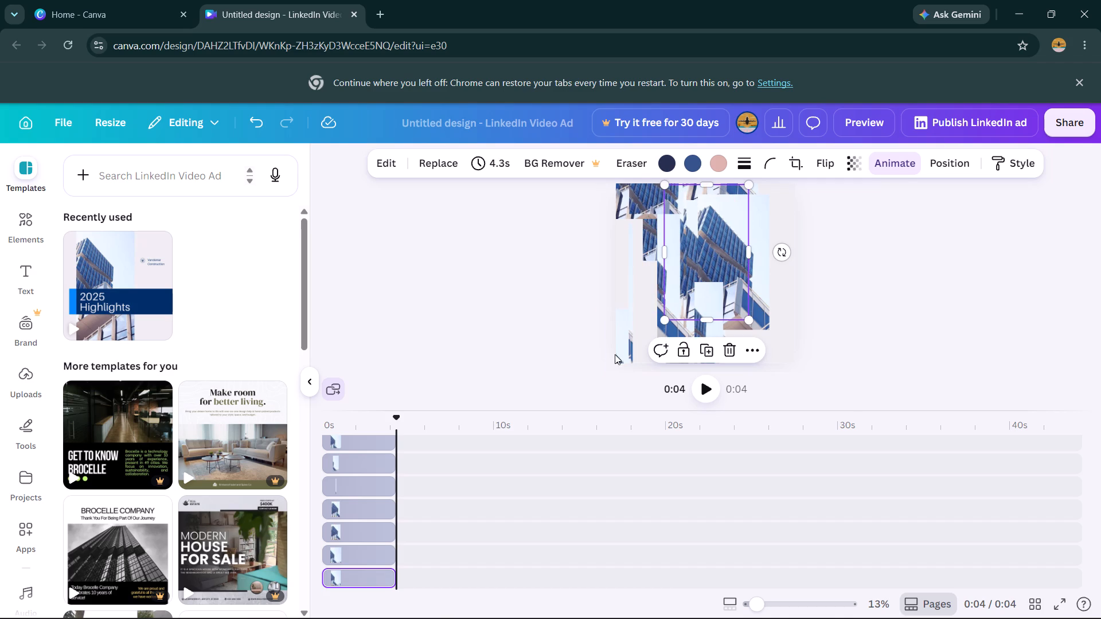
Widen the narrow lower left building photo copy from its right edge and move it to the page's right half.
{"action": "left_click", "coordinate": [606, 348]}
{"action": "left_click", "coordinate": [625, 346]}
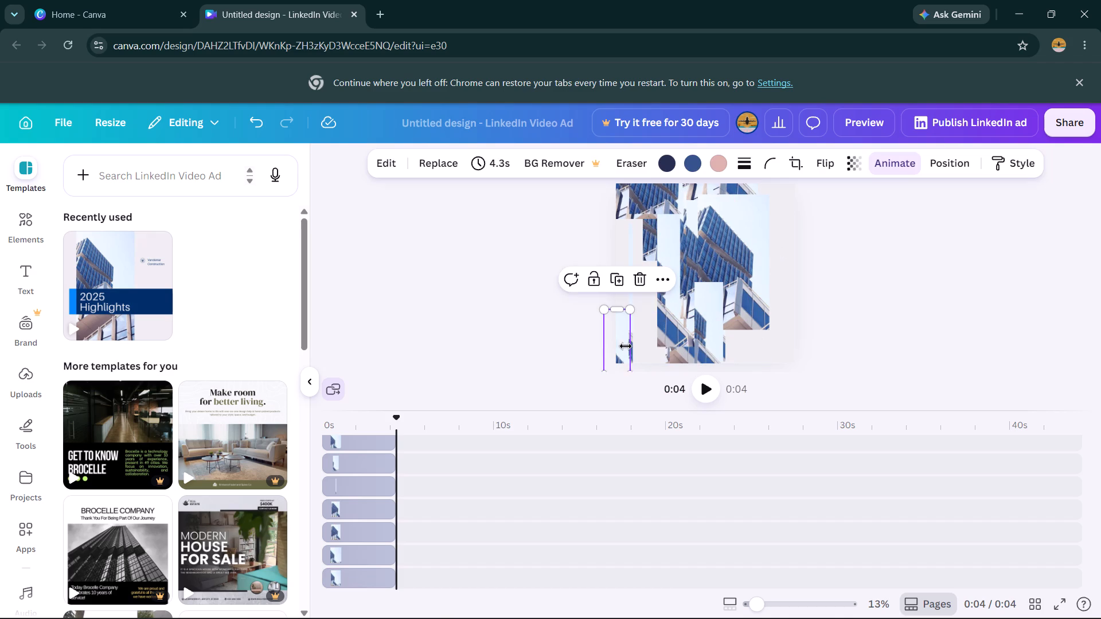
{"action": "left_click_drag", "start_coordinate": [631, 344], "coordinate": [701, 320]}
{"action": "left_click_drag", "start_coordinate": [654, 344], "coordinate": [729, 232]}
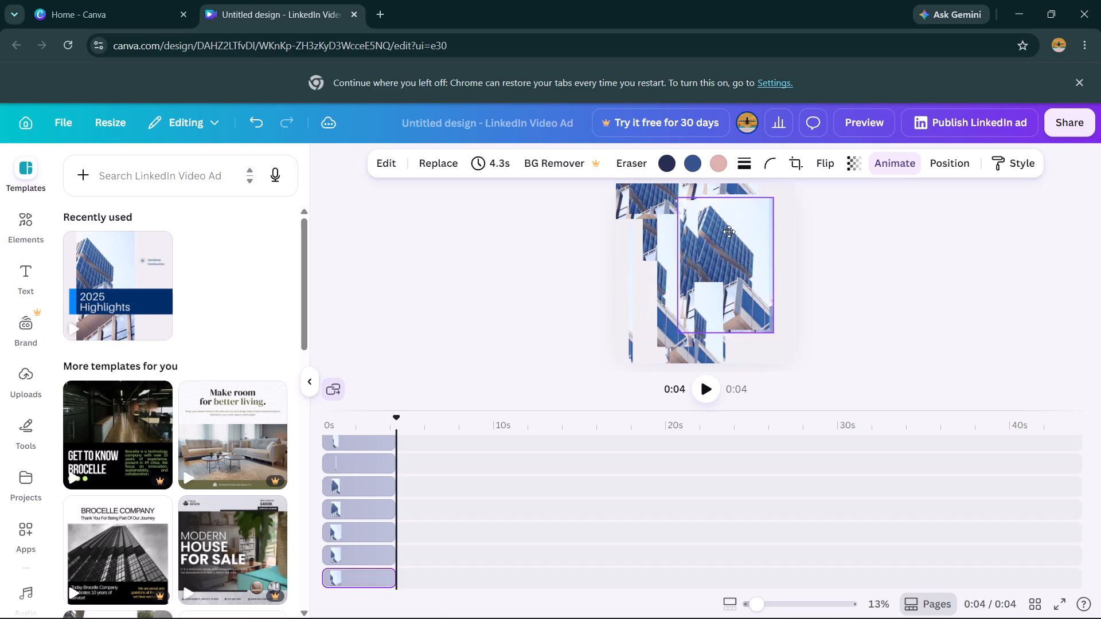
{"action": "left_click_drag", "start_coordinate": [729, 232], "coordinate": [729, 232]}
Widen the thin building photo strip near the left edge to about 848 and move it up and right.
{"action": "left_click", "coordinate": [629, 343]}
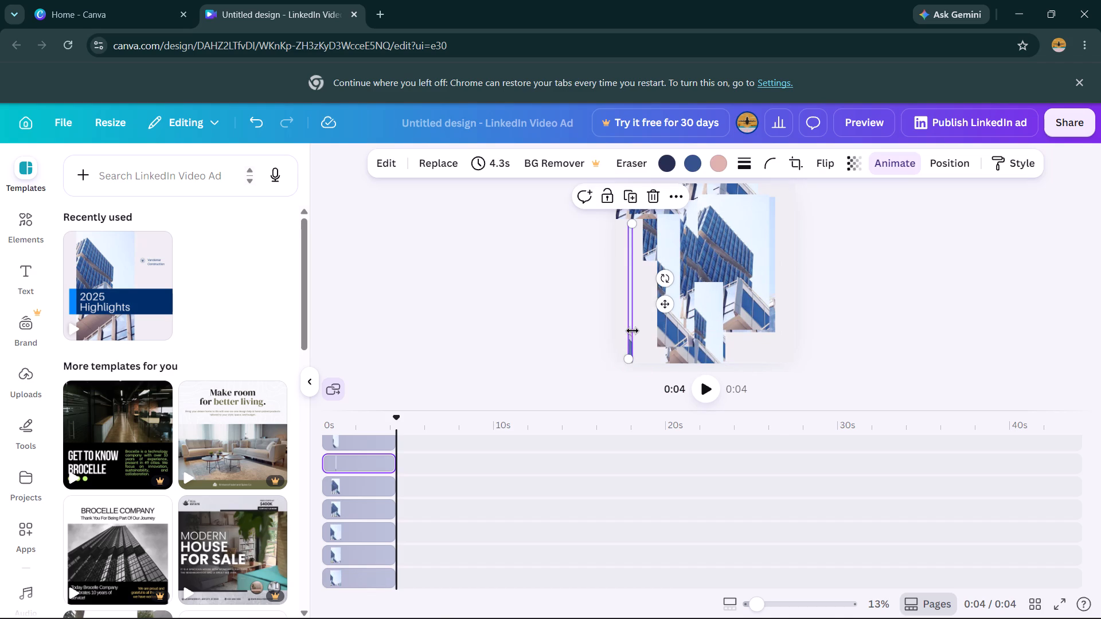
{"action": "left_click_drag", "start_coordinate": [635, 314], "coordinate": [711, 287]}
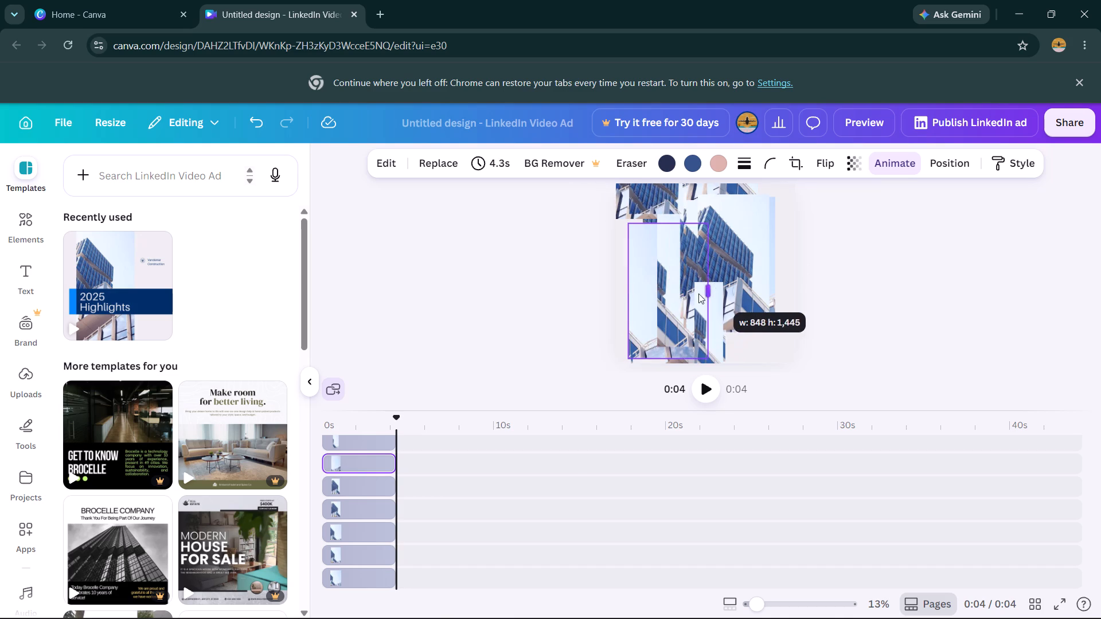
{"action": "left_click_drag", "start_coordinate": [661, 308], "coordinate": [708, 268]}
Move the overlapping building photo copies right of the page's centre down and left toward the lower middle.
{"action": "left_click_drag", "start_coordinate": [724, 244], "coordinate": [692, 298]}
{"action": "left_click_drag", "start_coordinate": [732, 238], "coordinate": [701, 276]}
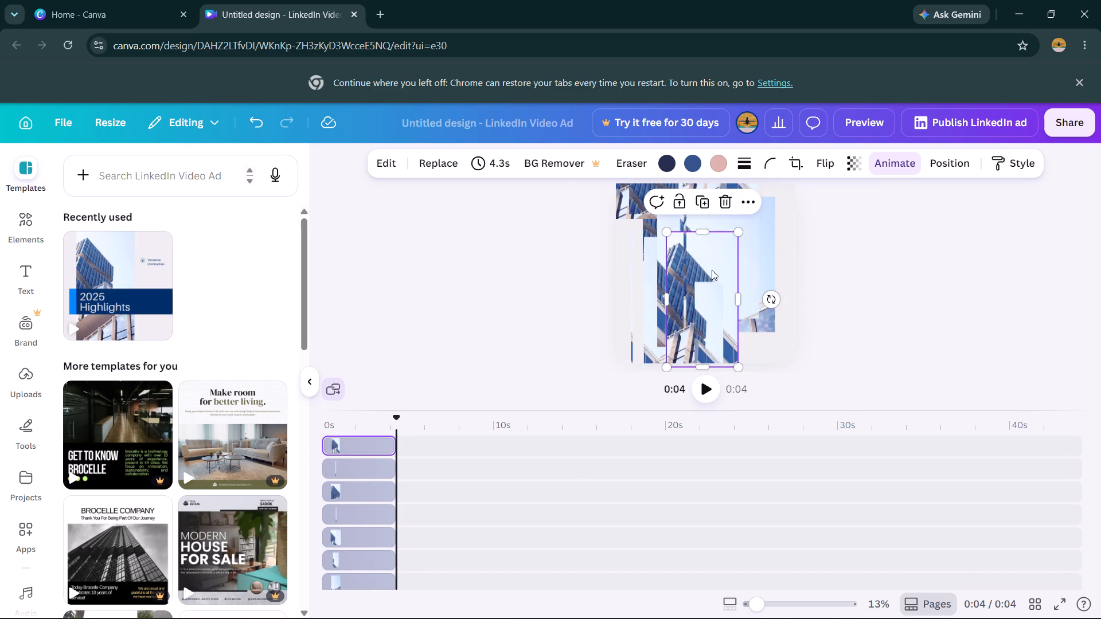
{"action": "left_click_drag", "start_coordinate": [715, 268], "coordinate": [685, 300]}
{"action": "left_click_drag", "start_coordinate": [732, 246], "coordinate": [688, 306]}
{"action": "left_click_drag", "start_coordinate": [727, 258], "coordinate": [715, 291]}
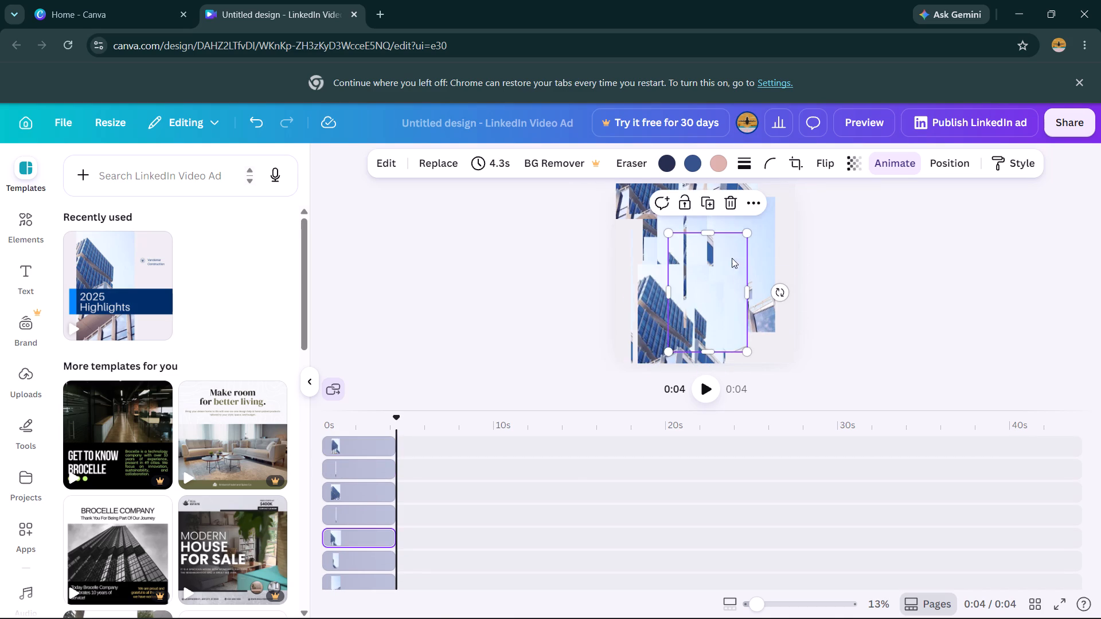
Shift the remaining stacked building photo copies in the page's right half down and left across the centre.
{"action": "left_click_drag", "start_coordinate": [720, 260], "coordinate": [692, 297]}
{"action": "left_click_drag", "start_coordinate": [748, 246], "coordinate": [717, 287]}
{"action": "left_click_drag", "start_coordinate": [751, 252], "coordinate": [695, 322]}
{"action": "left_click_drag", "start_coordinate": [733, 272], "coordinate": [705, 292]}
{"action": "left_click_drag", "start_coordinate": [727, 278], "coordinate": [695, 310]}
{"action": "left_click_drag", "start_coordinate": [732, 265], "coordinate": [708, 289]}
{"action": "left_click_drag", "start_coordinate": [725, 271], "coordinate": [716, 280]}
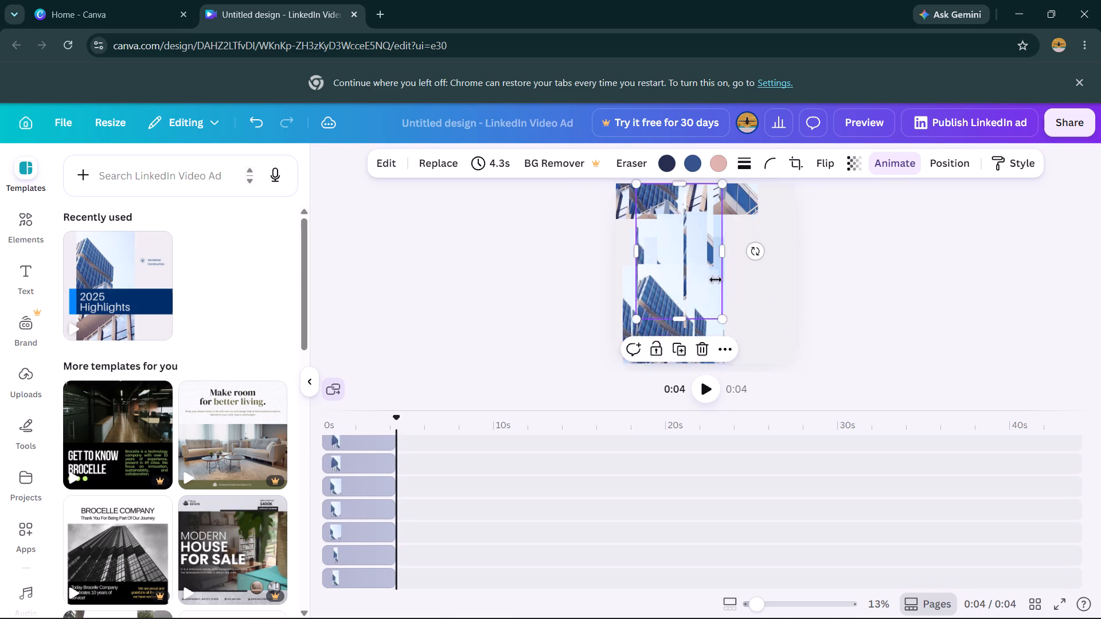
{"action": "left_click_drag", "start_coordinate": [716, 280], "coordinate": [700, 296]}
Move the building photo copies stacked around the page's centre up and right, into its right half.
{"action": "left_click_drag", "start_coordinate": [671, 260], "coordinate": [741, 237]}
{"action": "left_click_drag", "start_coordinate": [692, 273], "coordinate": [731, 242]}
{"action": "left_click_drag", "start_coordinate": [681, 283], "coordinate": [689, 270]}
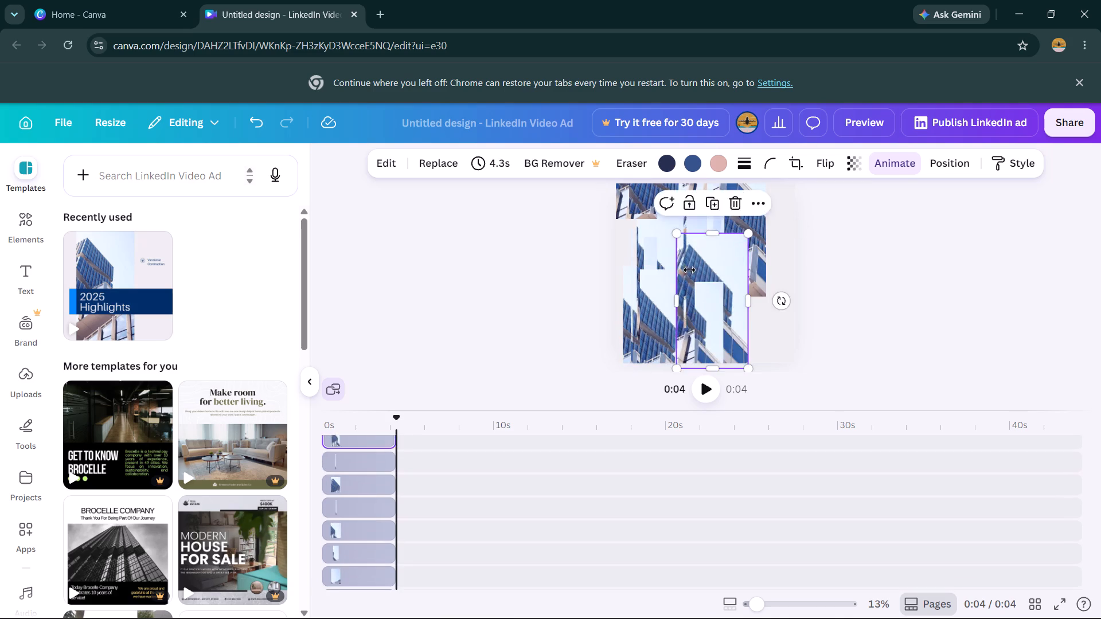
{"action": "left_click_drag", "start_coordinate": [689, 270], "coordinate": [724, 236]}
{"action": "left_click_drag", "start_coordinate": [696, 266], "coordinate": [730, 234]}
{"action": "left_click_drag", "start_coordinate": [689, 278], "coordinate": [729, 245]}
{"action": "left_click_drag", "start_coordinate": [702, 279], "coordinate": [729, 258]}
{"action": "left_click_drag", "start_coordinate": [700, 285], "coordinate": [736, 251]}
{"action": "left_click_drag", "start_coordinate": [673, 288], "coordinate": [710, 252]}
{"action": "left_click_drag", "start_coordinate": [684, 280], "coordinate": [722, 249]}
{"action": "left_click_drag", "start_coordinate": [681, 291], "coordinate": [718, 256]}
{"action": "left_click_drag", "start_coordinate": [672, 288], "coordinate": [707, 257]}
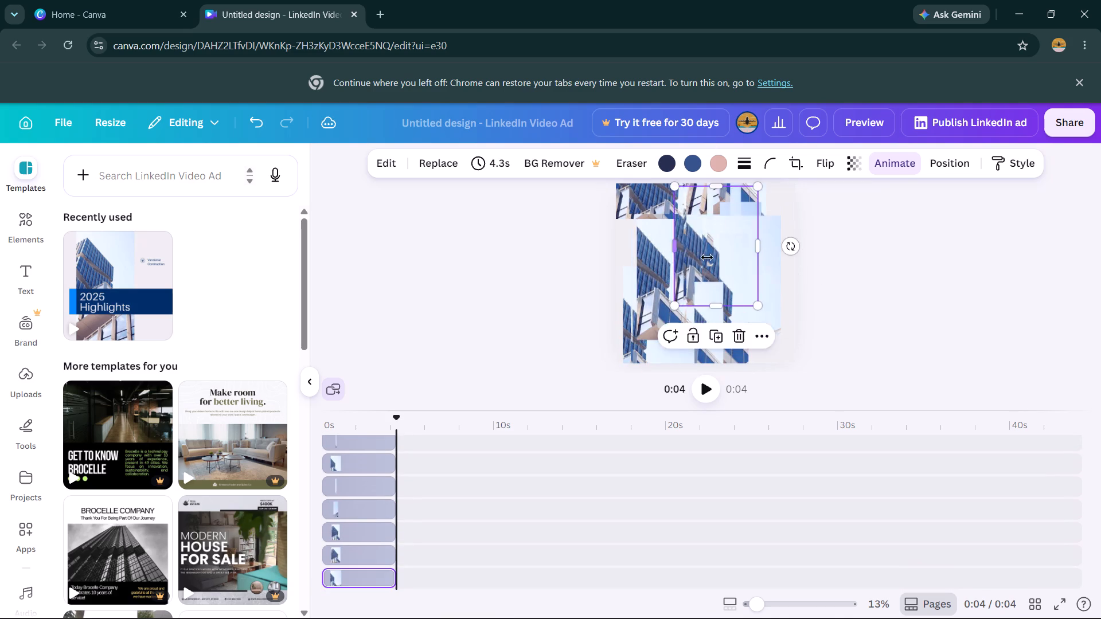
Move the building photo copies left of the centre up and right to clear the page's lower left, and deselect everything.
{"action": "left_click_drag", "start_coordinate": [707, 257], "coordinate": [707, 257]}
{"action": "left_click_drag", "start_coordinate": [686, 271], "coordinate": [725, 226]}
{"action": "left_click_drag", "start_coordinate": [690, 267], "coordinate": [721, 223]}
{"action": "left_click_drag", "start_coordinate": [682, 263], "coordinate": [723, 227]}
{"action": "left_click_drag", "start_coordinate": [689, 263], "coordinate": [711, 228]}
{"action": "left_click_drag", "start_coordinate": [681, 284], "coordinate": [713, 241]}
{"action": "left_click_drag", "start_coordinate": [682, 280], "coordinate": [728, 211]}
{"action": "left_click_drag", "start_coordinate": [702, 273], "coordinate": [712, 246]}
{"action": "left_click_drag", "start_coordinate": [686, 295], "coordinate": [709, 243]}
{"action": "left_click_drag", "start_coordinate": [689, 300], "coordinate": [706, 252]}
{"action": "left_click_drag", "start_coordinate": [689, 275], "coordinate": [719, 245]}
{"action": "left_click_drag", "start_coordinate": [671, 254], "coordinate": [695, 251]}
{"action": "left_click", "coordinate": [825, 228]}
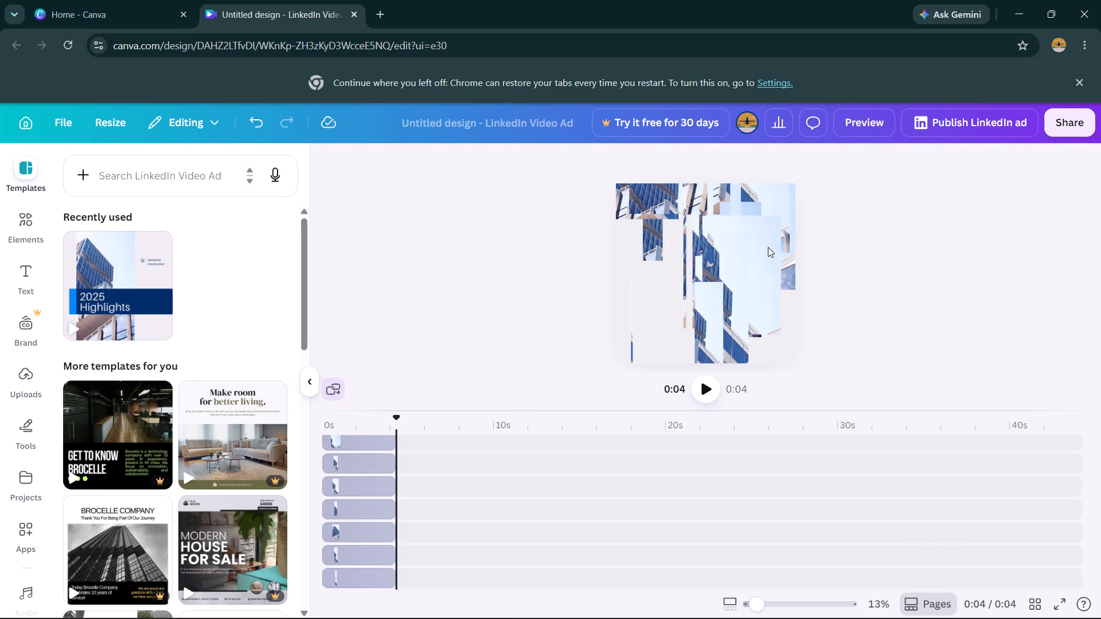
Move the building photo copies in the page's upper left area down and right to the centre.
{"action": "left_click_drag", "start_coordinate": [641, 198], "coordinate": [731, 257]}
{"action": "left_click_drag", "start_coordinate": [650, 202], "coordinate": [696, 264]}
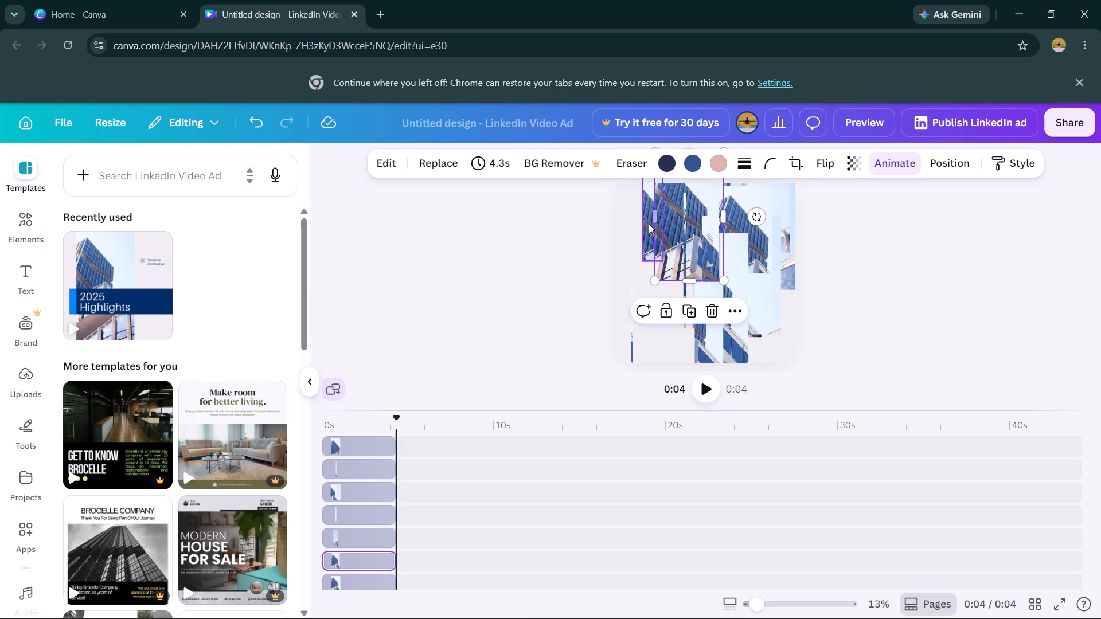
{"action": "left_click_drag", "start_coordinate": [678, 210], "coordinate": [711, 271]}
{"action": "left_click_drag", "start_coordinate": [655, 224], "coordinate": [690, 260]}
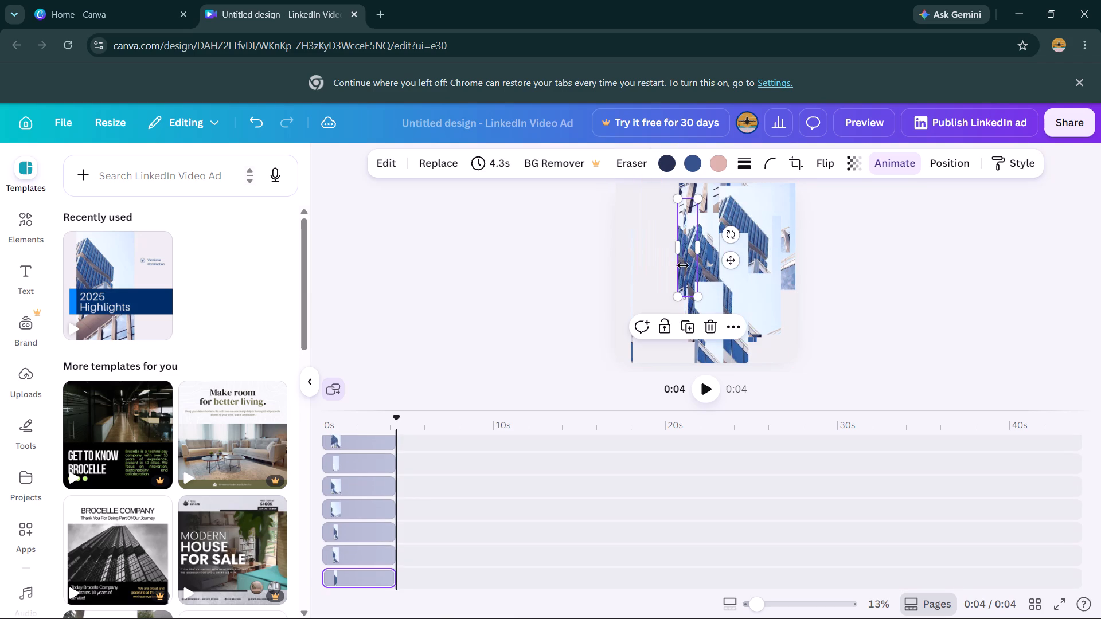
Move the building photo copies covering the page's upper right area down and left, below the centre.
{"action": "left_click_drag", "start_coordinate": [731, 242], "coordinate": [705, 259]}
{"action": "left_click_drag", "start_coordinate": [753, 219], "coordinate": [705, 265]}
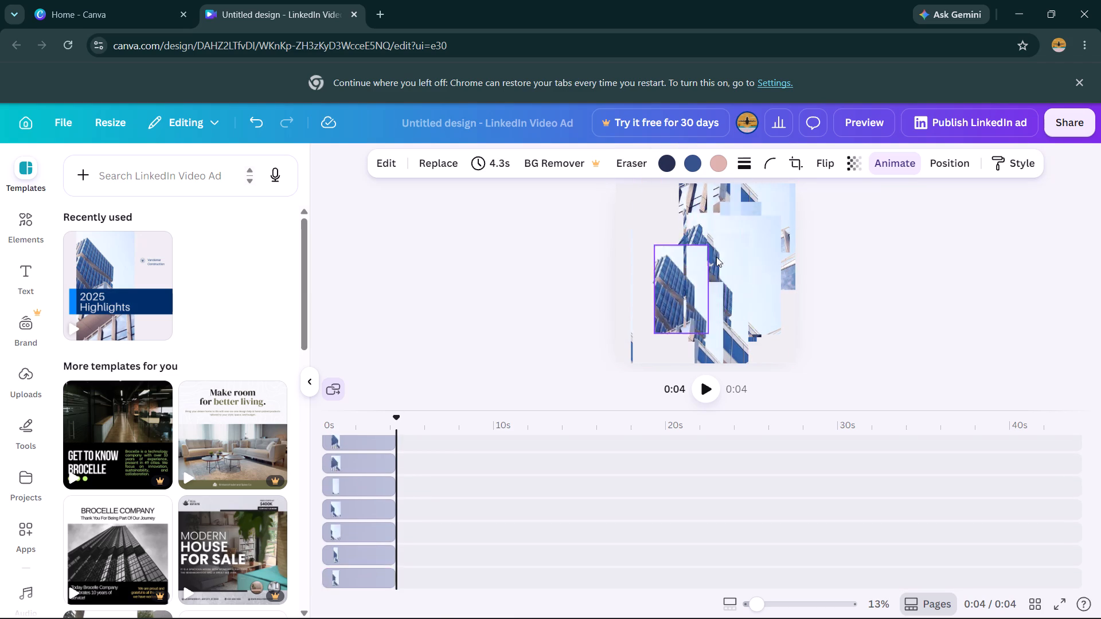
{"action": "left_click_drag", "start_coordinate": [751, 216], "coordinate": [715, 265]}
{"action": "left_click_drag", "start_coordinate": [732, 238], "coordinate": [677, 291]}
{"action": "left_click_drag", "start_coordinate": [715, 249], "coordinate": [701, 272]}
{"action": "left_click_drag", "start_coordinate": [756, 215], "coordinate": [710, 287]}
{"action": "left_click_drag", "start_coordinate": [749, 230], "coordinate": [701, 276]}
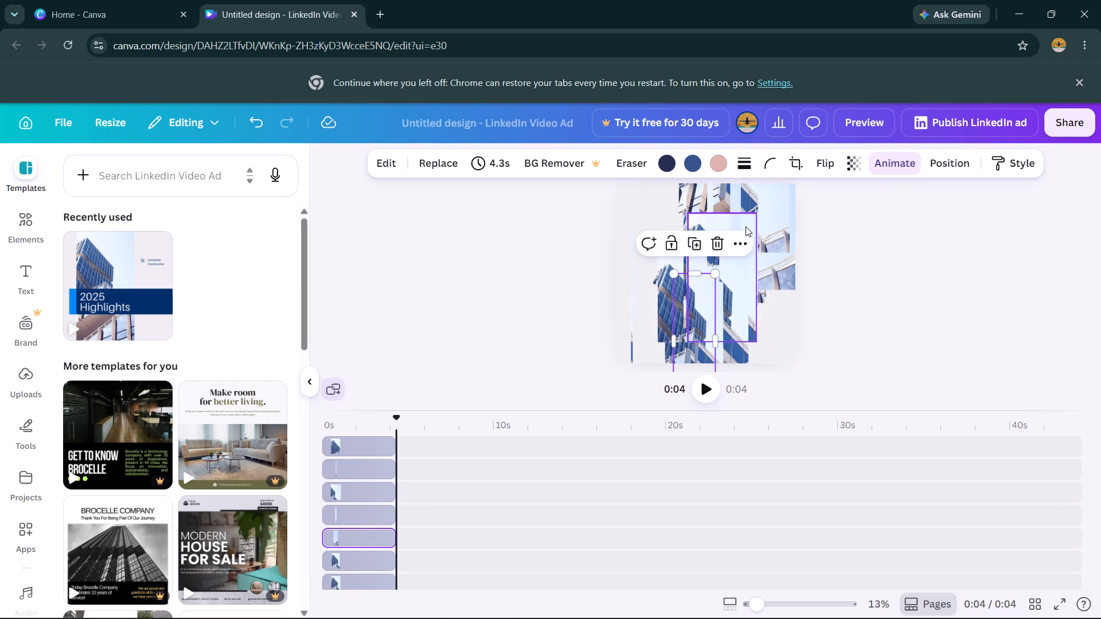
Shift the remaining building photo copies on the page's right side and top right corner down and left.
{"action": "left_click_drag", "start_coordinate": [745, 226], "coordinate": [706, 287]}
{"action": "left_click_drag", "start_coordinate": [755, 220], "coordinate": [717, 284]}
{"action": "left_click_drag", "start_coordinate": [743, 237], "coordinate": [704, 292]}
{"action": "left_click_drag", "start_coordinate": [746, 231], "coordinate": [722, 277]}
{"action": "left_click_drag", "start_coordinate": [753, 222], "coordinate": [710, 300]}
{"action": "left_click_drag", "start_coordinate": [774, 191], "coordinate": [751, 229]}
{"action": "left_click_drag", "start_coordinate": [772, 206], "coordinate": [742, 249]}
{"action": "left_click_drag", "start_coordinate": [766, 211], "coordinate": [758, 224]}
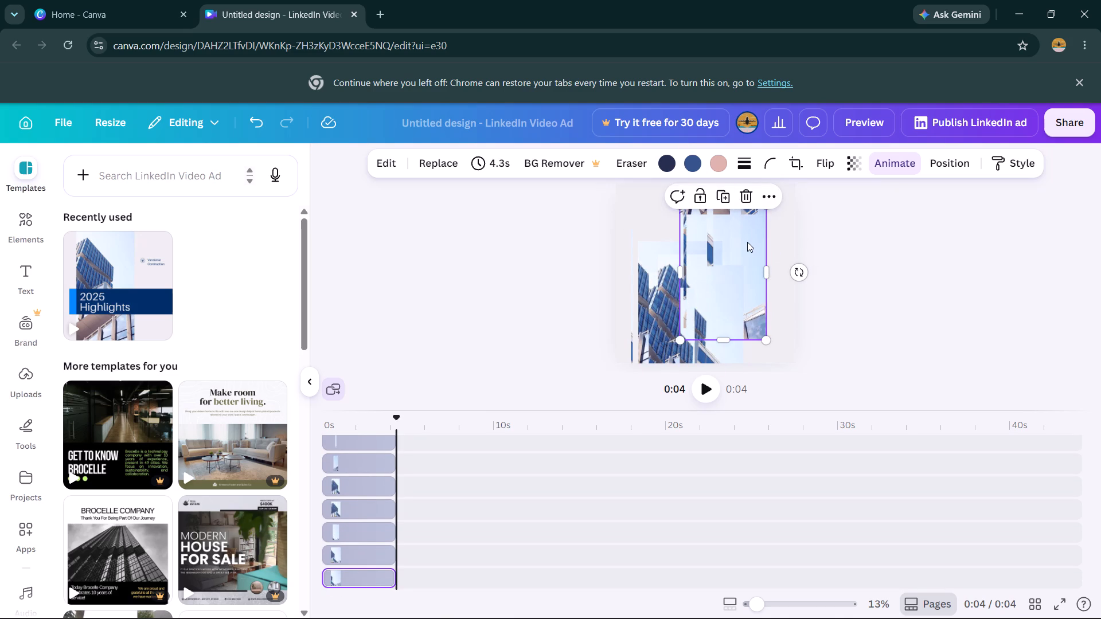
Move the building photo copies and thin strip around the page's upper centre slightly down and left.
{"action": "left_click_drag", "start_coordinate": [706, 251], "coordinate": [692, 277]}
{"action": "left_click_drag", "start_coordinate": [723, 252], "coordinate": [690, 277]}
{"action": "left_click_drag", "start_coordinate": [720, 249], "coordinate": [705, 266]}
{"action": "left_click_drag", "start_coordinate": [730, 243], "coordinate": [712, 269]}
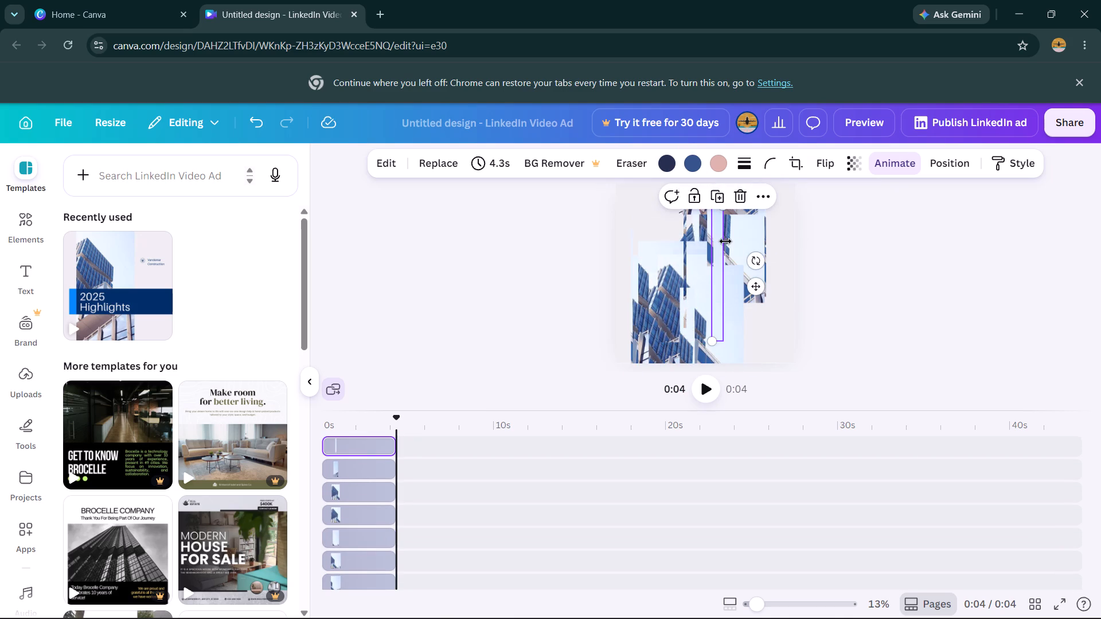
{"action": "left_click_drag", "start_coordinate": [725, 241], "coordinate": [710, 279]}
{"action": "left_click_drag", "start_coordinate": [744, 230], "coordinate": [719, 260]}
{"action": "left_click_drag", "start_coordinate": [727, 238], "coordinate": [709, 262]}
{"action": "left_click_drag", "start_coordinate": [737, 230], "coordinate": [719, 254]}
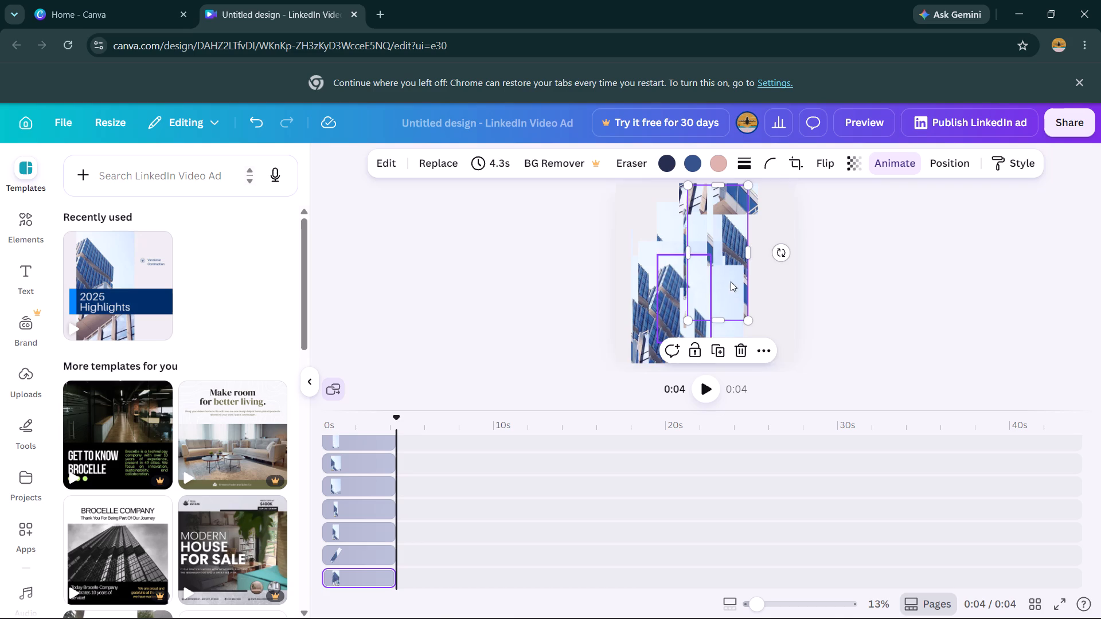
Shift the building photo copies just right of the page's upper centre down and left.
{"action": "left_click_drag", "start_coordinate": [721, 229], "coordinate": [708, 263]}
{"action": "left_click_drag", "start_coordinate": [736, 221], "coordinate": [726, 249]}
{"action": "left_click_drag", "start_coordinate": [733, 237], "coordinate": [725, 246]}
{"action": "left_click_drag", "start_coordinate": [725, 224], "coordinate": [717, 248]}
{"action": "left_click_drag", "start_coordinate": [735, 229], "coordinate": [723, 242]}
{"action": "left_click_drag", "start_coordinate": [731, 233], "coordinate": [700, 255]}
Reposition the small building photo copies at the page's centre with short moves, mostly up and right.
{"action": "left_click_drag", "start_coordinate": [698, 255], "coordinate": [713, 246]}
{"action": "left_click", "coordinate": [717, 246]}
{"action": "left_click", "coordinate": [721, 245]}
{"action": "left_click_drag", "start_coordinate": [715, 257], "coordinate": [721, 249]}
{"action": "left_click_drag", "start_coordinate": [713, 249], "coordinate": [705, 258]}
{"action": "left_click_drag", "start_coordinate": [709, 259], "coordinate": [715, 259]}
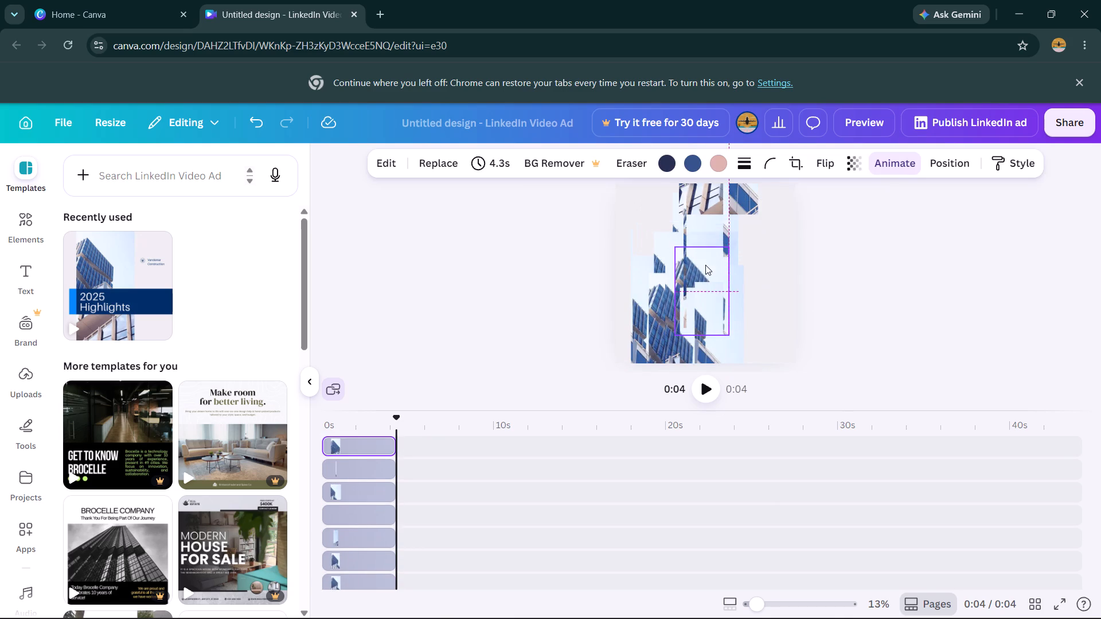
{"action": "left_click_drag", "start_coordinate": [704, 266], "coordinate": [716, 250]}
{"action": "left_click", "coordinate": [715, 252]}
{"action": "left_click_drag", "start_coordinate": [709, 261], "coordinate": [719, 256]}
{"action": "left_click", "coordinate": [705, 268]}
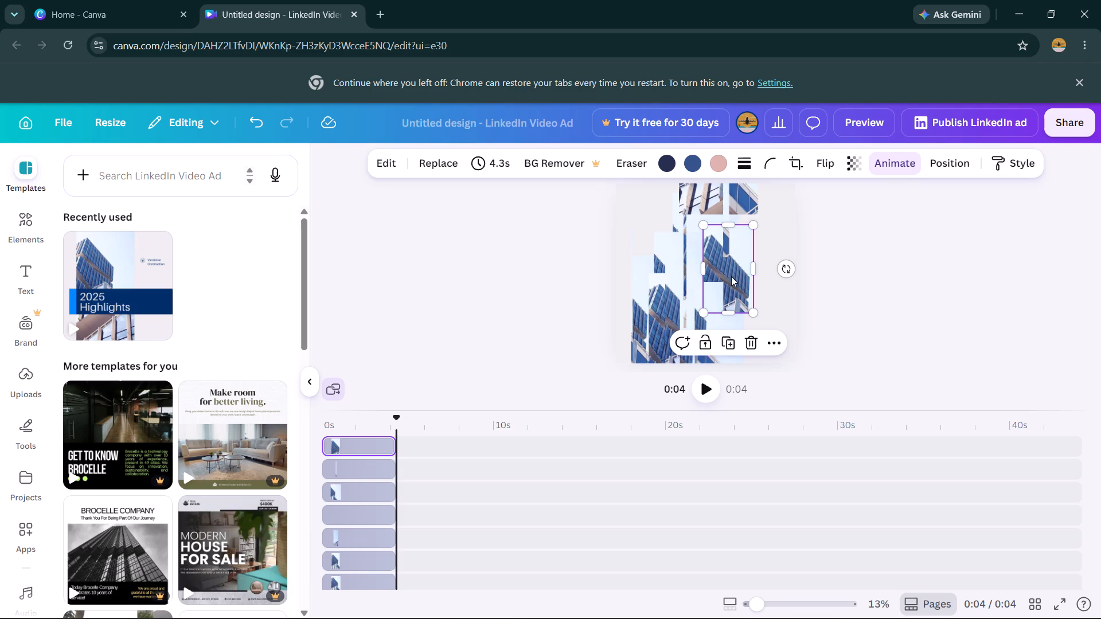
Move the centre-right building photo copy down and left, and nudge the narrow copy at the page's lower centre.
{"action": "left_click_drag", "start_coordinate": [732, 265], "coordinate": [719, 289]}
{"action": "left_click_drag", "start_coordinate": [744, 272], "coordinate": [714, 304]}
{"action": "left_click", "coordinate": [717, 289]}
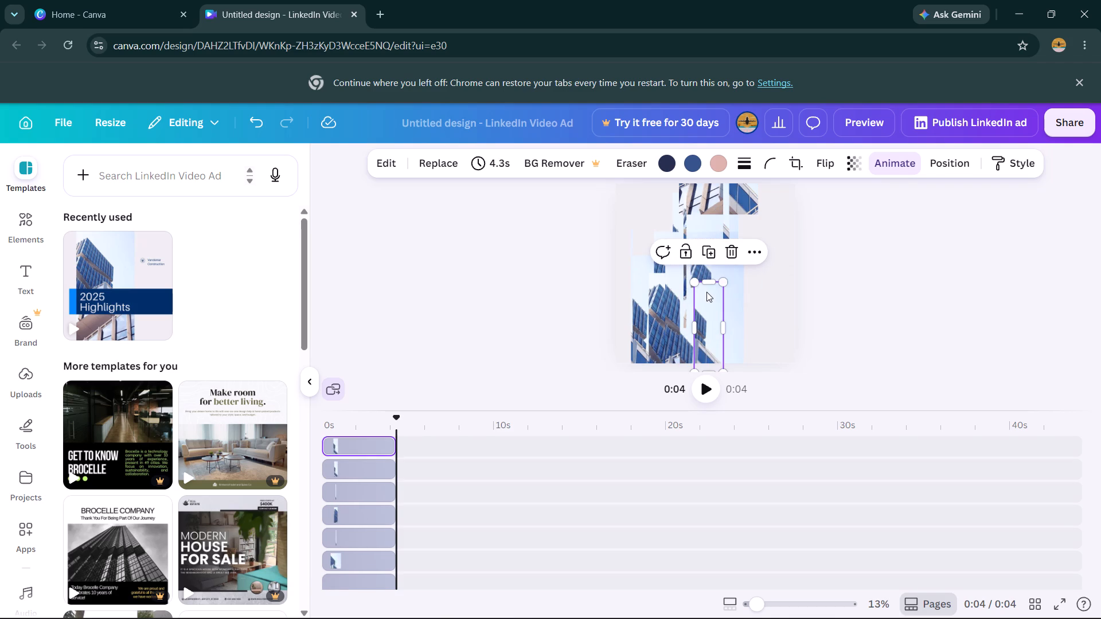
{"action": "left_click_drag", "start_coordinate": [689, 296], "coordinate": [713, 272]}
{"action": "left_click_drag", "start_coordinate": [704, 291], "coordinate": [713, 278]}
{"action": "left_click", "coordinate": [713, 291]}
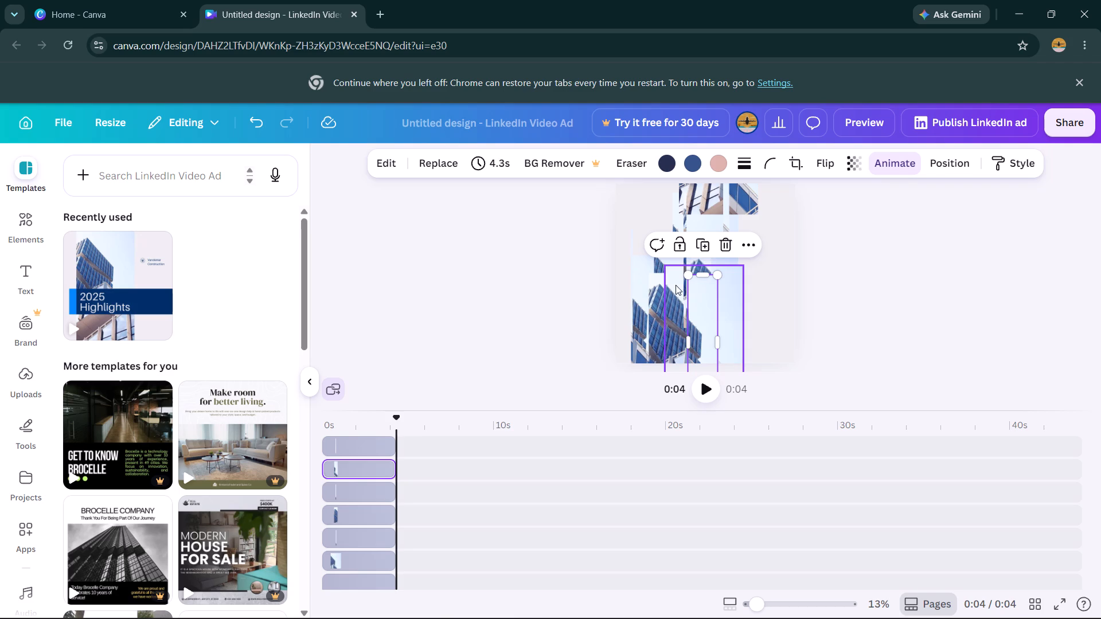
Move the large lower building photo copy up and right, and position the narrow copy at the page's bottom centre.
{"action": "left_click_drag", "start_coordinate": [665, 306], "coordinate": [691, 278]}
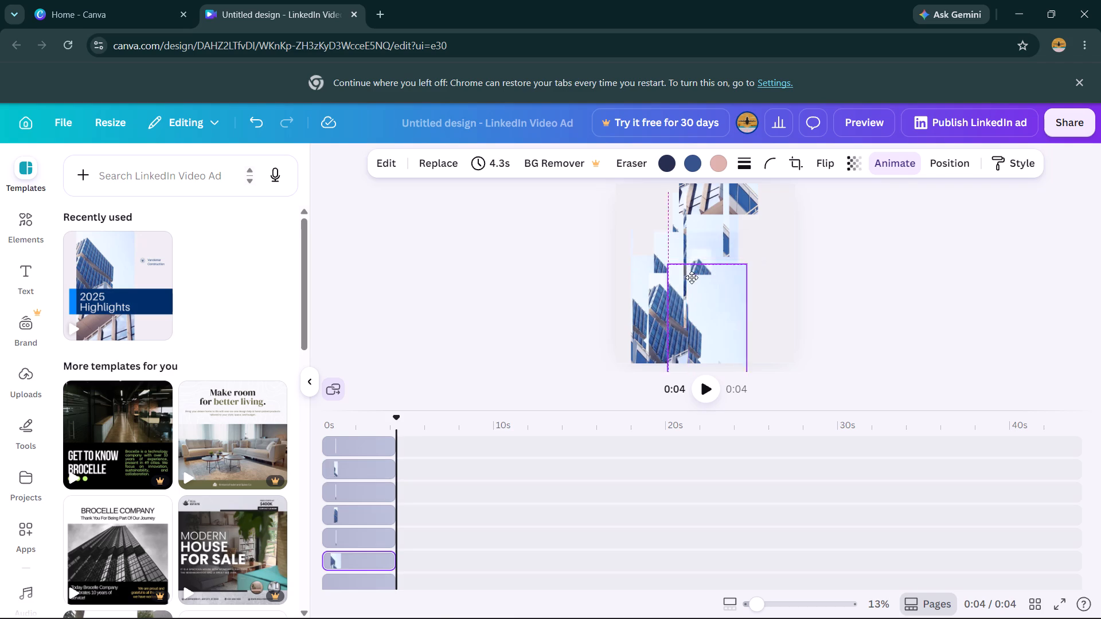
{"action": "left_click_drag", "start_coordinate": [692, 285], "coordinate": [710, 283]}
{"action": "left_click", "coordinate": [709, 299]}
{"action": "left_click_drag", "start_coordinate": [712, 299], "coordinate": [719, 289]}
{"action": "left_click", "coordinate": [717, 293]}
{"action": "left_click_drag", "start_coordinate": [710, 304], "coordinate": [713, 293]}
{"action": "left_click", "coordinate": [705, 309]}
{"action": "left_click_drag", "start_coordinate": [706, 312], "coordinate": [709, 316]}
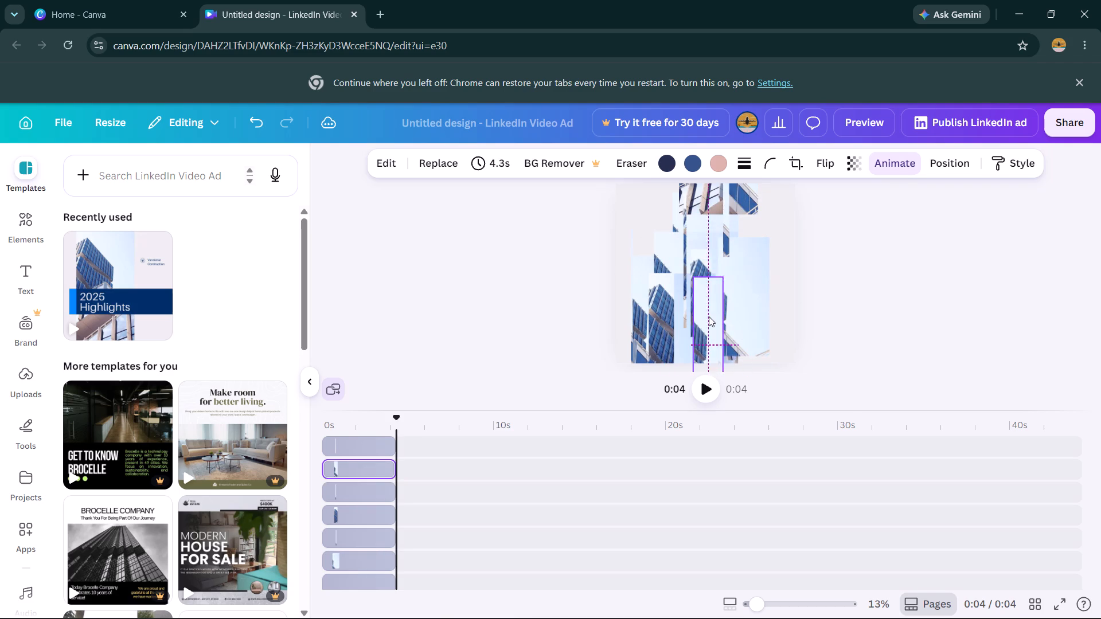
{"action": "left_click_drag", "start_coordinate": [709, 316], "coordinate": [708, 317]}
Reposition the image slightly inside the crop frame of the narrow building photo copy at the page's bottom centre.
{"action": "triple_click", "coordinate": [705, 330]}
{"action": "left_click_drag", "start_coordinate": [709, 330], "coordinate": [711, 332]}
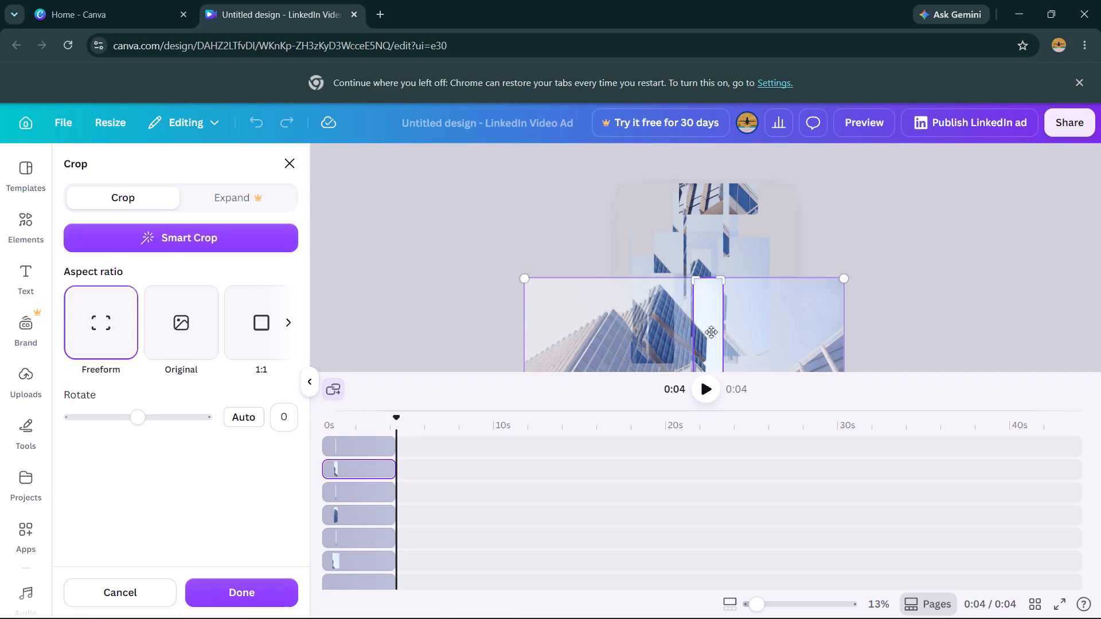
{"action": "left_click_drag", "start_coordinate": [711, 332], "coordinate": [709, 340]}
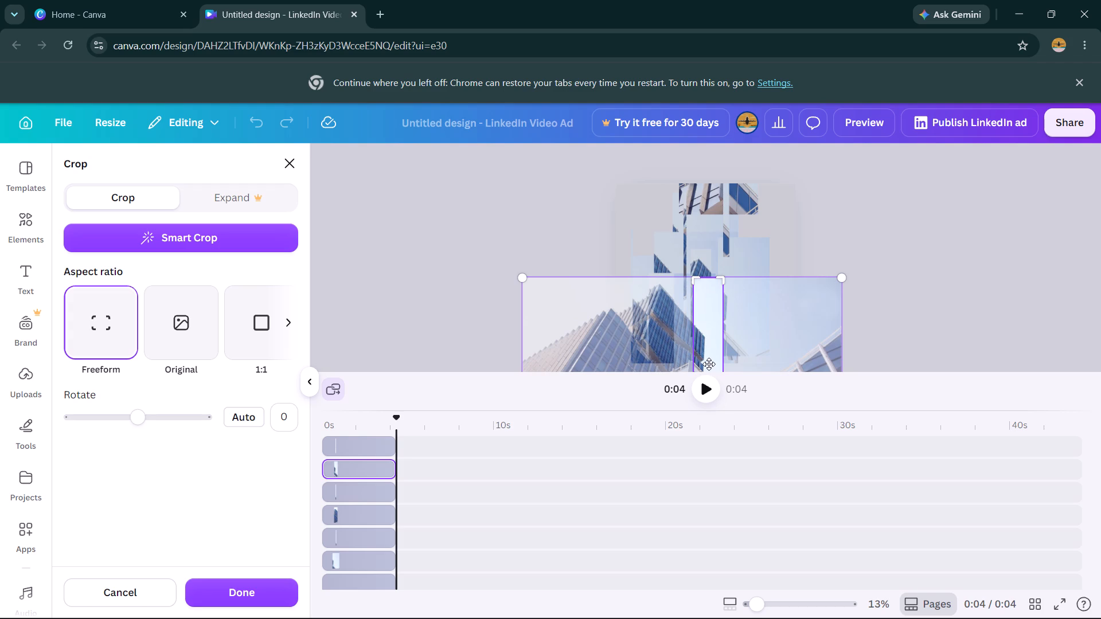
{"action": "left_click", "coordinate": [619, 245]}
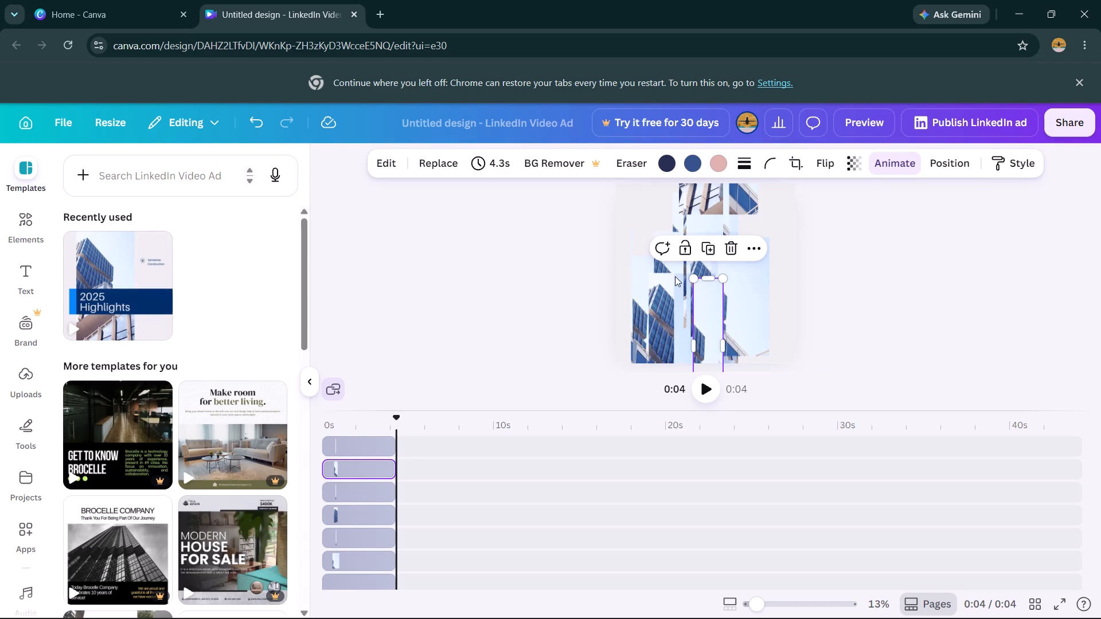
Narrow the building photo copy at the page's bottom centre from both its right and left edges.
{"action": "left_click_drag", "start_coordinate": [721, 303], "coordinate": [719, 261]}
{"action": "left_click_drag", "start_coordinate": [695, 311], "coordinate": [697, 299]}
{"action": "left_click_drag", "start_coordinate": [699, 307], "coordinate": [701, 292]}
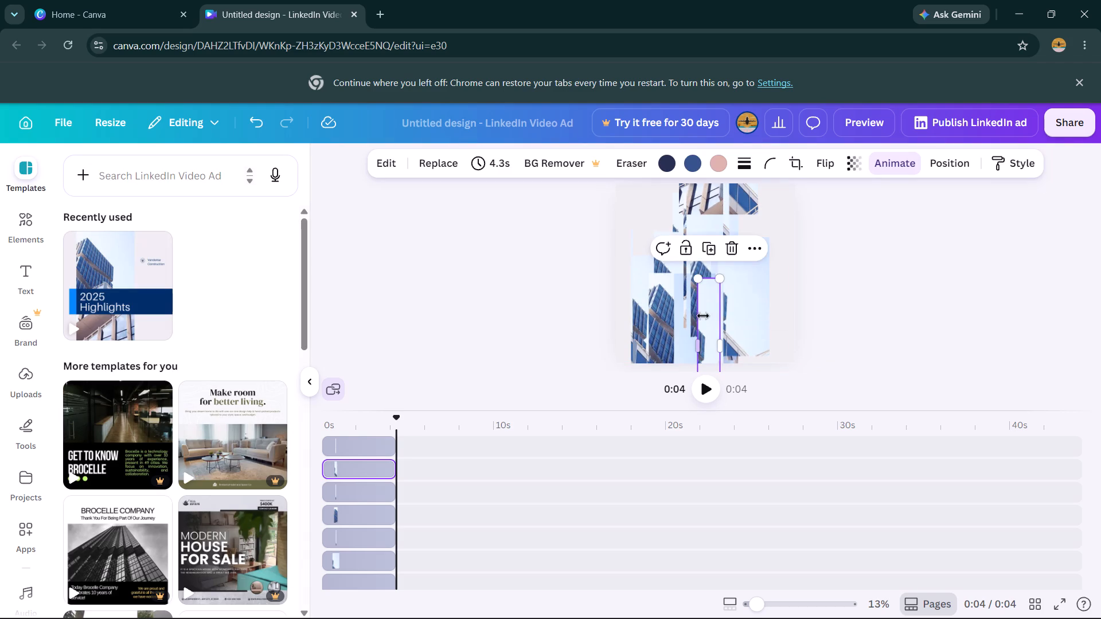
{"action": "left_click_drag", "start_coordinate": [703, 316], "coordinate": [705, 285]}
Nudge the narrow building photo pieces right of the page's lower centre up and right.
{"action": "left_click_drag", "start_coordinate": [709, 309], "coordinate": [718, 292]}
{"action": "left_click_drag", "start_coordinate": [720, 300], "coordinate": [720, 293]}
{"action": "left_click_drag", "start_coordinate": [715, 305], "coordinate": [727, 265]}
{"action": "left_click_drag", "start_coordinate": [713, 297], "coordinate": [719, 281]}
{"action": "left_click_drag", "start_coordinate": [720, 284], "coordinate": [725, 280]}
{"action": "left_click_drag", "start_coordinate": [723, 290], "coordinate": [726, 281]}
{"action": "left_click_drag", "start_coordinate": [724, 288], "coordinate": [724, 279]}
{"action": "left_click_drag", "start_coordinate": [723, 286], "coordinate": [723, 279]}
{"action": "left_click_drag", "start_coordinate": [723, 281], "coordinate": [721, 288]}
Adjust the narrow building photo pieces just left of the page's lower centre with small upward and rightward shifts.
{"action": "left_click_drag", "start_coordinate": [700, 303], "coordinate": [704, 294]}
{"action": "left_click_drag", "start_coordinate": [696, 293], "coordinate": [698, 288]}
{"action": "left_click_drag", "start_coordinate": [686, 293], "coordinate": [711, 277]}
{"action": "left_click", "coordinate": [696, 298]}
{"action": "left_click_drag", "start_coordinate": [696, 297], "coordinate": [698, 285]}
{"action": "double_click", "coordinate": [697, 290]}
{"action": "left_click", "coordinate": [695, 295]}
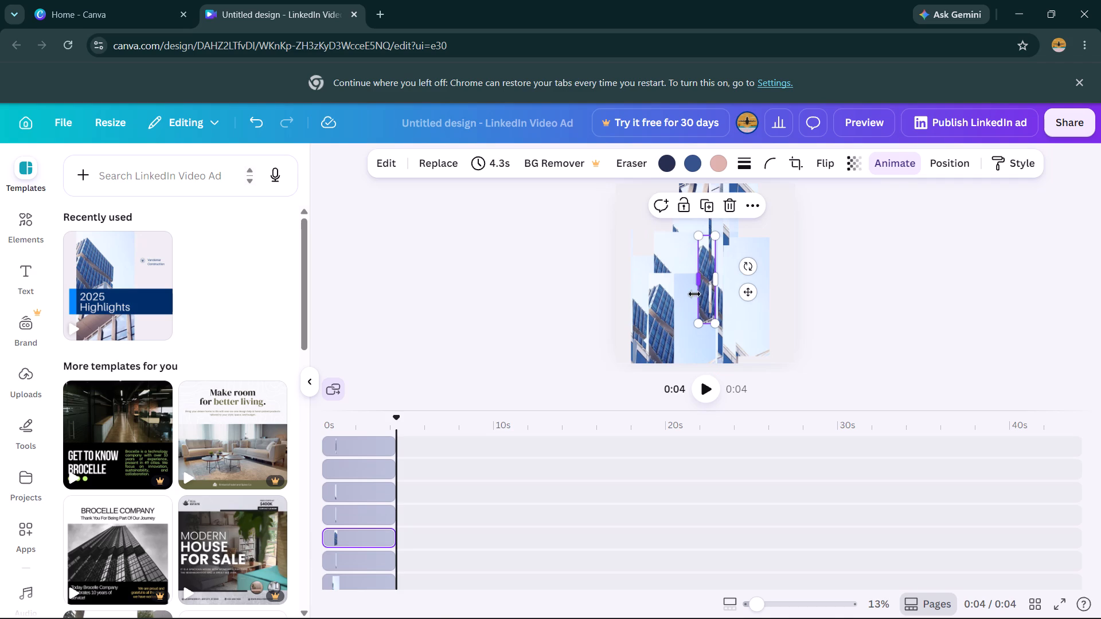
{"action": "left_click", "coordinate": [686, 301]}
{"action": "left_click_drag", "start_coordinate": [687, 303], "coordinate": [697, 277]}
{"action": "left_click_drag", "start_coordinate": [692, 296], "coordinate": [692, 288]}
{"action": "left_click", "coordinate": [692, 291]}
{"action": "double_click", "coordinate": [691, 297]}
{"action": "left_click", "coordinate": [692, 293]}
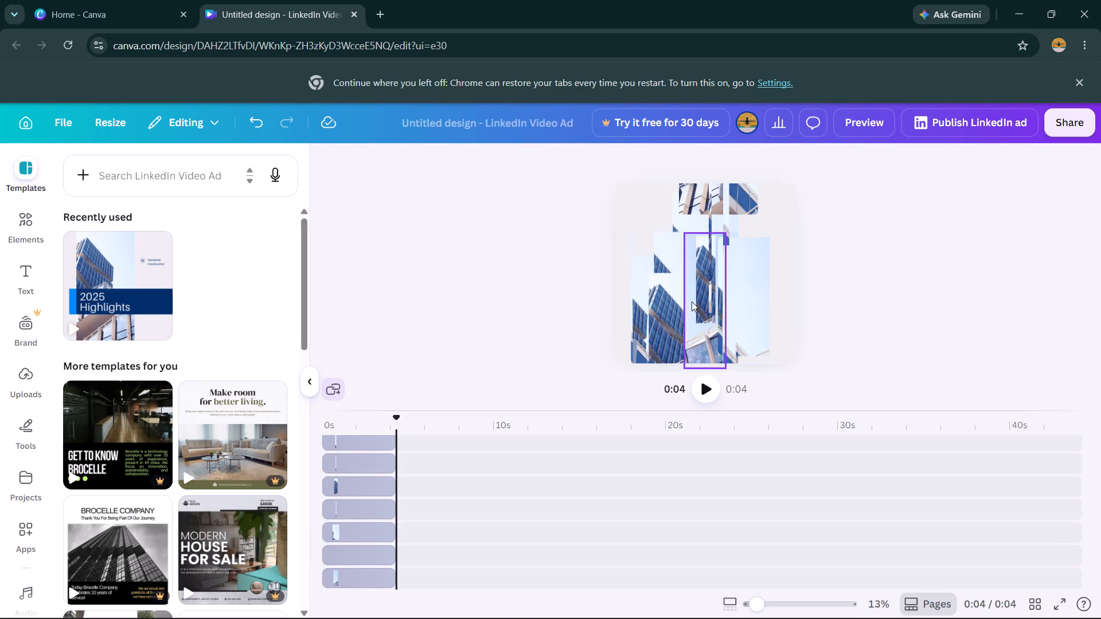
Select the tall building photo copy at the page's lower centre and move it slightly up and right.
{"action": "double_click", "coordinate": [695, 339]}
{"action": "left_click_drag", "start_coordinate": [693, 345], "coordinate": [693, 344]}
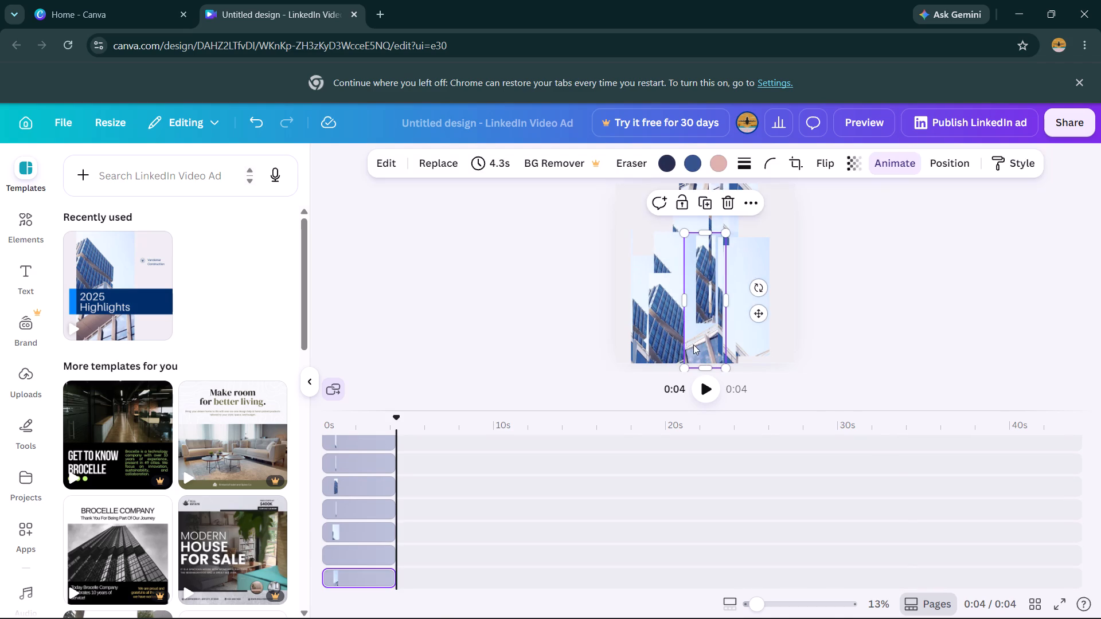
{"action": "left_click_drag", "start_coordinate": [693, 344], "coordinate": [693, 339]}
{"action": "left_click", "coordinate": [698, 348]}
{"action": "left_click_drag", "start_coordinate": [695, 354], "coordinate": [700, 341]}
{"action": "left_click_drag", "start_coordinate": [701, 344], "coordinate": [704, 330]}
{"action": "left_click", "coordinate": [696, 350]}
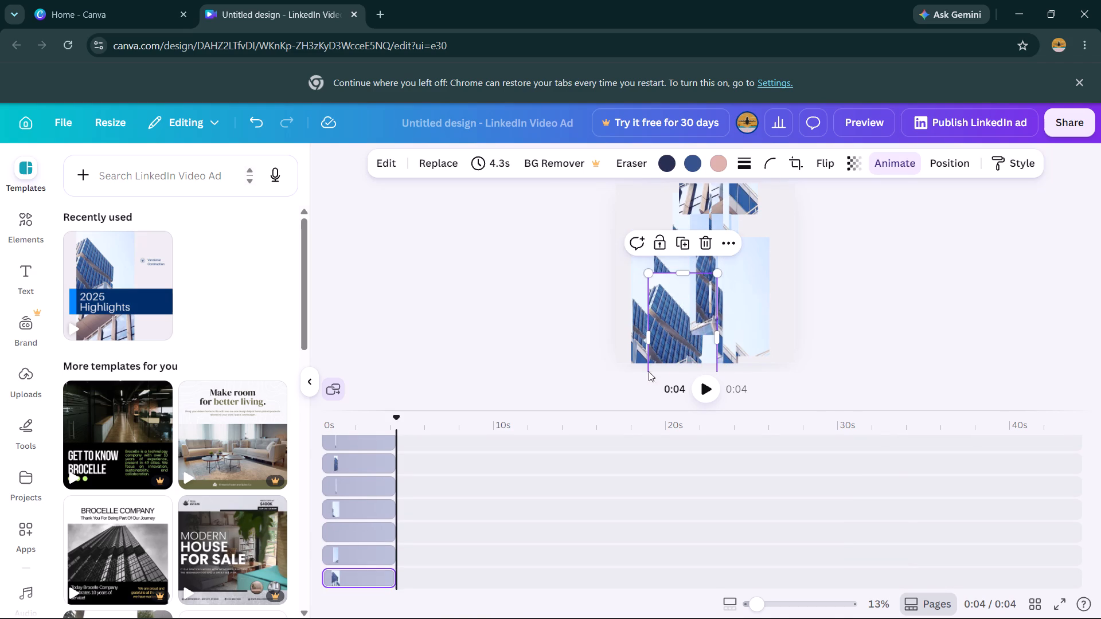
Move the wider building photo copy at the page's lower left centre up and right to the middle.
{"action": "left_click_drag", "start_coordinate": [665, 350], "coordinate": [678, 307]}
{"action": "left_click_drag", "start_coordinate": [670, 321], "coordinate": [681, 304]}
{"action": "left_click_drag", "start_coordinate": [690, 322], "coordinate": [690, 303]}
{"action": "left_click_drag", "start_coordinate": [685, 318], "coordinate": [686, 309]}
{"action": "left_click_drag", "start_coordinate": [691, 316], "coordinate": [697, 309]}
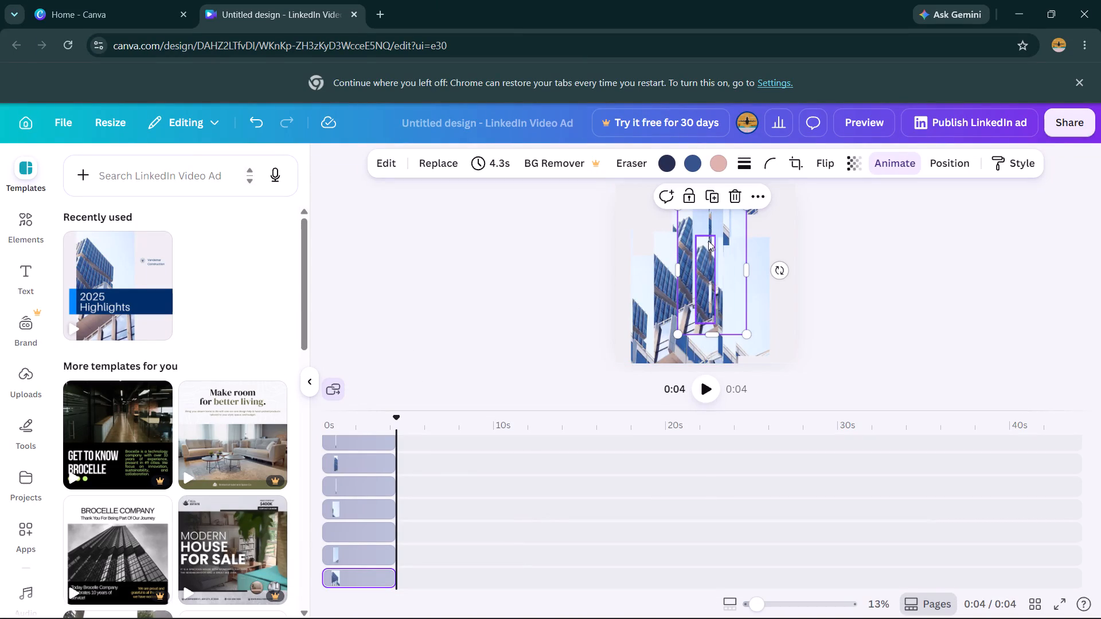
Reposition the building photo copies right of the page's upper centre, mostly down and left.
{"action": "left_click_drag", "start_coordinate": [712, 239], "coordinate": [701, 254]}
{"action": "left_click", "coordinate": [725, 242]}
{"action": "left_click_drag", "start_coordinate": [744, 223], "coordinate": [728, 246]}
{"action": "left_click_drag", "start_coordinate": [751, 237], "coordinate": [731, 256]}
{"action": "left_click_drag", "start_coordinate": [737, 246], "coordinate": [747, 245]}
Move the building photo copies in the page's centre and left half up and right, clearing its left side.
{"action": "left_click_drag", "start_coordinate": [689, 276], "coordinate": [709, 234]}
{"action": "left_click_drag", "start_coordinate": [697, 258], "coordinate": [724, 241]}
{"action": "left_click_drag", "start_coordinate": [703, 286], "coordinate": [730, 257]}
{"action": "left_click_drag", "start_coordinate": [704, 293], "coordinate": [759, 203]}
{"action": "left_click_drag", "start_coordinate": [689, 286], "coordinate": [694, 252]}
{"action": "left_click_drag", "start_coordinate": [692, 265], "coordinate": [697, 247]}
{"action": "left_click_drag", "start_coordinate": [686, 275], "coordinate": [709, 240]}
{"action": "left_click_drag", "start_coordinate": [658, 284], "coordinate": [673, 273]}
{"action": "left_click_drag", "start_coordinate": [648, 285], "coordinate": [679, 269]}
{"action": "left_click_drag", "start_coordinate": [662, 275], "coordinate": [684, 269]}
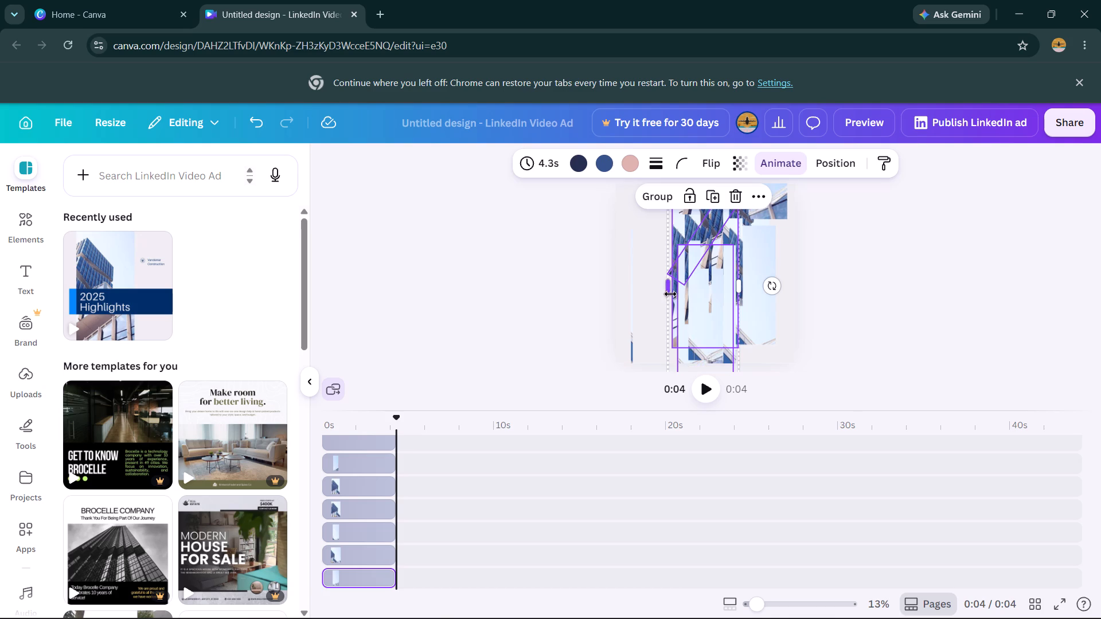
Move the building photo copies from the page's centre toward its left side, placing one near the left edge.
{"action": "left_click_drag", "start_coordinate": [550, 254], "coordinate": [551, 254]}
{"action": "left_click_drag", "start_coordinate": [551, 254], "coordinate": [563, 264]}
{"action": "left_click_drag", "start_coordinate": [692, 248], "coordinate": [661, 263]}
{"action": "left_click_drag", "start_coordinate": [708, 249], "coordinate": [676, 254]}
{"action": "left_click_drag", "start_coordinate": [681, 250], "coordinate": [663, 255]}
{"action": "left_click_drag", "start_coordinate": [663, 255], "coordinate": [631, 268]}
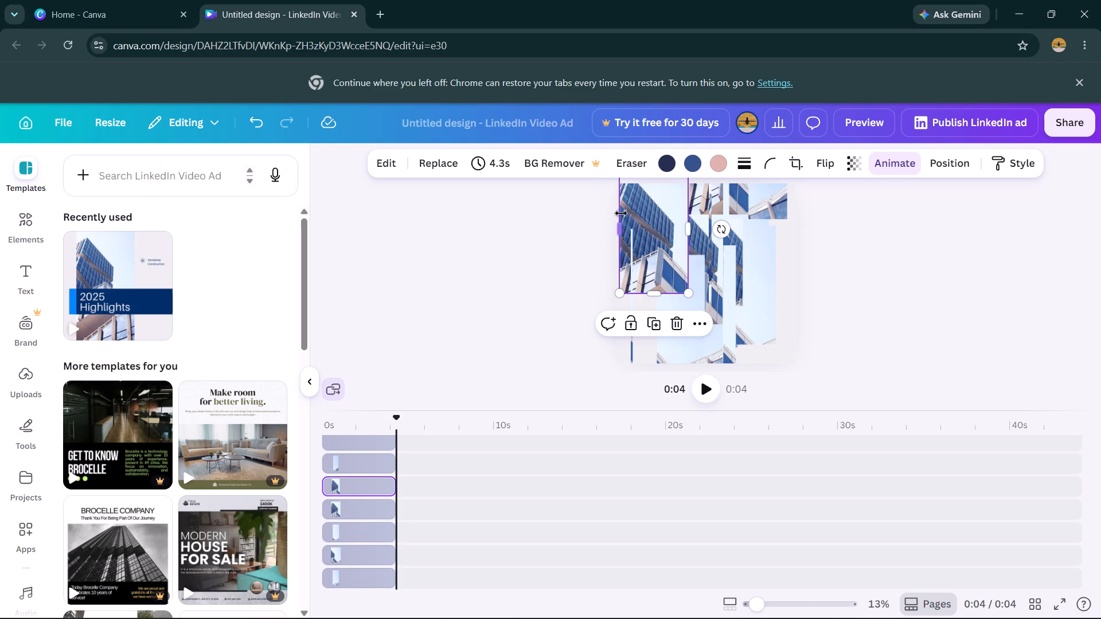
{"action": "left_click_drag", "start_coordinate": [634, 207], "coordinate": [656, 225]}
{"action": "left_click_drag", "start_coordinate": [672, 221], "coordinate": [643, 234]}
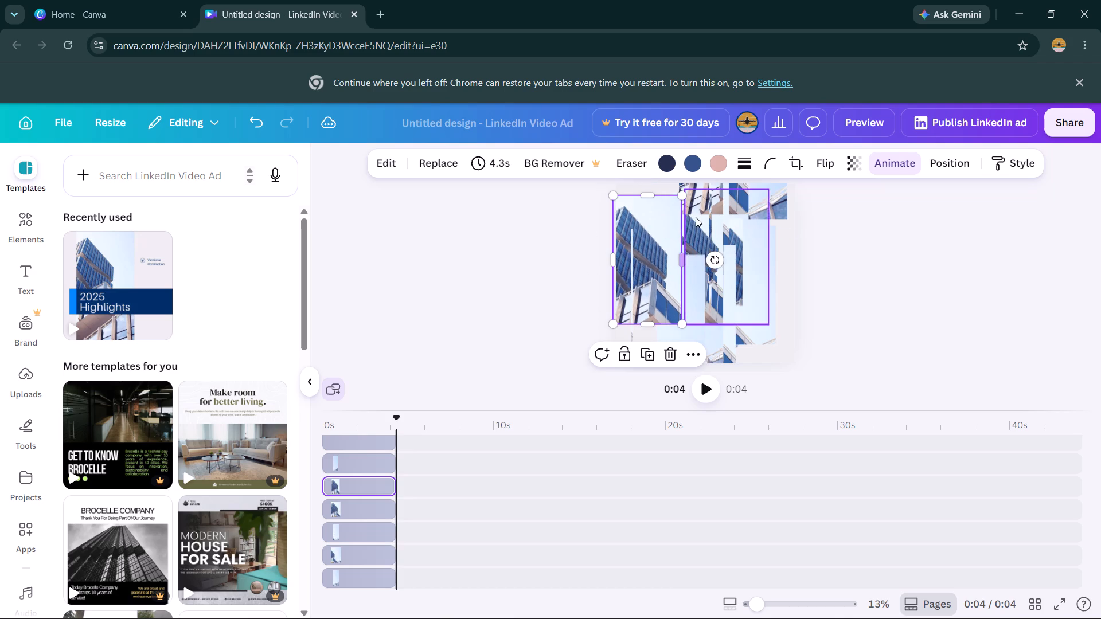
Move the building photo copies right of the page's centre left and down, overlapping the left-side copy.
{"action": "left_click_drag", "start_coordinate": [708, 216], "coordinate": [663, 229]}
{"action": "left_click_drag", "start_coordinate": [763, 202], "coordinate": [713, 292]}
{"action": "left_click_drag", "start_coordinate": [698, 250], "coordinate": [647, 269]}
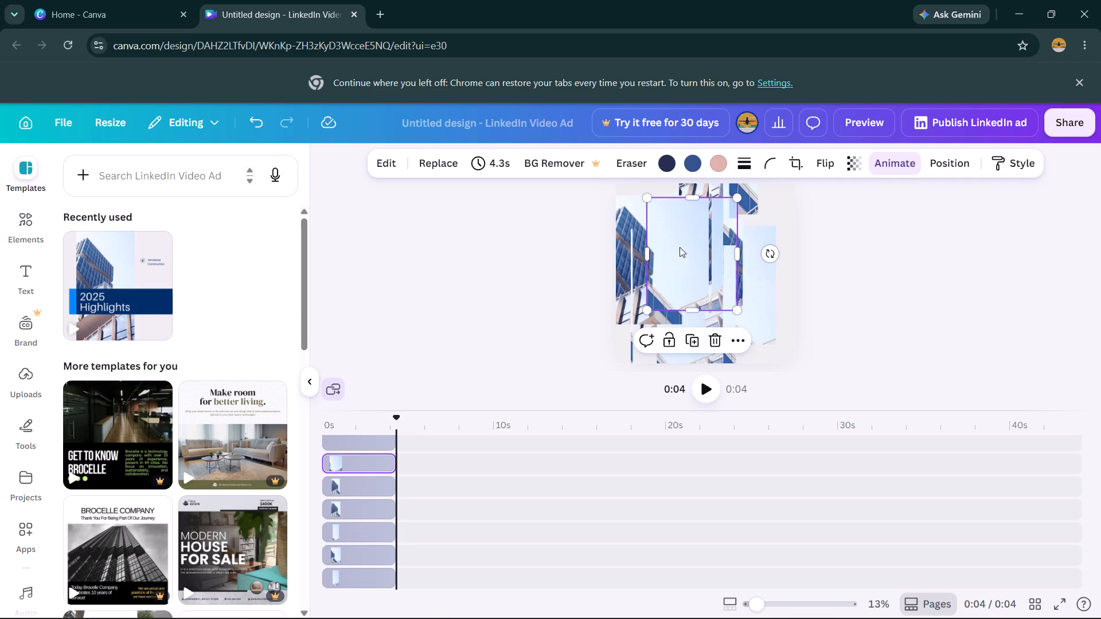
{"action": "left_click_drag", "start_coordinate": [682, 242], "coordinate": [658, 260]}
{"action": "left_click_drag", "start_coordinate": [732, 236], "coordinate": [696, 256]}
Widen the small building photo copy at the page's centre leftward and shift it slightly down and left.
{"action": "left_click_drag", "start_coordinate": [688, 277], "coordinate": [651, 287]}
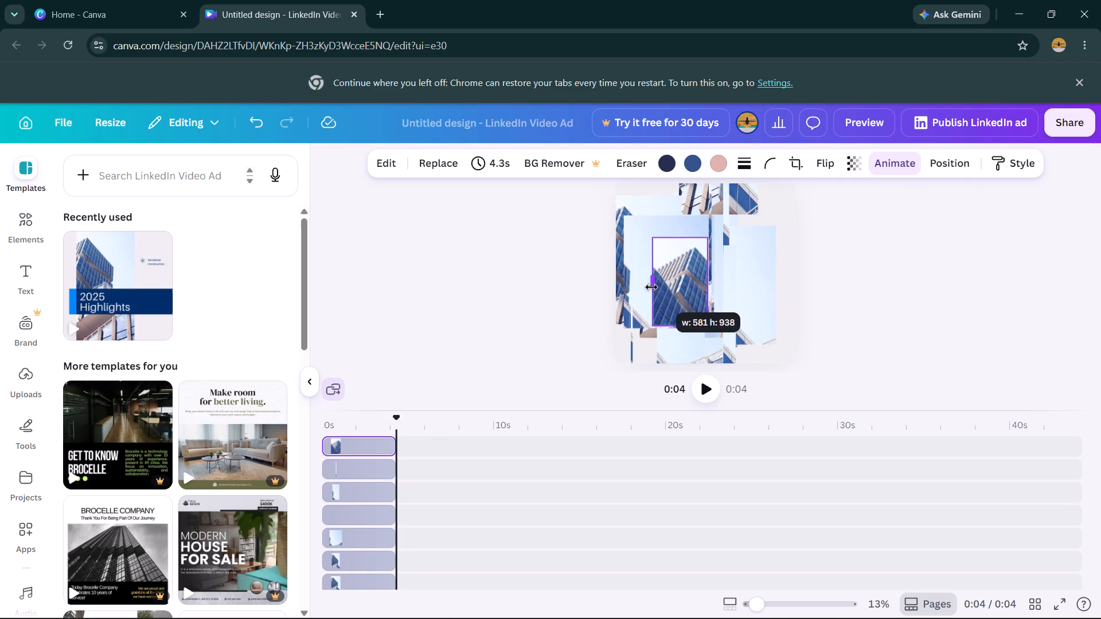
{"action": "left_click_drag", "start_coordinate": [651, 287], "coordinate": [638, 288]}
{"action": "left_click_drag", "start_coordinate": [671, 282], "coordinate": [662, 287]}
Shift the page's right-hand sky photo copy left and widen the tall lower-centre copy toward the left.
{"action": "left_click_drag", "start_coordinate": [737, 248], "coordinate": [665, 268]}
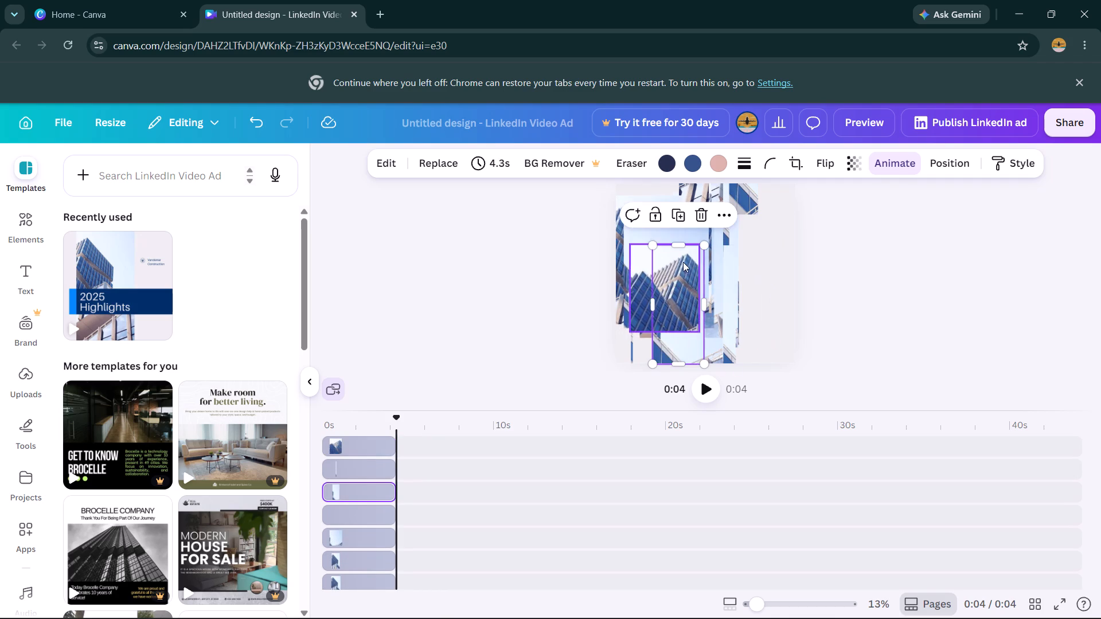
{"action": "left_click_drag", "start_coordinate": [657, 300], "coordinate": [626, 307]}
{"action": "left_click_drag", "start_coordinate": [720, 222], "coordinate": [704, 275]}
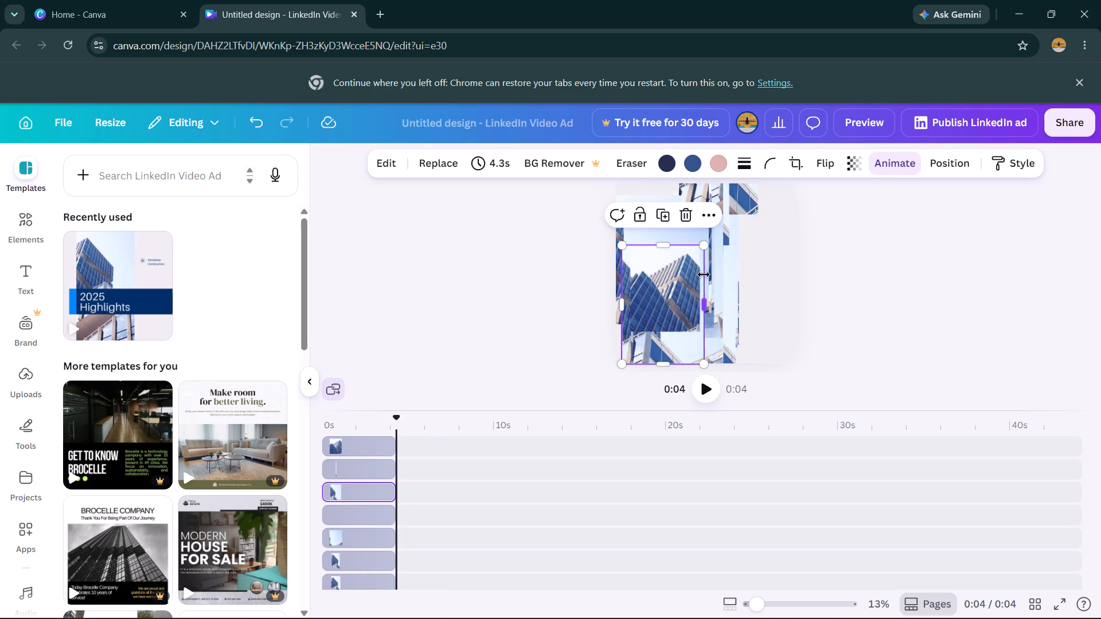
{"action": "left_click_drag", "start_coordinate": [704, 275], "coordinate": [704, 275]}
Move the building photo copy at the page's upper edge down to its lower right area.
{"action": "left_click_drag", "start_coordinate": [735, 186], "coordinate": [713, 283]}
{"action": "left_click", "coordinate": [805, 225]}
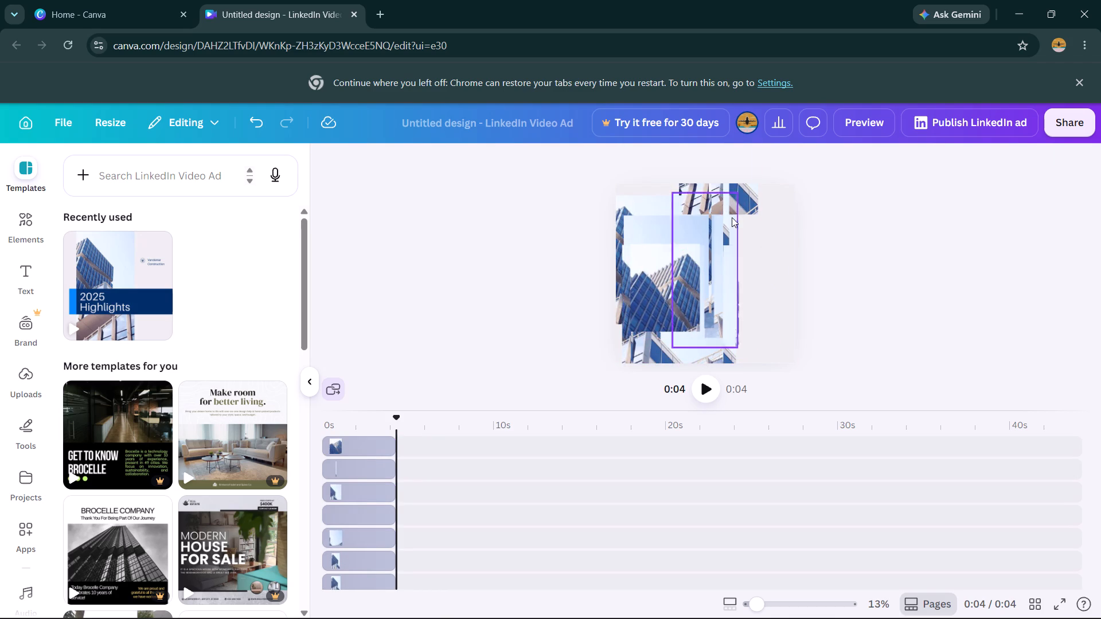
{"action": "left_click_drag", "start_coordinate": [731, 198], "coordinate": [728, 222]}
{"action": "left_click", "coordinate": [737, 195]}
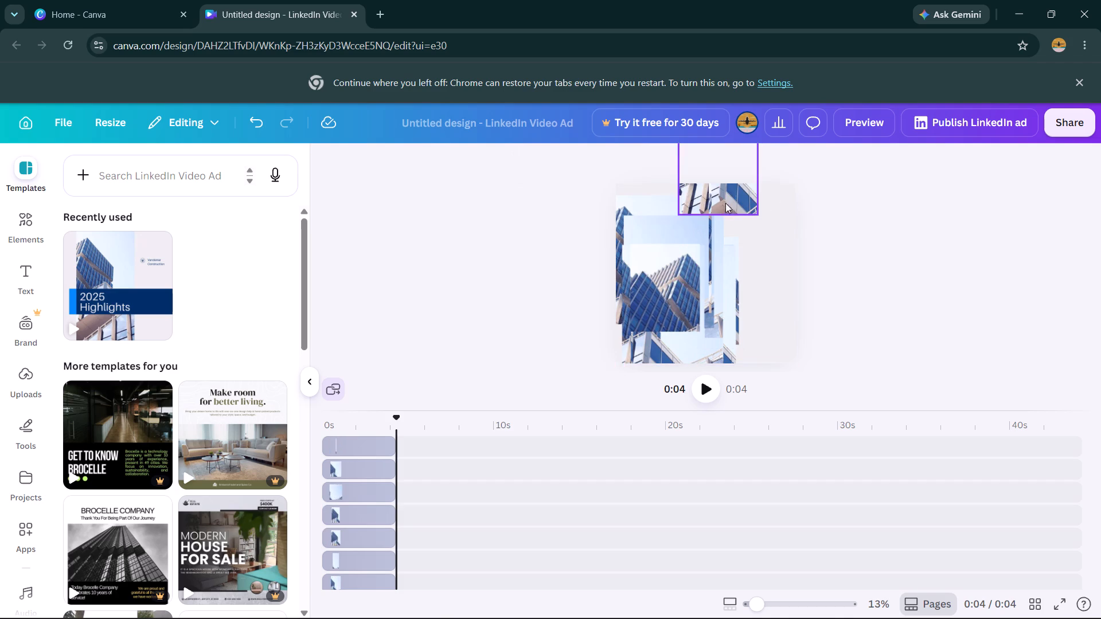
{"action": "left_click", "coordinate": [734, 199]}
{"action": "left_click", "coordinate": [733, 246]}
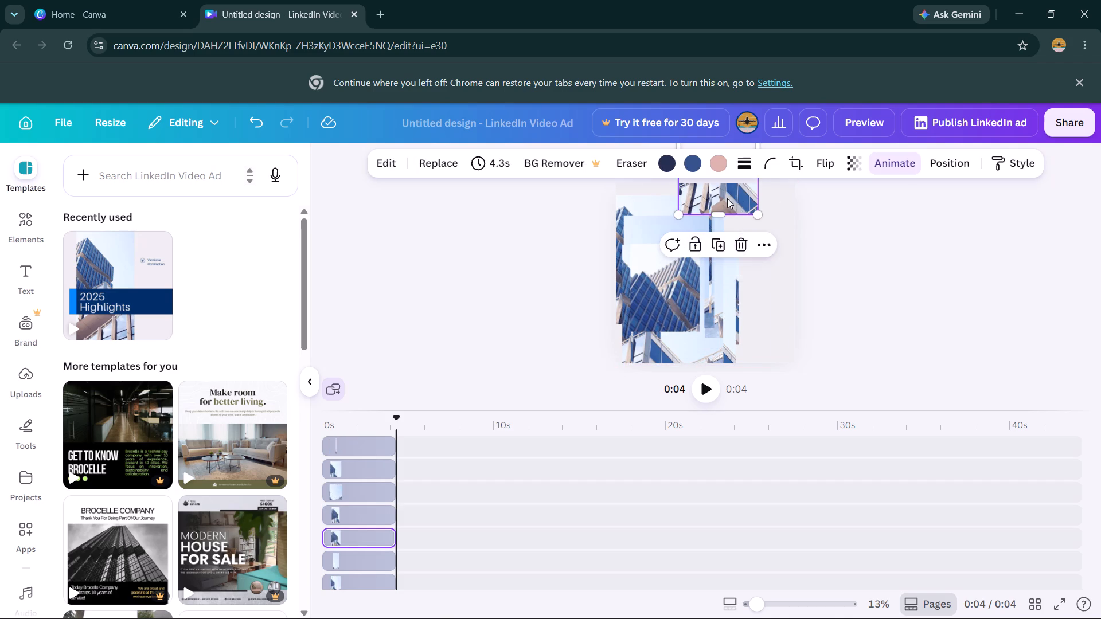
{"action": "left_click_drag", "start_coordinate": [729, 196], "coordinate": [740, 366]}
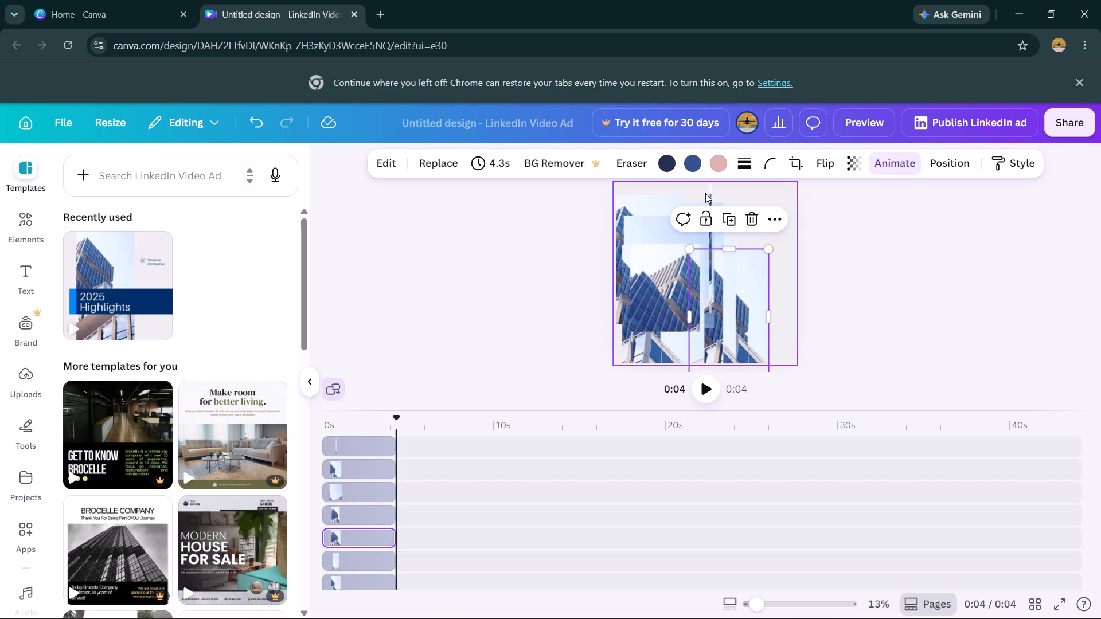
Widen the thin photo strip at the page's upper centre leftward to about 909 by 1,445.
{"action": "left_click", "coordinate": [709, 202]}
{"action": "left_click_drag", "start_coordinate": [709, 202], "coordinate": [627, 252]}
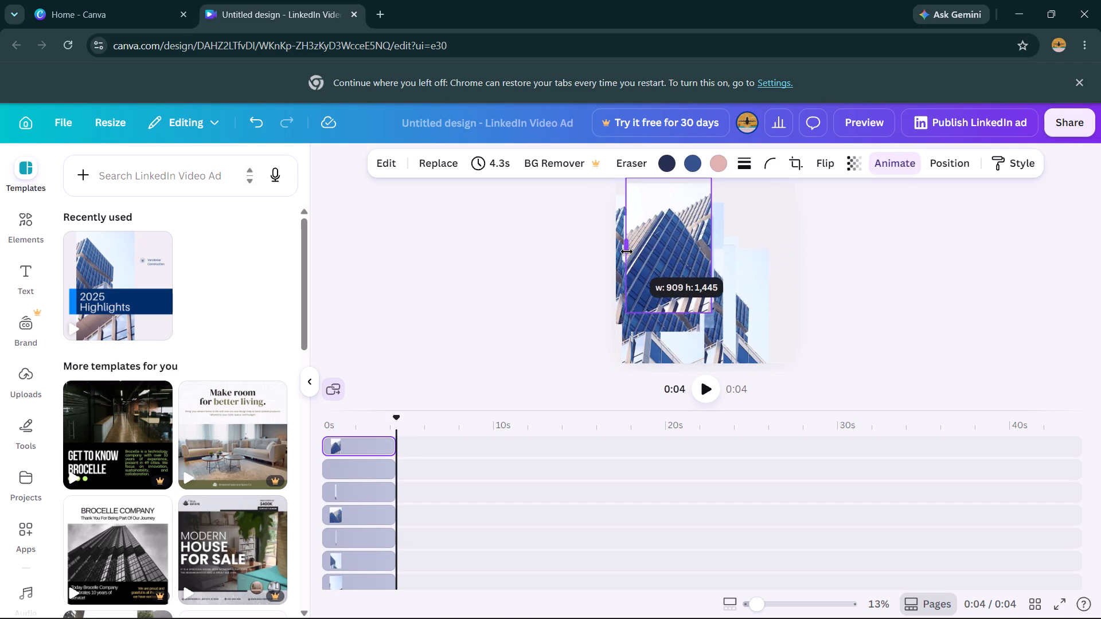
{"action": "left_click_drag", "start_coordinate": [627, 252], "coordinate": [627, 252]}
Move the enlarged building photo copy and the copies around it from the left half up and right.
{"action": "left_click_drag", "start_coordinate": [678, 237], "coordinate": [716, 271]}
{"action": "left_click_drag", "start_coordinate": [729, 275], "coordinate": [758, 246]}
{"action": "left_click_drag", "start_coordinate": [680, 280], "coordinate": [733, 226]}
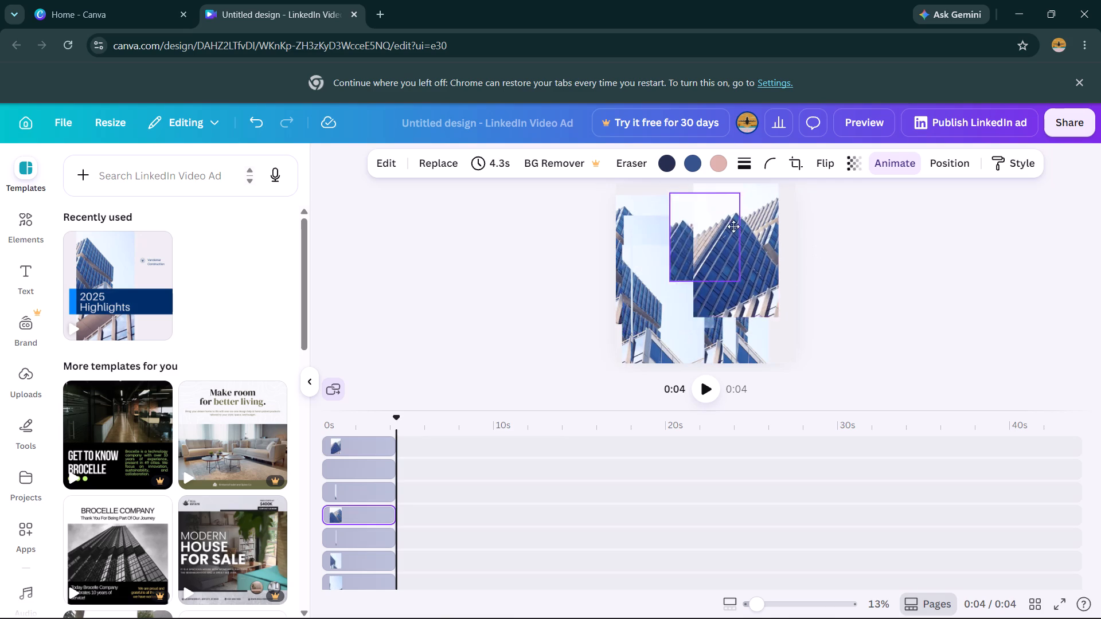
{"action": "left_click_drag", "start_coordinate": [733, 226], "coordinate": [733, 227]}
{"action": "left_click_drag", "start_coordinate": [666, 287], "coordinate": [708, 227]}
{"action": "left_click_drag", "start_coordinate": [672, 259], "coordinate": [712, 238]}
{"action": "left_click_drag", "start_coordinate": [655, 273], "coordinate": [724, 226]}
{"action": "left_click_drag", "start_coordinate": [699, 250], "coordinate": [777, 184]}
{"action": "left_click_drag", "start_coordinate": [681, 263], "coordinate": [719, 216]}
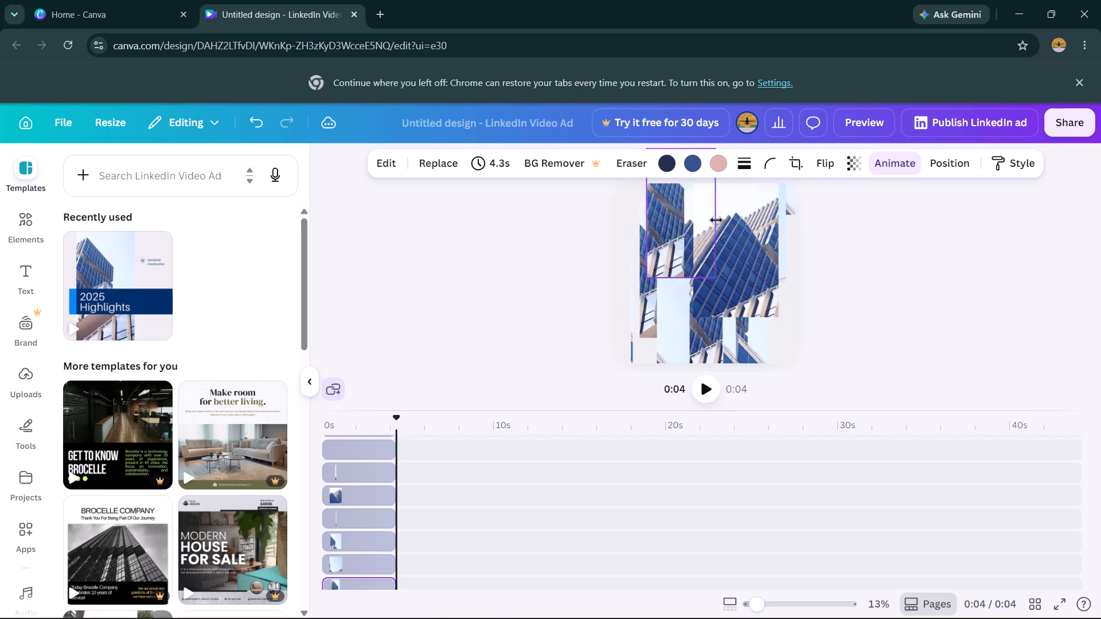
Move the building photo copies around the page's centre up and right.
{"action": "left_click_drag", "start_coordinate": [703, 235], "coordinate": [768, 210]}
{"action": "left_click_drag", "start_coordinate": [706, 252], "coordinate": [740, 227]}
{"action": "left_click_drag", "start_coordinate": [702, 249], "coordinate": [740, 213]}
{"action": "left_click_drag", "start_coordinate": [662, 264], "coordinate": [699, 242]}
{"action": "left_click_drag", "start_coordinate": [656, 271], "coordinate": [698, 247]}
{"action": "left_click_drag", "start_coordinate": [650, 278], "coordinate": [695, 247]}
{"action": "left_click_drag", "start_coordinate": [681, 269], "coordinate": [708, 240]}
{"action": "left_click_drag", "start_coordinate": [675, 282], "coordinate": [694, 257]}
{"action": "left_click_drag", "start_coordinate": [652, 277], "coordinate": [700, 244]}
Move the remaining building photo copies at the page's lower left centre up and right, clearing the left side.
{"action": "left_click_drag", "start_coordinate": [659, 283], "coordinate": [682, 249]}
{"action": "left_click_drag", "start_coordinate": [648, 308], "coordinate": [682, 264]}
{"action": "left_click_drag", "start_coordinate": [655, 303], "coordinate": [697, 258]}
{"action": "left_click_drag", "start_coordinate": [645, 312], "coordinate": [663, 272]}
{"action": "left_click_drag", "start_coordinate": [645, 304], "coordinate": [672, 276]}
{"action": "left_click_drag", "start_coordinate": [644, 294], "coordinate": [675, 250]}
{"action": "left_click_drag", "start_coordinate": [663, 283], "coordinate": [685, 244]}
{"action": "left_click_drag", "start_coordinate": [662, 289], "coordinate": [689, 254]}
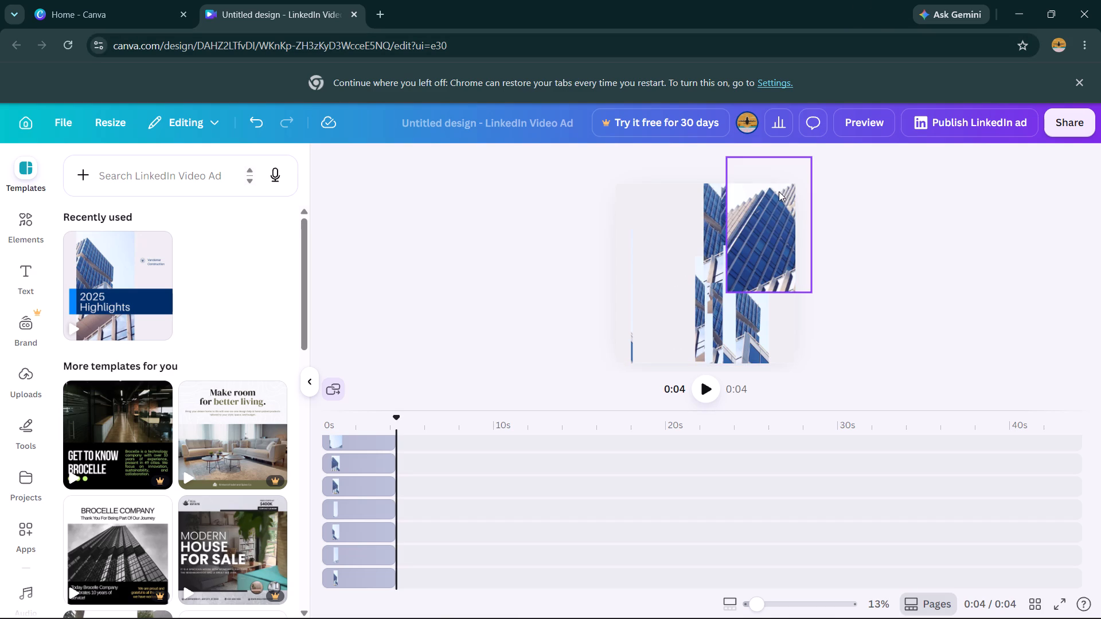
Move the large building photo copy from the page's upper right down to its lower centre.
{"action": "left_click_drag", "start_coordinate": [748, 221], "coordinate": [684, 324]}
{"action": "left_click", "coordinate": [666, 338]}
{"action": "left_click_drag", "start_coordinate": [650, 324], "coordinate": [688, 307]}
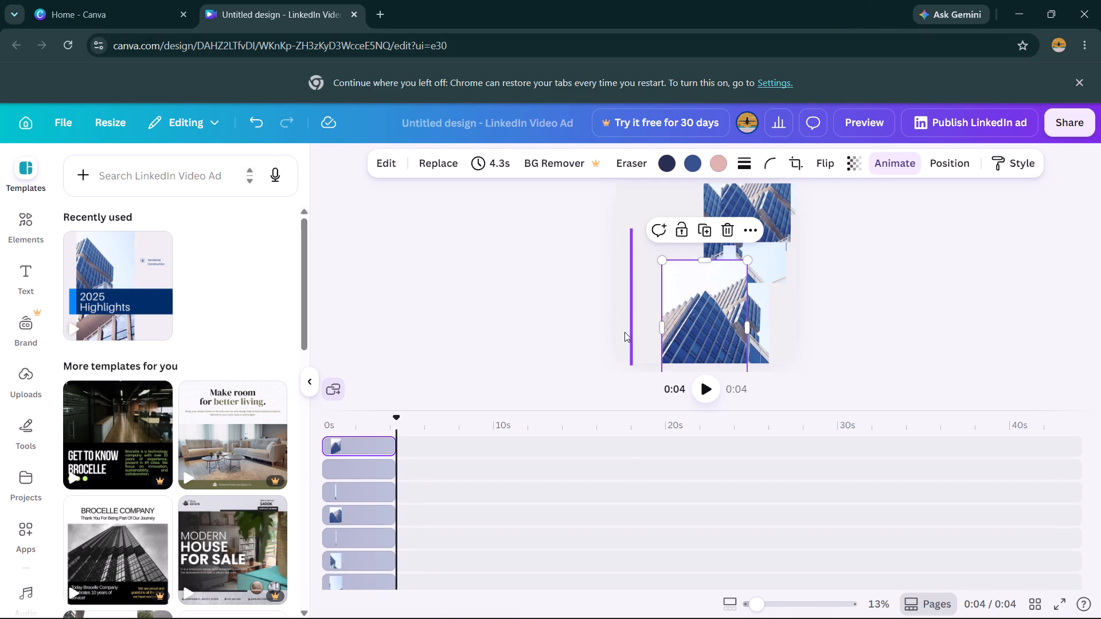
Widen the thin photo strip near the page's left edge and move the resulting photo to the upper centre.
{"action": "left_click", "coordinate": [633, 319]}
{"action": "left_click_drag", "start_coordinate": [633, 319], "coordinate": [732, 305]}
{"action": "left_click_drag", "start_coordinate": [648, 310], "coordinate": [688, 217]}
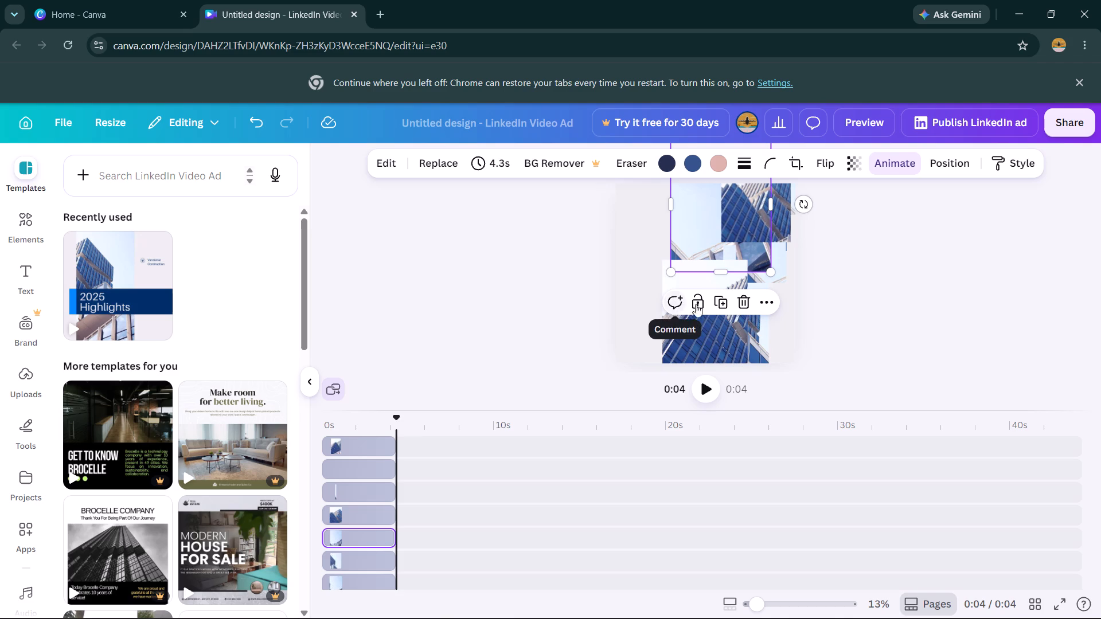
Move the building photo copies at the page's upper centre down toward the large lower-centre copy.
{"action": "left_click_drag", "start_coordinate": [751, 226], "coordinate": [745, 275]}
{"action": "left_click_drag", "start_coordinate": [721, 211], "coordinate": [718, 263]}
{"action": "left_click_drag", "start_coordinate": [715, 222], "coordinate": [726, 254]}
{"action": "left_click_drag", "start_coordinate": [755, 228], "coordinate": [725, 252]}
{"action": "left_click_drag", "start_coordinate": [754, 222], "coordinate": [731, 257]}
{"action": "left_click_drag", "start_coordinate": [761, 225], "coordinate": [753, 244]}
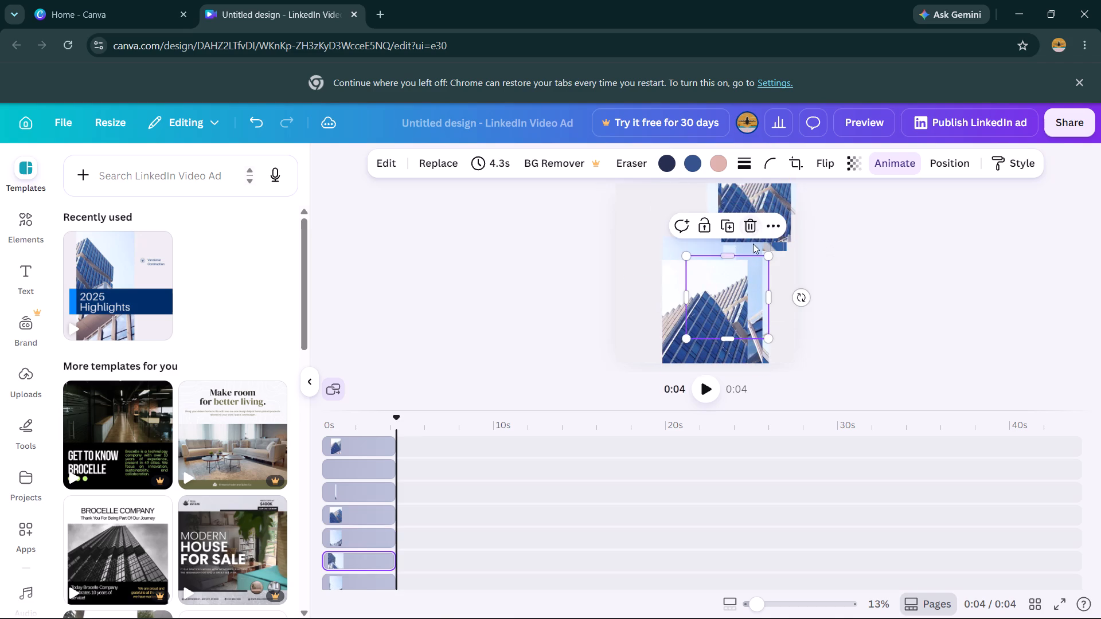
Move the building photo copies at the page's upper right down and left toward the centre.
{"action": "left_click_drag", "start_coordinate": [753, 244], "coordinate": [749, 248]}
{"action": "left_click_drag", "start_coordinate": [775, 215], "coordinate": [755, 239]}
{"action": "left_click_drag", "start_coordinate": [777, 207], "coordinate": [750, 239]}
{"action": "left_click_drag", "start_coordinate": [773, 188], "coordinate": [742, 257]}
{"action": "left_click_drag", "start_coordinate": [766, 228], "coordinate": [730, 267]}
{"action": "left_click_drag", "start_coordinate": [759, 234], "coordinate": [732, 264]}
{"action": "left_click_drag", "start_coordinate": [766, 224], "coordinate": [752, 240]}
{"action": "left_click_drag", "start_coordinate": [766, 215], "coordinate": [748, 253]}
Move the remaining building photo copies at the page's top down, clearing its upper area.
{"action": "left_click_drag", "start_coordinate": [764, 214], "coordinate": [744, 263]}
{"action": "left_click_drag", "start_coordinate": [747, 232], "coordinate": [739, 268]}
{"action": "left_click_drag", "start_coordinate": [744, 226], "coordinate": [728, 267]}
{"action": "left_click_drag", "start_coordinate": [735, 216], "coordinate": [730, 259]}
{"action": "left_click_drag", "start_coordinate": [736, 207], "coordinate": [721, 256]}
{"action": "left_click_drag", "start_coordinate": [725, 233], "coordinate": [724, 252]}
{"action": "left_click_drag", "start_coordinate": [728, 235], "coordinate": [727, 264]}
{"action": "left_click_drag", "start_coordinate": [735, 232], "coordinate": [721, 279]}
{"action": "left_click_drag", "start_coordinate": [734, 237], "coordinate": [733, 286]}
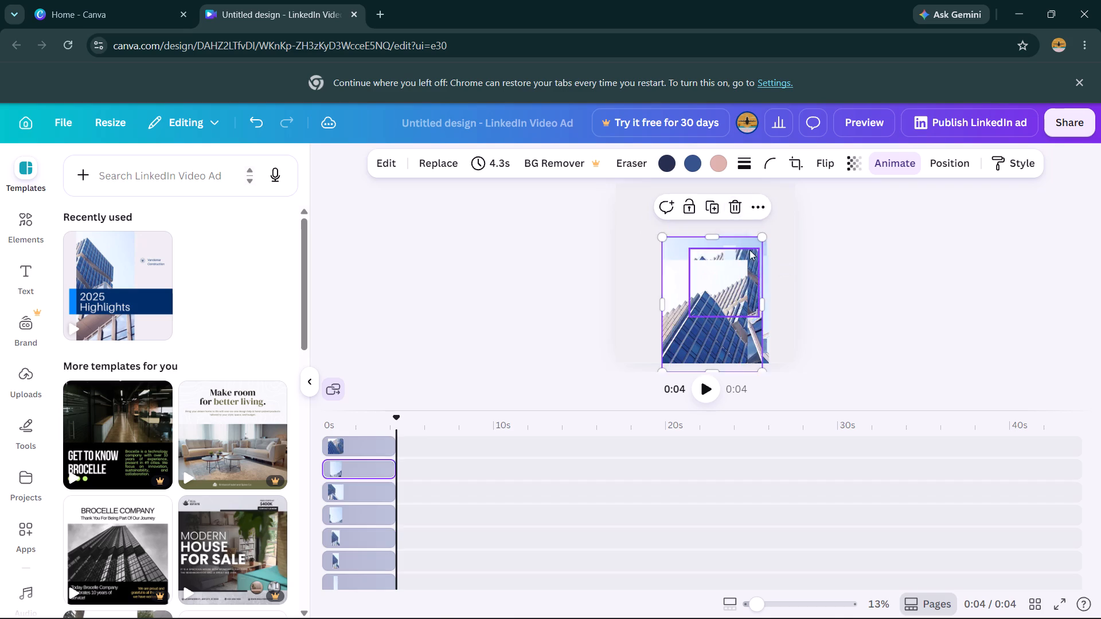
Reposition the building photo copies right of the page's centre, mostly upward to its top edge.
{"action": "left_click_drag", "start_coordinate": [749, 253], "coordinate": [730, 296]}
{"action": "left_click_drag", "start_coordinate": [733, 285], "coordinate": [756, 186]}
{"action": "left_click_drag", "start_coordinate": [732, 257], "coordinate": [739, 229]}
{"action": "left_click_drag", "start_coordinate": [728, 261], "coordinate": [744, 213]}
{"action": "left_click_drag", "start_coordinate": [730, 265], "coordinate": [743, 228]}
{"action": "left_click_drag", "start_coordinate": [730, 268], "coordinate": [747, 231]}
{"action": "left_click_drag", "start_coordinate": [725, 275], "coordinate": [720, 260]}
{"action": "left_click_drag", "start_coordinate": [720, 267], "coordinate": [736, 223]}
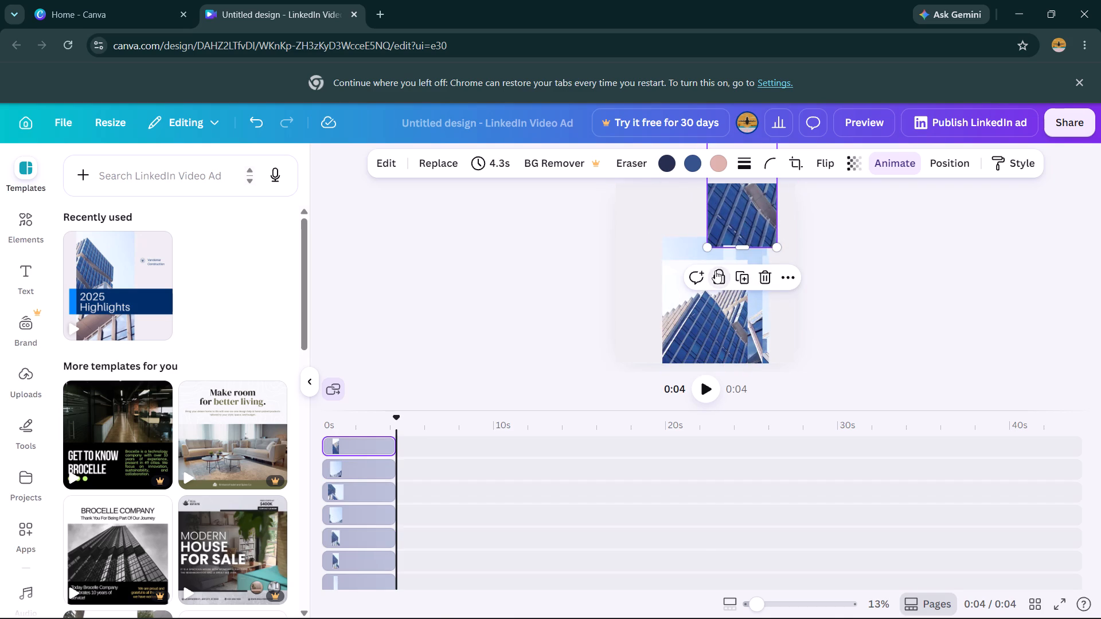
Move the lower-centre building photo copies up and right, cropping the wide sky copy to a shallow band.
{"action": "left_click_drag", "start_coordinate": [715, 271], "coordinate": [732, 229]}
{"action": "left_click_drag", "start_coordinate": [705, 296], "coordinate": [720, 252]}
{"action": "left_click_drag", "start_coordinate": [702, 301], "coordinate": [722, 243]}
{"action": "left_click_drag", "start_coordinate": [709, 308], "coordinate": [735, 266]}
{"action": "left_click_drag", "start_coordinate": [713, 327], "coordinate": [732, 252]}
{"action": "left_click_drag", "start_coordinate": [696, 320], "coordinate": [719, 252]}
{"action": "left_click_drag", "start_coordinate": [701, 318], "coordinate": [716, 259]}
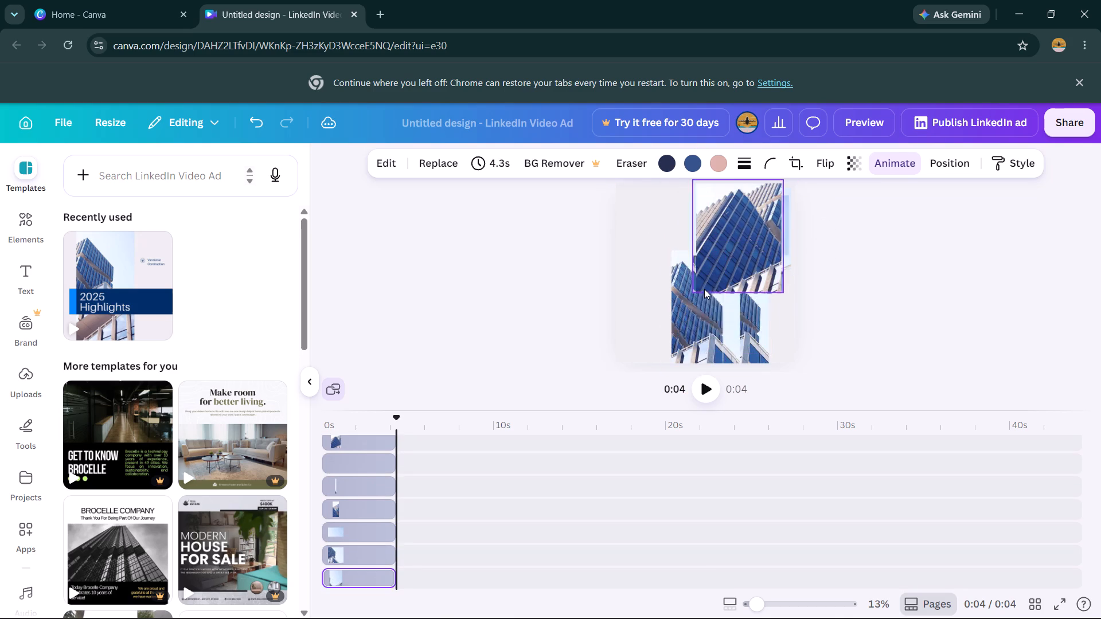
Move the remaining lower-centre building photo copies up and slightly right beneath the large copy.
{"action": "left_click_drag", "start_coordinate": [692, 320], "coordinate": [714, 263]}
{"action": "left_click_drag", "start_coordinate": [697, 338], "coordinate": [717, 277]}
{"action": "left_click_drag", "start_coordinate": [698, 318], "coordinate": [717, 269]}
{"action": "left_click_drag", "start_coordinate": [713, 308], "coordinate": [721, 277]}
{"action": "left_click_drag", "start_coordinate": [710, 338], "coordinate": [719, 277]}
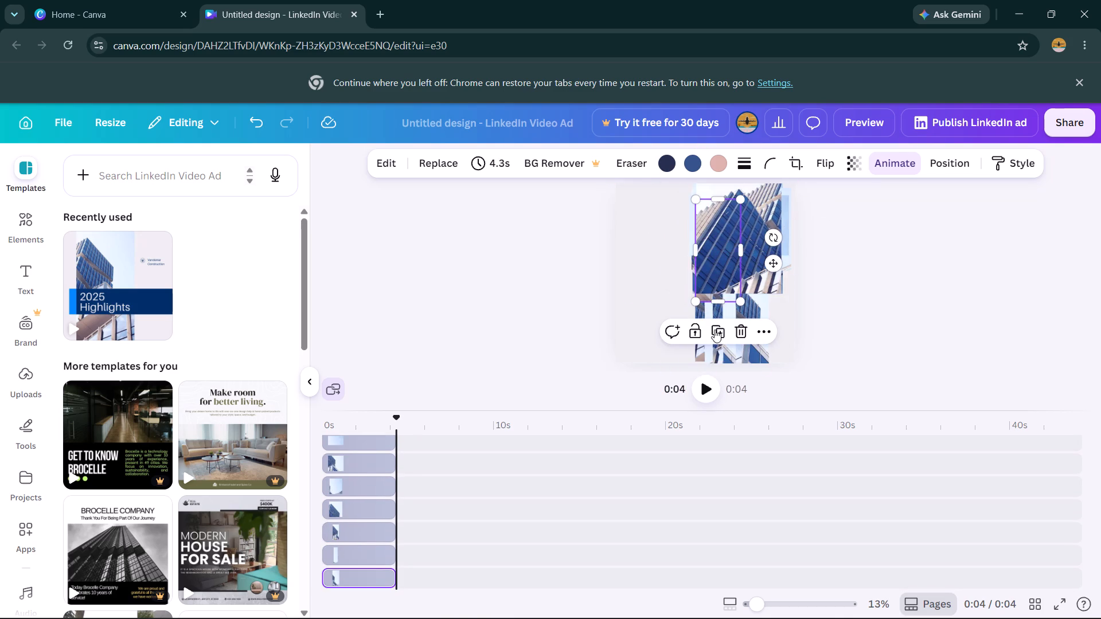
{"action": "left_click_drag", "start_coordinate": [715, 331], "coordinate": [729, 245]}
Move the large building photo copy and nearby copies from the upper right down and left.
{"action": "left_click_drag", "start_coordinate": [740, 261], "coordinate": [724, 229]}
{"action": "left_click_drag", "start_coordinate": [774, 237], "coordinate": [723, 248]}
{"action": "left_click_drag", "start_coordinate": [736, 233], "coordinate": [708, 250]}
{"action": "left_click_drag", "start_coordinate": [756, 220], "coordinate": [731, 237]}
{"action": "left_click_drag", "start_coordinate": [737, 217], "coordinate": [712, 244]}
{"action": "left_click_drag", "start_coordinate": [737, 213], "coordinate": [705, 244]}
{"action": "left_click_drag", "start_coordinate": [732, 215], "coordinate": [687, 258]}
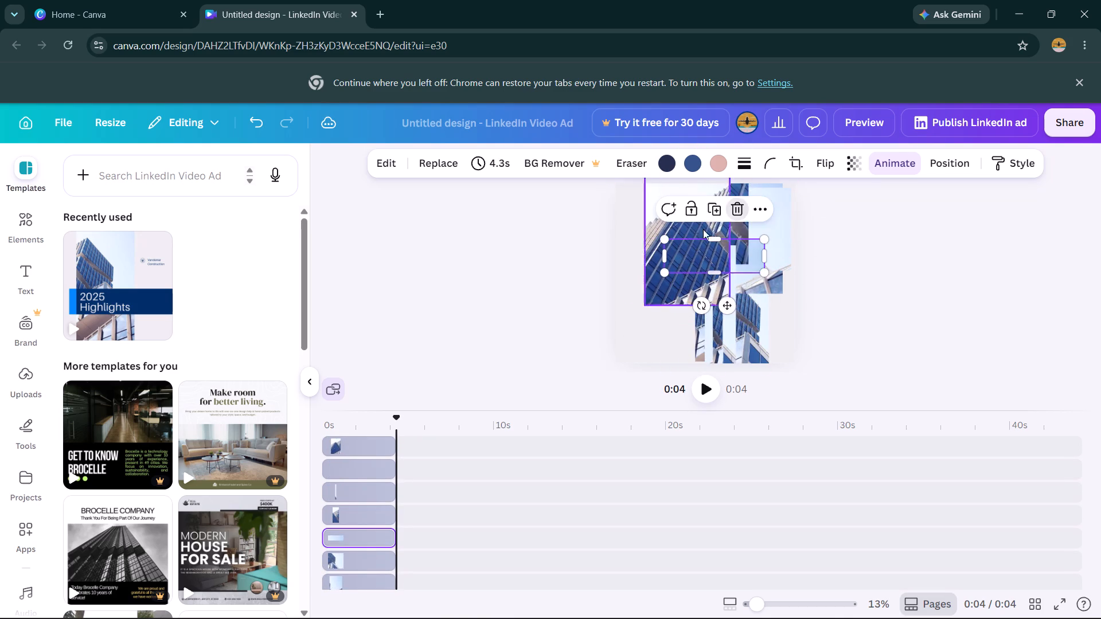
Trim the shallow sky band's height and move the central building photo copies left and down.
{"action": "left_click_drag", "start_coordinate": [701, 239], "coordinate": [703, 250]}
{"action": "left_click_drag", "start_coordinate": [724, 240], "coordinate": [673, 260]}
{"action": "left_click_drag", "start_coordinate": [698, 244], "coordinate": [685, 261]}
{"action": "left_click_drag", "start_coordinate": [702, 247], "coordinate": [693, 266]}
{"action": "left_click_drag", "start_coordinate": [705, 256], "coordinate": [695, 273]}
{"action": "left_click_drag", "start_coordinate": [706, 264], "coordinate": [718, 269]}
{"action": "left_click_drag", "start_coordinate": [721, 263], "coordinate": [713, 273]}
{"action": "left_click_drag", "start_coordinate": [726, 252], "coordinate": [704, 268]}
{"action": "left_click_drag", "start_coordinate": [707, 258], "coordinate": [692, 266]}
{"action": "left_click_drag", "start_coordinate": [715, 251], "coordinate": [692, 263]}
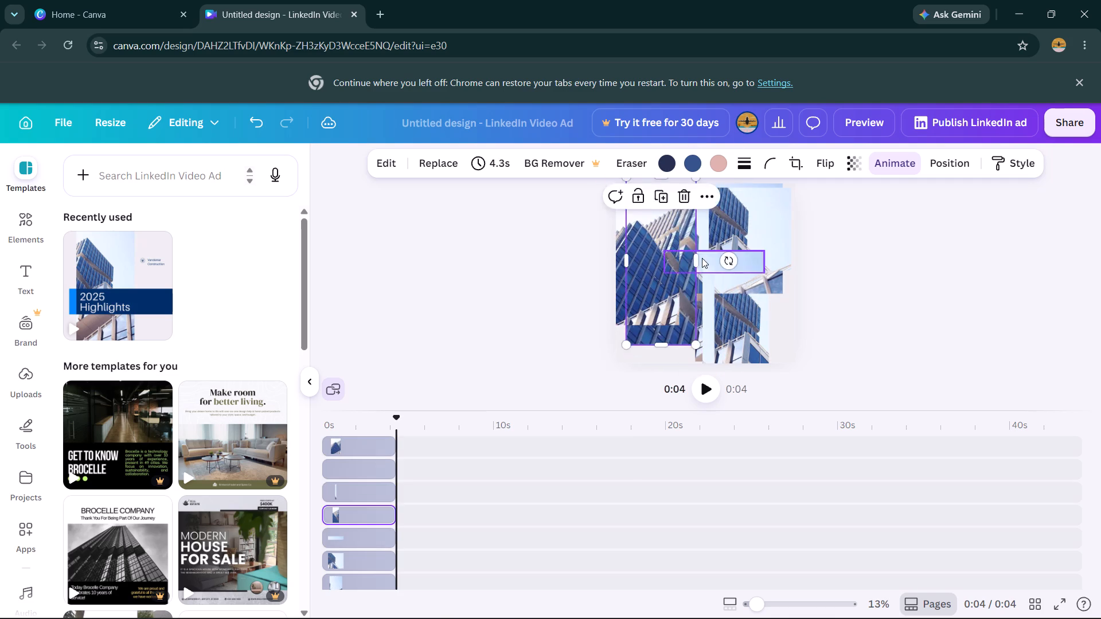
Move the shallow sky band to the page's upper left corner and adjust the large building copy's position there.
{"action": "left_click_drag", "start_coordinate": [702, 258], "coordinate": [626, 211]}
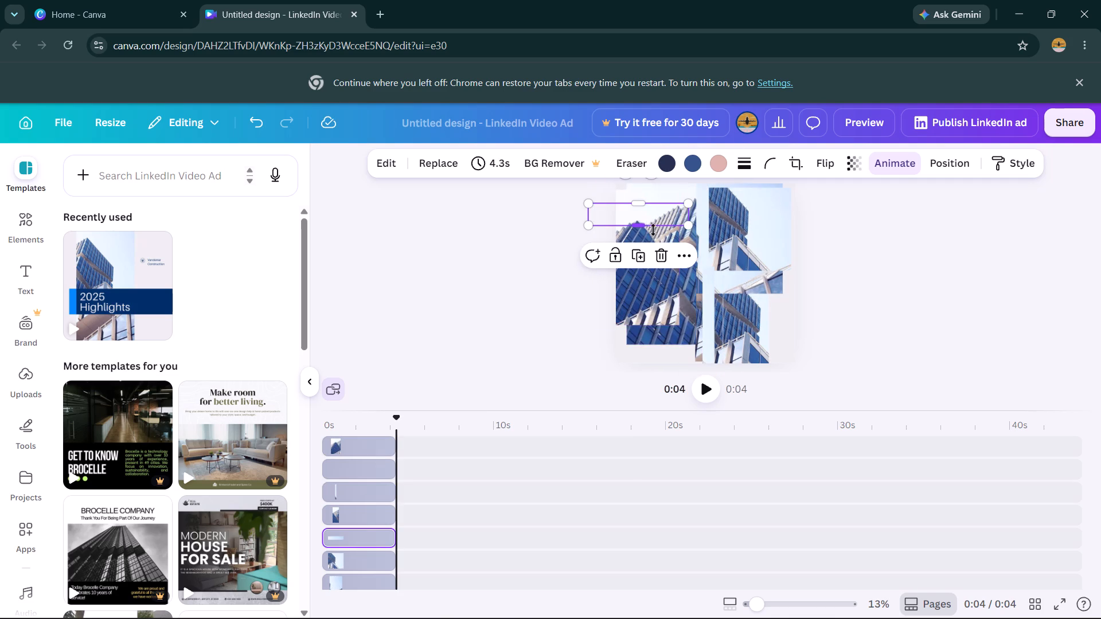
{"action": "left_click_drag", "start_coordinate": [654, 236], "coordinate": [676, 233]}
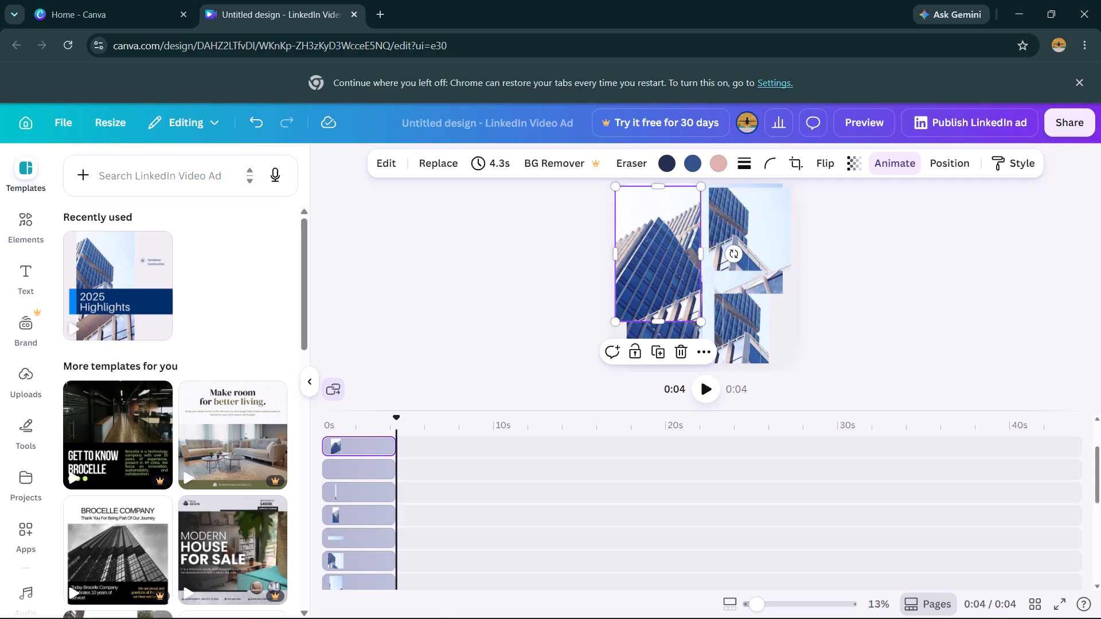
Move the building photo copies from the page's upper right down and left to its left centre.
{"action": "left_click_drag", "start_coordinate": [763, 232], "coordinate": [725, 256]}
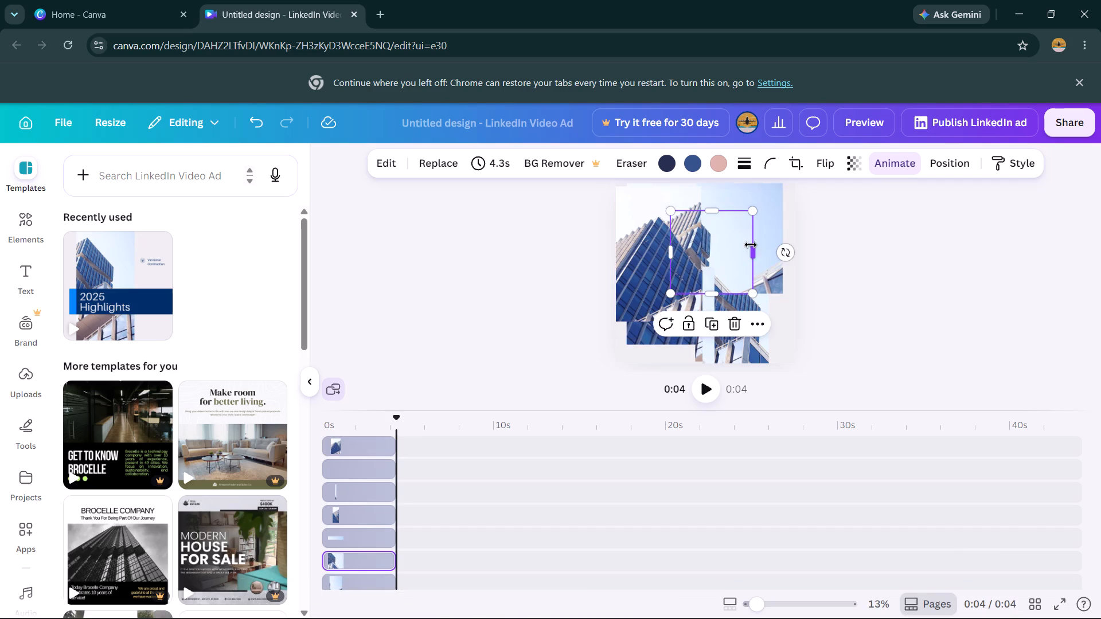
{"action": "left_click_drag", "start_coordinate": [723, 246], "coordinate": [683, 273]}
{"action": "left_click_drag", "start_coordinate": [740, 231], "coordinate": [672, 285]}
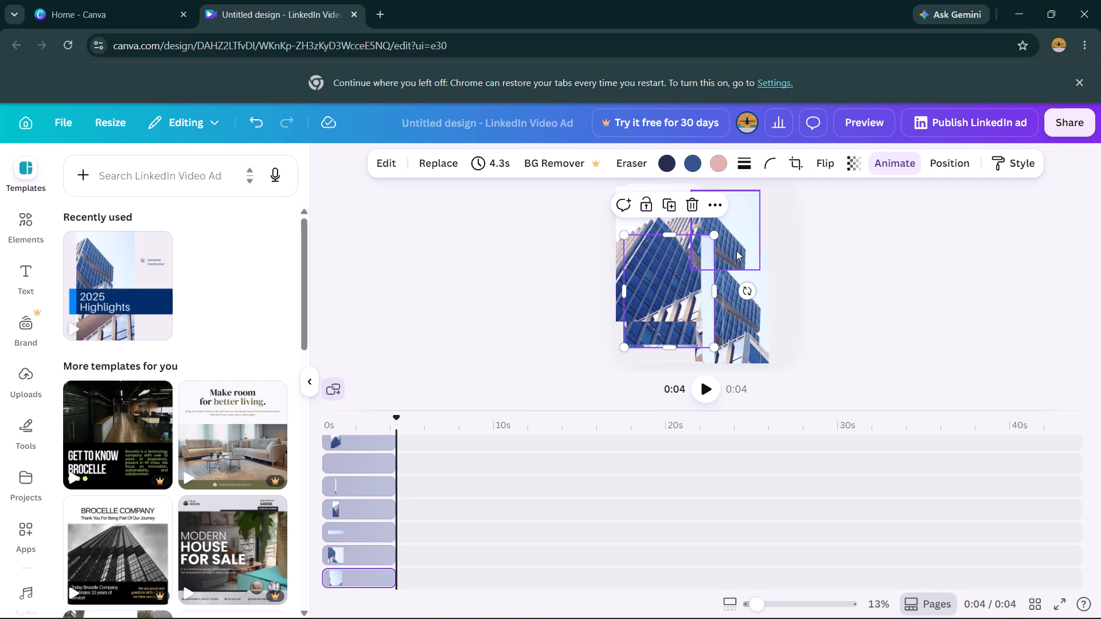
{"action": "left_click_drag", "start_coordinate": [737, 244], "coordinate": [688, 311]}
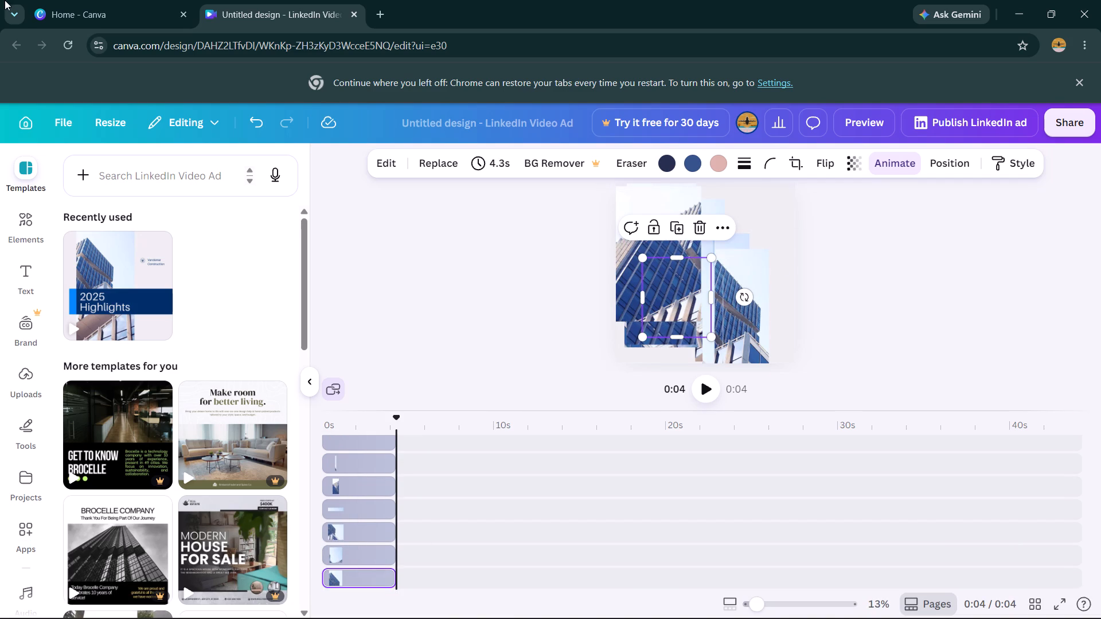
Reposition the building photo copies in the page's left half right and down, narrowing the large one.
{"action": "left_click_drag", "start_coordinate": [665, 264], "coordinate": [720, 263]}
{"action": "left_click_drag", "start_coordinate": [668, 258], "coordinate": [719, 272]}
{"action": "left_click_drag", "start_coordinate": [668, 274], "coordinate": [692, 284]}
{"action": "left_click_drag", "start_coordinate": [669, 267], "coordinate": [697, 285]}
{"action": "left_click_drag", "start_coordinate": [677, 272], "coordinate": [689, 293]}
{"action": "left_click_drag", "start_coordinate": [676, 267], "coordinate": [693, 292]}
{"action": "left_click_drag", "start_coordinate": [653, 252], "coordinate": [661, 276]}
{"action": "left_click_drag", "start_coordinate": [655, 264], "coordinate": [667, 284]}
{"action": "left_click_drag", "start_coordinate": [668, 297], "coordinate": [661, 277]}
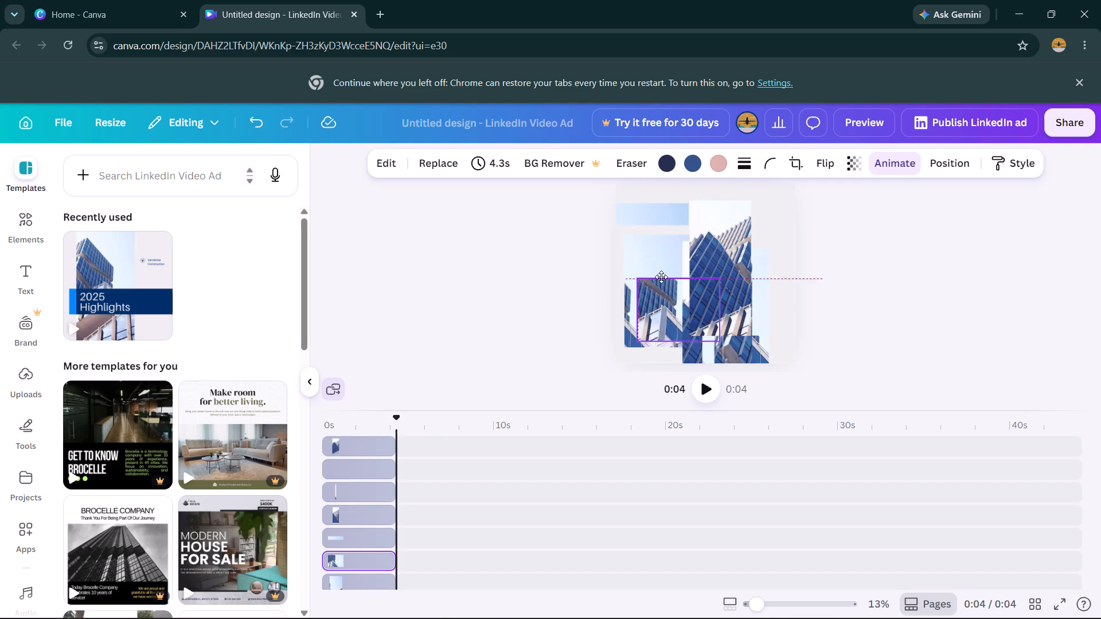
Move the building photo copies around the page's centre up and left.
{"action": "left_click_drag", "start_coordinate": [661, 277], "coordinate": [661, 269]}
{"action": "left_click_drag", "start_coordinate": [677, 279], "coordinate": [667, 256]}
{"action": "left_click_drag", "start_coordinate": [716, 286], "coordinate": [705, 267]}
{"action": "left_click_drag", "start_coordinate": [696, 283], "coordinate": [676, 268]}
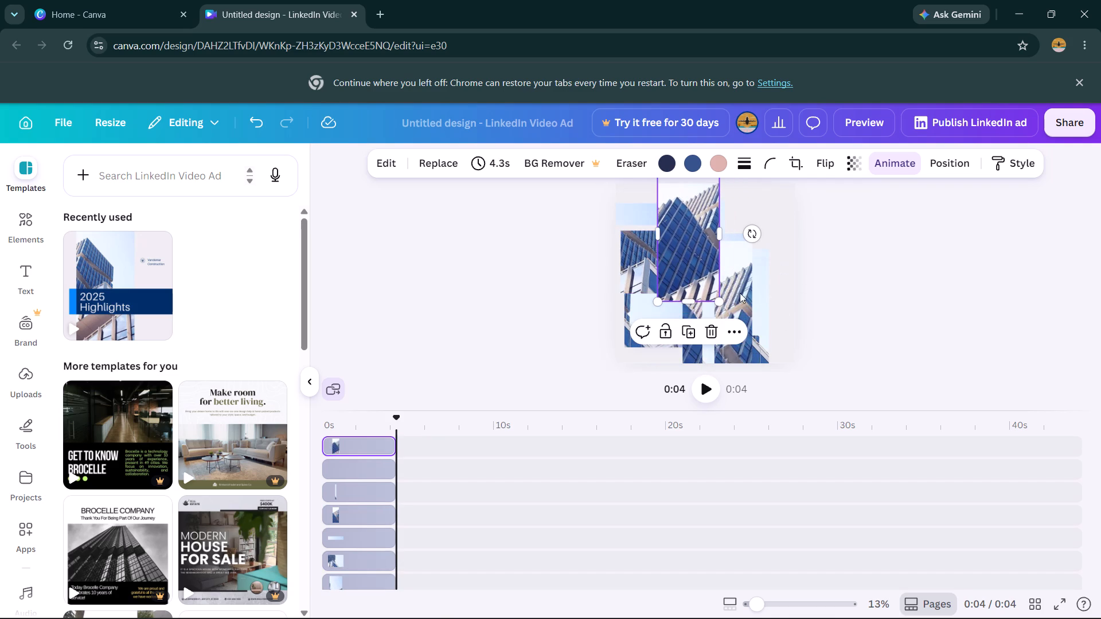
{"action": "left_click_drag", "start_coordinate": [732, 292], "coordinate": [720, 274]}
{"action": "left_click_drag", "start_coordinate": [726, 289], "coordinate": [721, 276]}
{"action": "left_click_drag", "start_coordinate": [709, 315], "coordinate": [697, 288]}
{"action": "left_click_drag", "start_coordinate": [724, 314], "coordinate": [704, 269]}
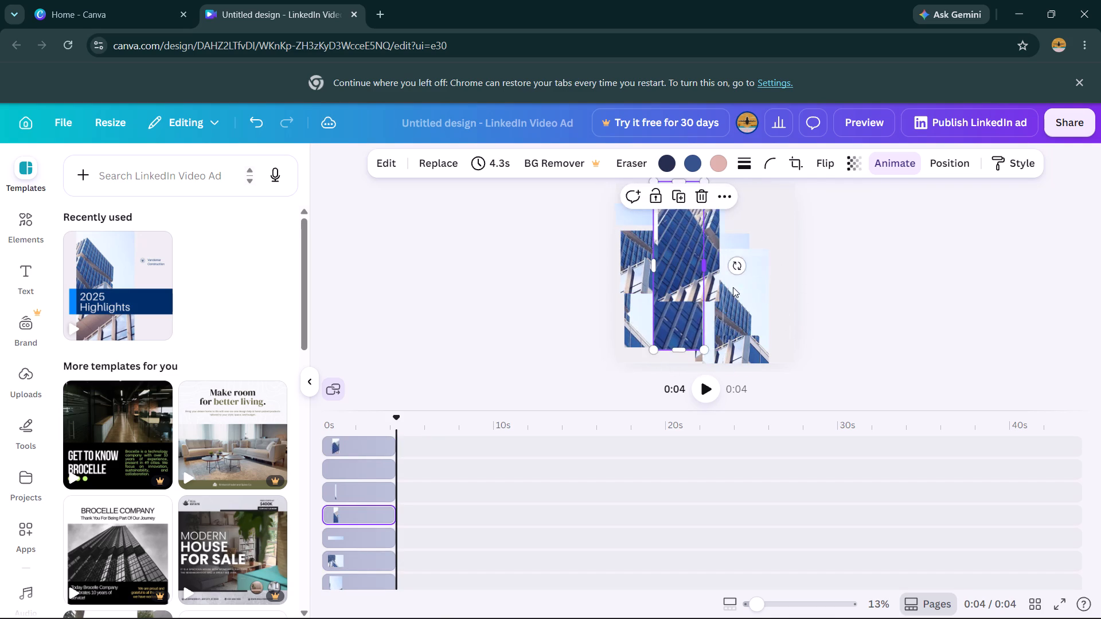
Move the building photo copies right of the page's lower centre up and left.
{"action": "left_click_drag", "start_coordinate": [735, 290], "coordinate": [716, 268]}
{"action": "left_click_drag", "start_coordinate": [739, 274], "coordinate": [702, 248]}
{"action": "left_click_drag", "start_coordinate": [721, 303], "coordinate": [689, 249]}
{"action": "left_click_drag", "start_coordinate": [725, 293], "coordinate": [715, 258]}
{"action": "left_click_drag", "start_coordinate": [701, 307], "coordinate": [704, 261]}
Move the building photo copies in the page's lower left and left centre up and right.
{"action": "left_click_drag", "start_coordinate": [671, 303], "coordinate": [702, 255]}
{"action": "left_click_drag", "start_coordinate": [679, 293], "coordinate": [702, 273]}
{"action": "left_click_drag", "start_coordinate": [670, 299], "coordinate": [701, 269]}
{"action": "left_click_drag", "start_coordinate": [682, 316], "coordinate": [720, 291]}
{"action": "left_click_drag", "start_coordinate": [653, 335], "coordinate": [699, 298]}
{"action": "left_click_drag", "start_coordinate": [679, 315], "coordinate": [701, 300]}
{"action": "left_click", "coordinate": [951, 260]}
{"action": "left_click_drag", "start_coordinate": [646, 259], "coordinate": [706, 268]}
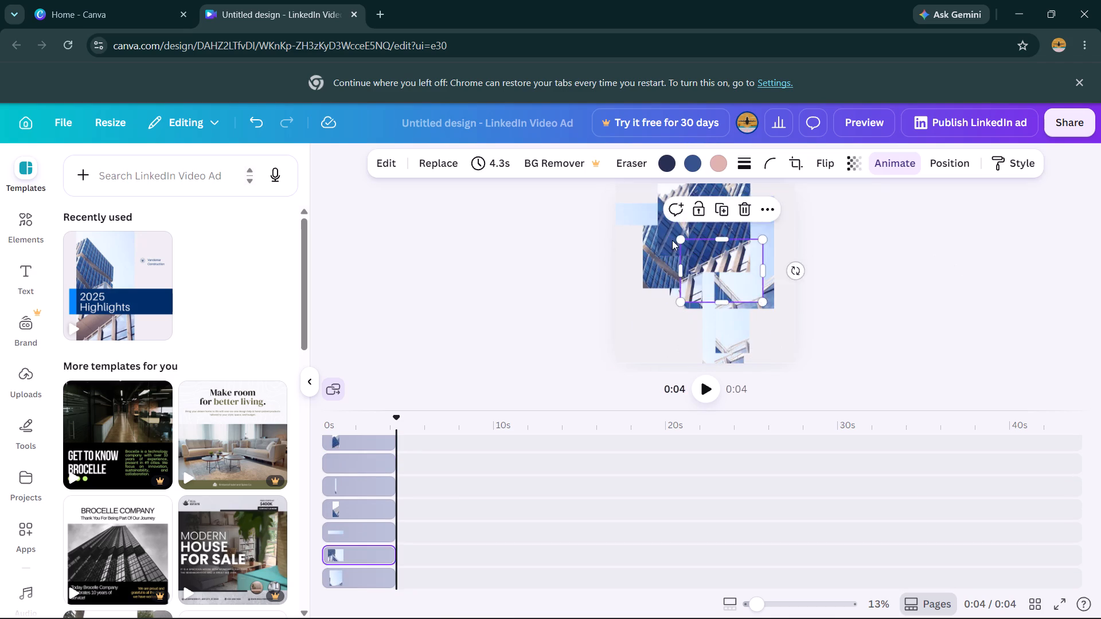
Move the building photo copies left of the page's centre down and slightly right.
{"action": "left_click_drag", "start_coordinate": [672, 240], "coordinate": [689, 287]}
{"action": "left_click_drag", "start_coordinate": [676, 250], "coordinate": [686, 296]}
{"action": "left_click", "coordinate": [669, 257]}
{"action": "left_click_drag", "start_coordinate": [669, 222], "coordinate": [684, 285]}
Move the building photo copies around the page's upper centre down and left.
{"action": "left_click_drag", "start_coordinate": [689, 250], "coordinate": [659, 265]}
{"action": "left_click_drag", "start_coordinate": [684, 233], "coordinate": [662, 258]}
{"action": "left_click_drag", "start_coordinate": [714, 194], "coordinate": [684, 252]}
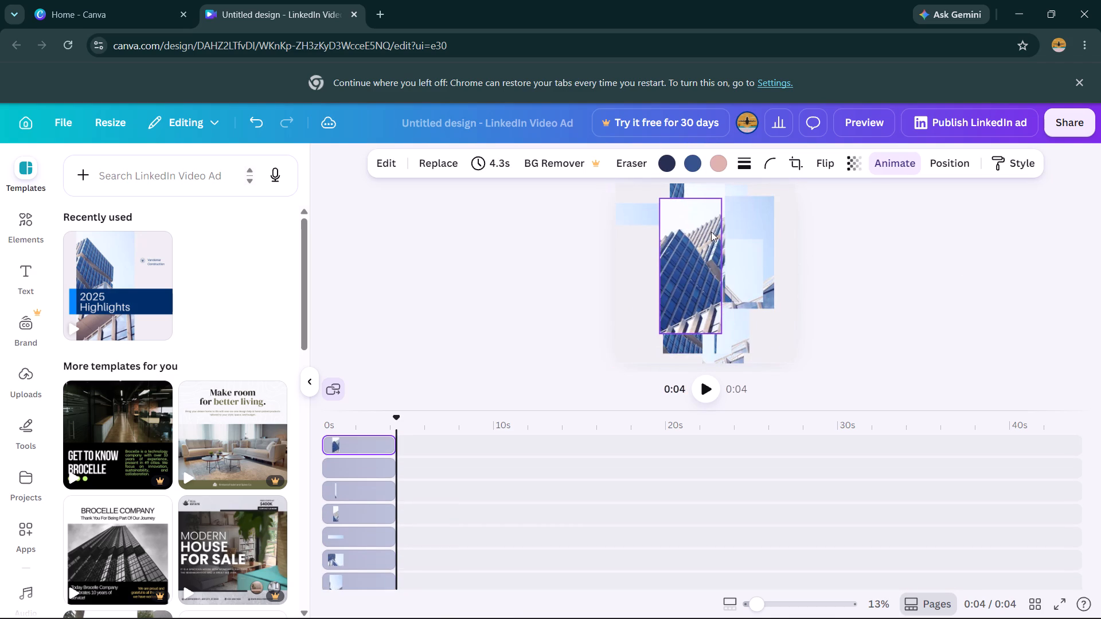
{"action": "left_click_drag", "start_coordinate": [706, 228], "coordinate": [674, 254]}
{"action": "left_click_drag", "start_coordinate": [729, 229], "coordinate": [668, 279]}
{"action": "left_click_drag", "start_coordinate": [700, 260], "coordinate": [686, 271]}
{"action": "left_click_drag", "start_coordinate": [697, 260], "coordinate": [673, 284]}
Move the building photo copies from the page's lower left and centre up and right.
{"action": "left_click_drag", "start_coordinate": [689, 286], "coordinate": [689, 277]}
{"action": "left_click_drag", "start_coordinate": [697, 281], "coordinate": [697, 254]}
{"action": "left_click_drag", "start_coordinate": [711, 272], "coordinate": [711, 257]}
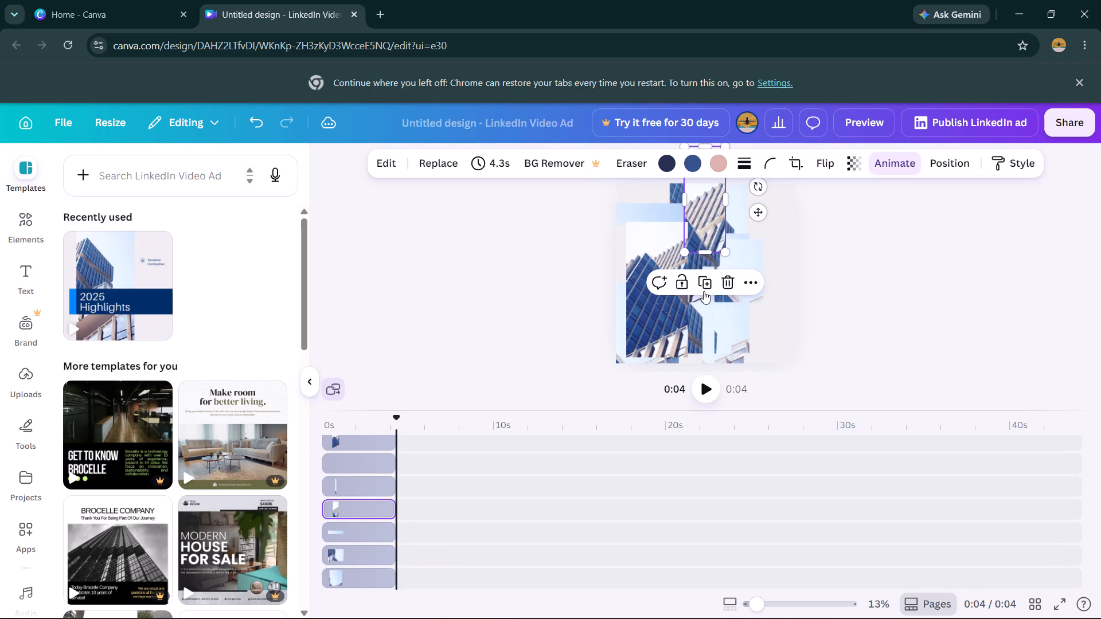
{"action": "left_click_drag", "start_coordinate": [689, 299], "coordinate": [719, 258]}
{"action": "left_click_drag", "start_coordinate": [677, 299], "coordinate": [698, 276]}
{"action": "left_click_drag", "start_coordinate": [668, 310], "coordinate": [702, 275]}
{"action": "left_click_drag", "start_coordinate": [685, 302], "coordinate": [707, 275]}
{"action": "left_click_drag", "start_coordinate": [697, 316], "coordinate": [706, 277]}
{"action": "left_click_drag", "start_coordinate": [692, 289], "coordinate": [767, 205]}
{"action": "left_click_drag", "start_coordinate": [721, 290], "coordinate": [744, 232]}
{"action": "left_click_drag", "start_coordinate": [715, 259], "coordinate": [736, 230]}
{"action": "left_click_drag", "start_coordinate": [669, 298], "coordinate": [696, 263]}
{"action": "left_click_drag", "start_coordinate": [684, 299], "coordinate": [723, 249]}
{"action": "left_click_drag", "start_coordinate": [709, 299], "coordinate": [711, 287]}
Shift the building photo copies right of the page's centre down and left, and clear the selection.
{"action": "left_click_drag", "start_coordinate": [740, 270], "coordinate": [719, 258]}
{"action": "left_click_drag", "start_coordinate": [739, 255], "coordinate": [709, 280]}
{"action": "left_click_drag", "start_coordinate": [743, 259], "coordinate": [723, 274]}
{"action": "left_click_drag", "start_coordinate": [741, 246], "coordinate": [712, 281]}
{"action": "left_click_drag", "start_coordinate": [723, 239], "coordinate": [716, 259]}
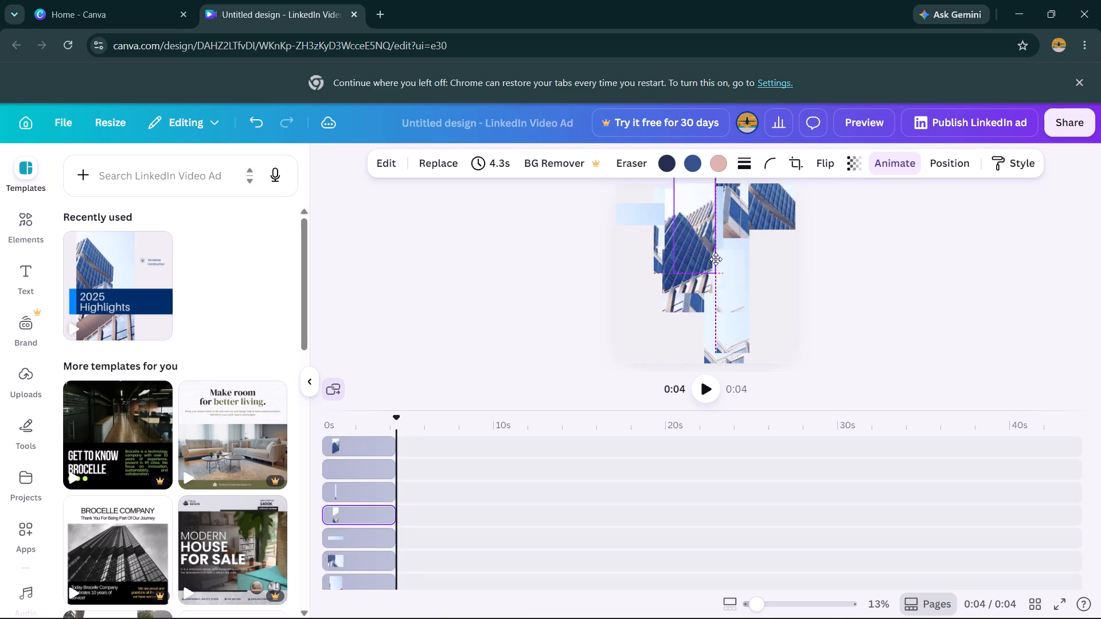
{"action": "left_click_drag", "start_coordinate": [716, 259], "coordinate": [711, 264]}
{"action": "left_click_drag", "start_coordinate": [734, 236], "coordinate": [722, 271]}
{"action": "left_click_drag", "start_coordinate": [751, 234], "coordinate": [714, 271]}
{"action": "left_click_drag", "start_coordinate": [716, 251], "coordinate": [697, 270]}
{"action": "left_click_drag", "start_coordinate": [704, 240], "coordinate": [708, 261]}
{"action": "left_click", "coordinate": [852, 221]}
Gather the building photo copies from the page's top, left side and upper right into its lower half.
{"action": "left_click_drag", "start_coordinate": [693, 226], "coordinate": [667, 276]}
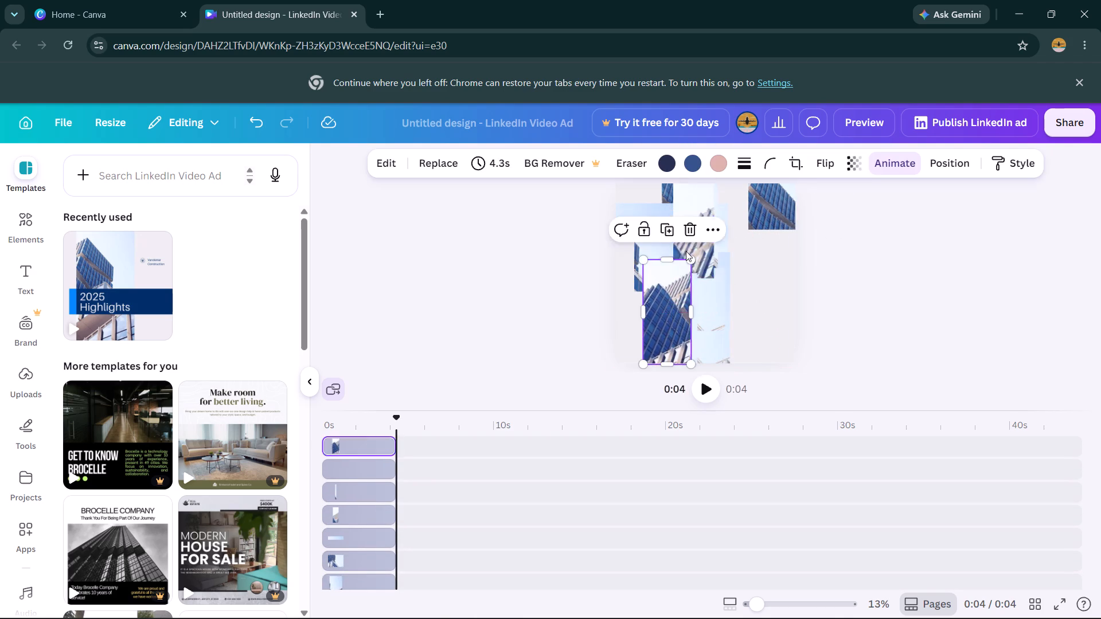
{"action": "left_click_drag", "start_coordinate": [684, 251], "coordinate": [669, 267]}
{"action": "left_click_drag", "start_coordinate": [760, 210], "coordinate": [686, 299]}
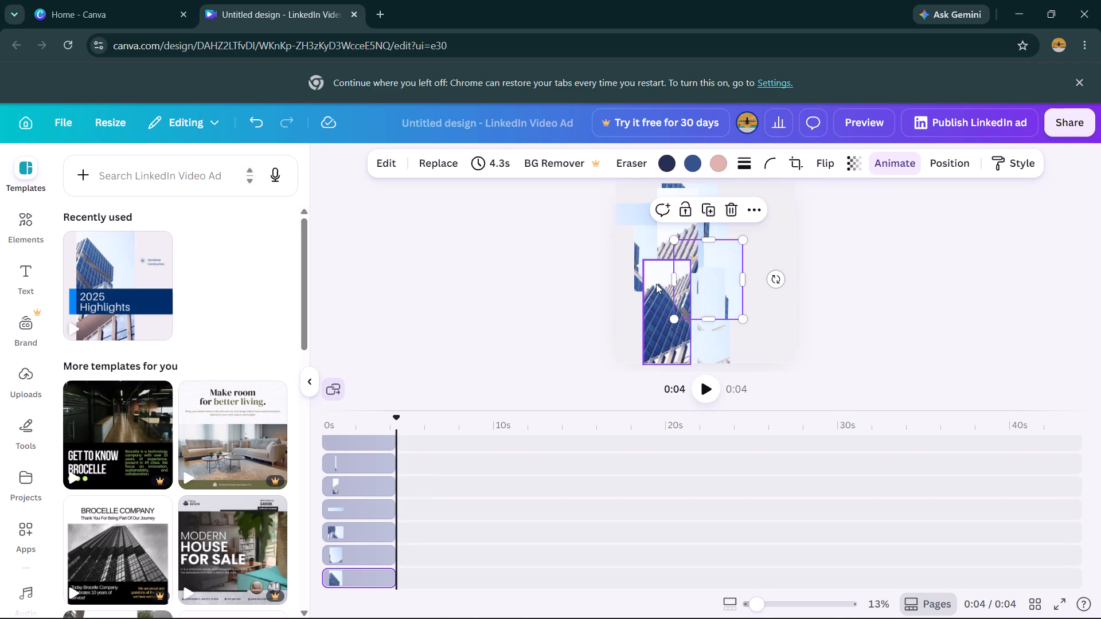
{"action": "left_click_drag", "start_coordinate": [656, 284], "coordinate": [676, 275]}
{"action": "left_click_drag", "start_coordinate": [659, 250], "coordinate": [684, 270]}
{"action": "left_click_drag", "start_coordinate": [663, 199], "coordinate": [686, 280]}
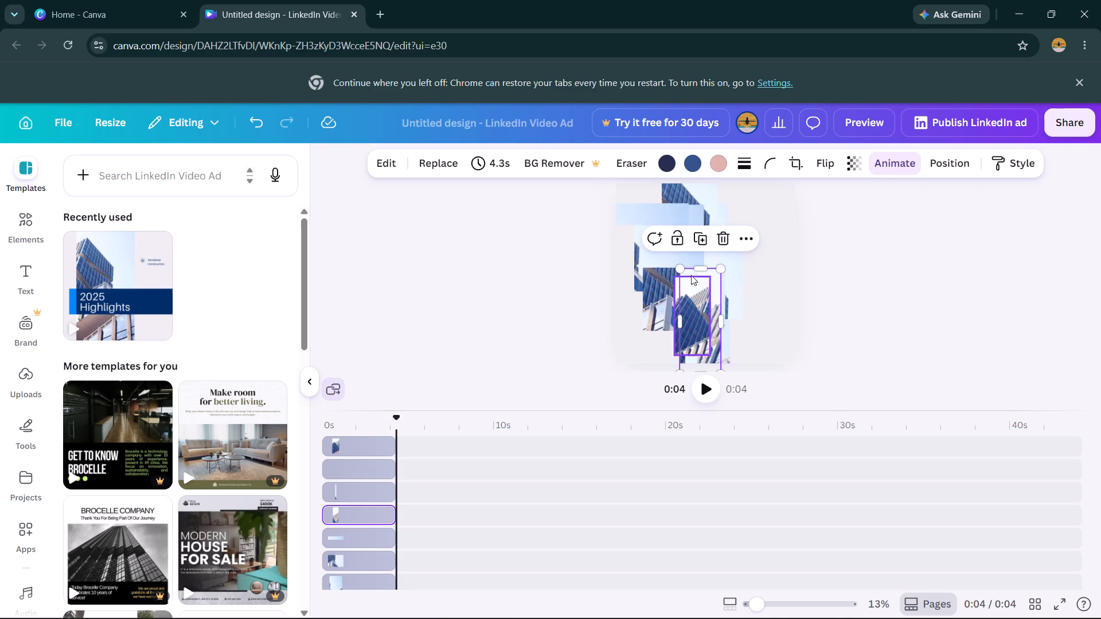
{"action": "left_click_drag", "start_coordinate": [644, 220], "coordinate": [690, 288]}
{"action": "left_click_drag", "start_coordinate": [668, 219], "coordinate": [700, 282]}
{"action": "left_click_drag", "start_coordinate": [682, 187], "coordinate": [709, 293]}
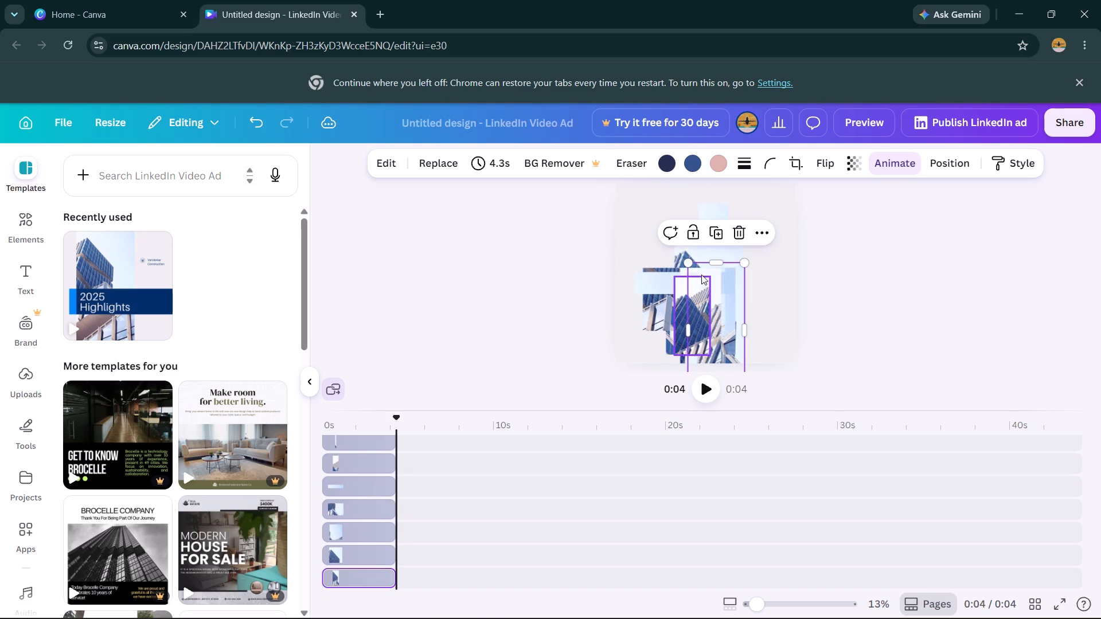
Move the building photo copies around the page's centre up and right into its upper right area.
{"action": "left_click_drag", "start_coordinate": [697, 309], "coordinate": [697, 238]}
{"action": "left_click_drag", "start_coordinate": [702, 250], "coordinate": [729, 187]}
{"action": "left_click_drag", "start_coordinate": [705, 261], "coordinate": [723, 220]}
{"action": "left_click_drag", "start_coordinate": [694, 294], "coordinate": [721, 233]}
{"action": "left_click_drag", "start_coordinate": [706, 287], "coordinate": [725, 234]}
{"action": "left_click_drag", "start_coordinate": [708, 291], "coordinate": [719, 249]}
{"action": "left_click_drag", "start_coordinate": [710, 288], "coordinate": [701, 274]}
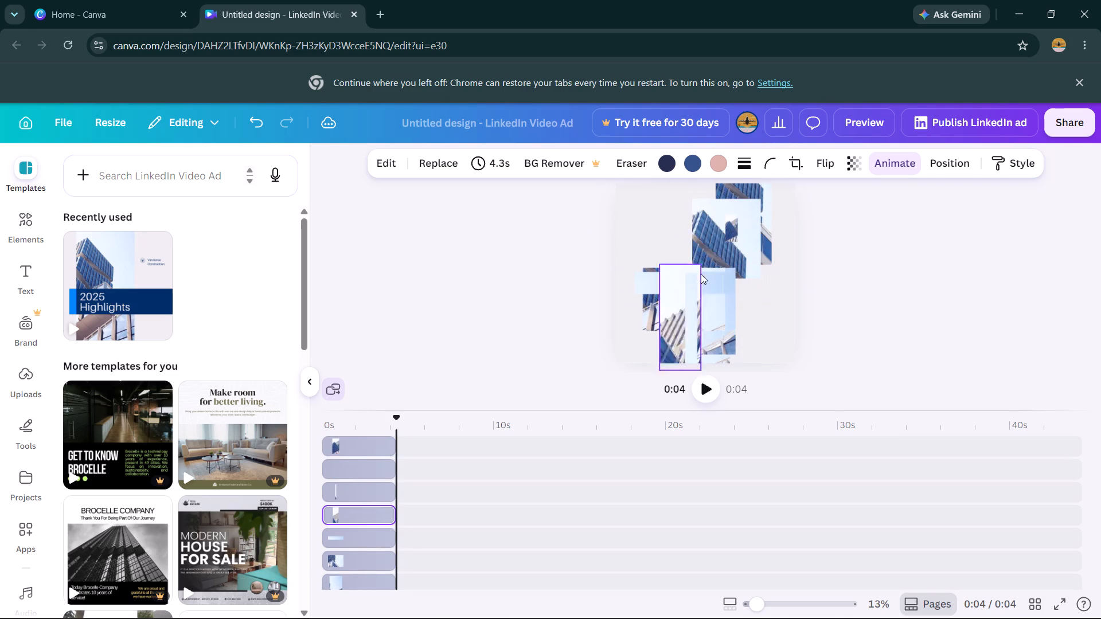
Move the remaining building photo copies in the page's lower left up and right.
{"action": "left_click_drag", "start_coordinate": [701, 274], "coordinate": [704, 265]}
{"action": "left_click_drag", "start_coordinate": [692, 292], "coordinate": [708, 258]}
{"action": "left_click_drag", "start_coordinate": [663, 286], "coordinate": [706, 250]}
{"action": "left_click_drag", "start_coordinate": [689, 279], "coordinate": [728, 238]}
{"action": "left_click_drag", "start_coordinate": [670, 288], "coordinate": [690, 256]}
{"action": "left_click_drag", "start_coordinate": [683, 270], "coordinate": [716, 236]}
{"action": "left_click_drag", "start_coordinate": [675, 300], "coordinate": [705, 243]}
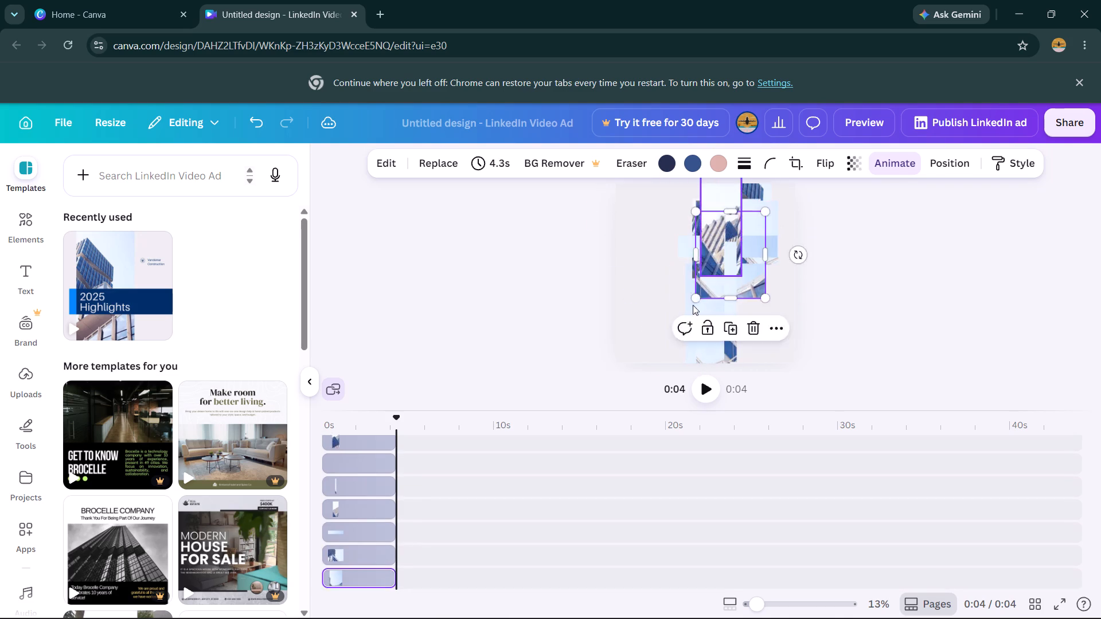
Adjust the stacked building photo copies below the page's centre upward.
{"action": "left_click_drag", "start_coordinate": [693, 304], "coordinate": [717, 257]}
{"action": "left_click_drag", "start_coordinate": [714, 306], "coordinate": [719, 255]}
{"action": "left_click_drag", "start_coordinate": [713, 312], "coordinate": [721, 259]}
{"action": "left_click_drag", "start_coordinate": [716, 301], "coordinate": [719, 285]}
{"action": "left_click_drag", "start_coordinate": [713, 311], "coordinate": [715, 279]}
{"action": "left_click_drag", "start_coordinate": [708, 299], "coordinate": [713, 276]}
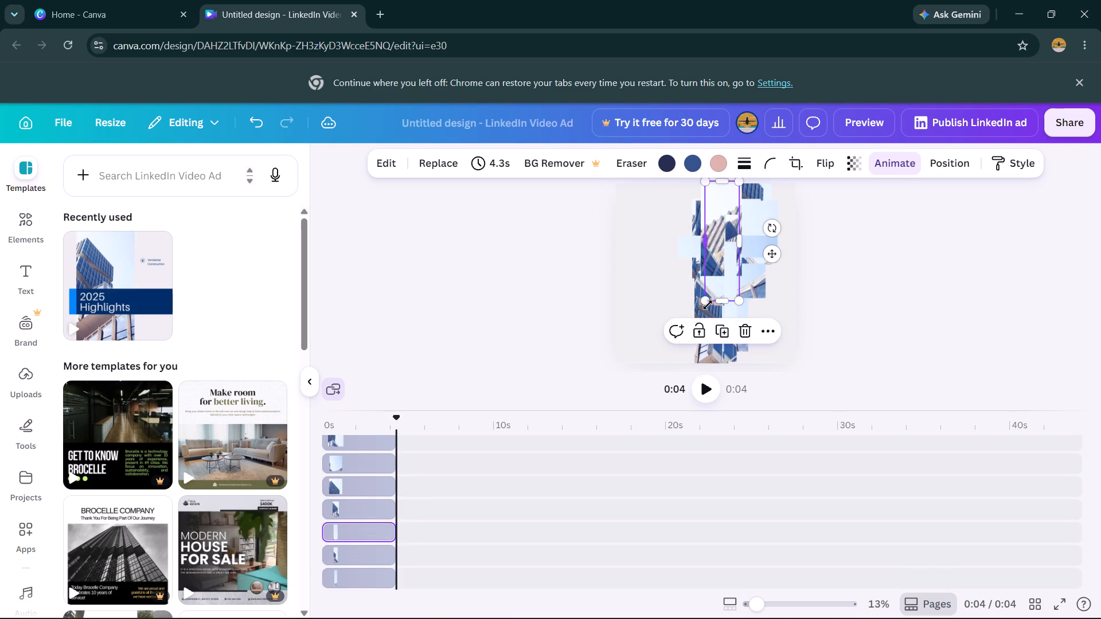
{"action": "left_click_drag", "start_coordinate": [716, 315], "coordinate": [721, 286]}
{"action": "left_click_drag", "start_coordinate": [712, 316], "coordinate": [716, 296]}
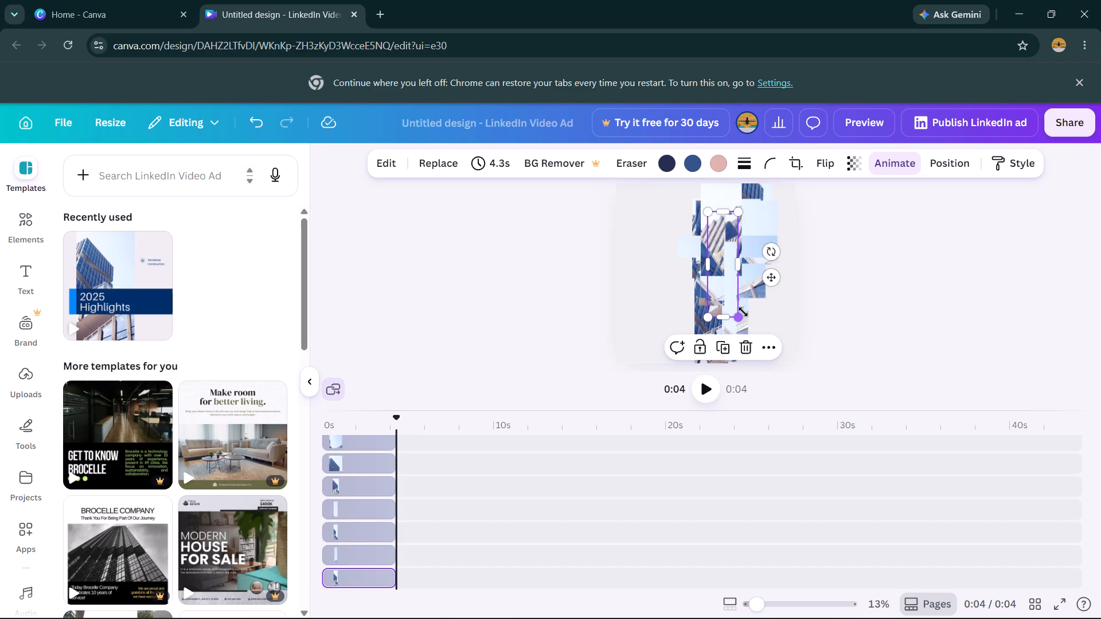
Resize the tall building photo copies right of the page's centre, widening one to about 609 by 1,445.
{"action": "left_click_drag", "start_coordinate": [744, 311], "coordinate": [740, 272]}
{"action": "left_click_drag", "start_coordinate": [747, 271], "coordinate": [777, 261]}
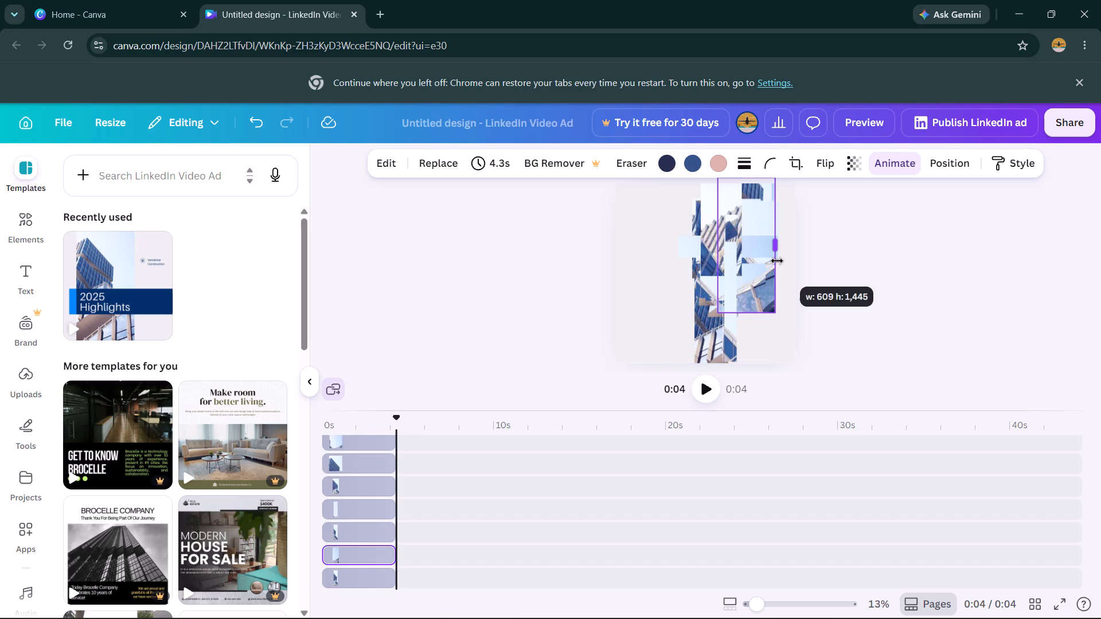
{"action": "left_click_drag", "start_coordinate": [777, 261], "coordinate": [779, 260]}
Move the tall building photo copies at the page's centre down and left.
{"action": "left_click_drag", "start_coordinate": [757, 258], "coordinate": [701, 297]}
{"action": "left_click_drag", "start_coordinate": [731, 238], "coordinate": [688, 276]}
{"action": "left_click_drag", "start_coordinate": [707, 248], "coordinate": [692, 257]}
{"action": "left_click_drag", "start_coordinate": [717, 239], "coordinate": [684, 278]}
{"action": "left_click_drag", "start_coordinate": [720, 258], "coordinate": [700, 274]}
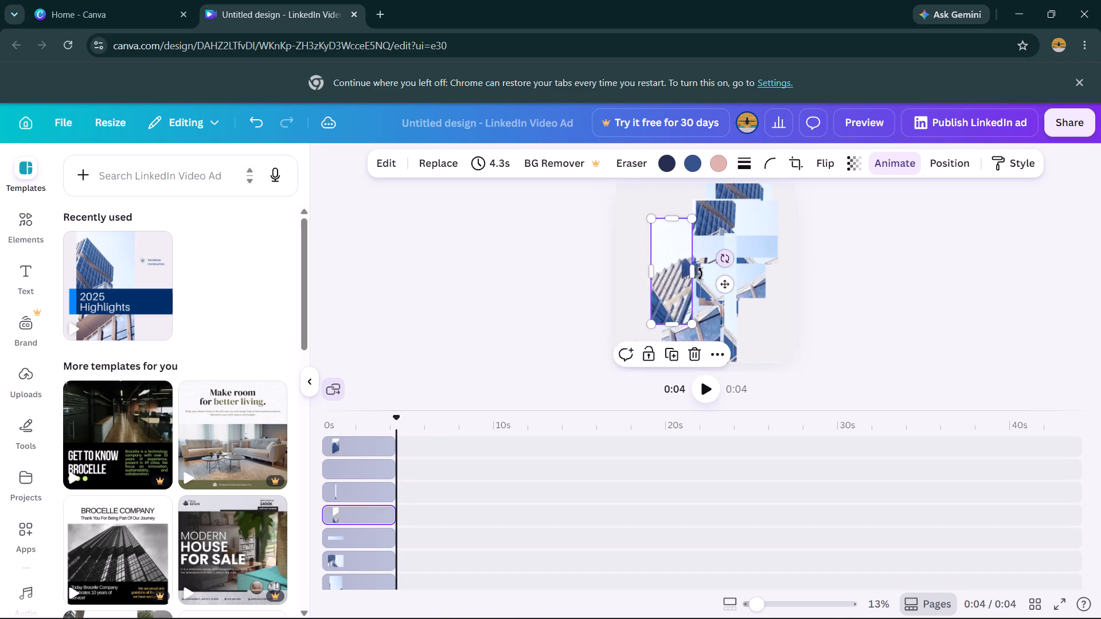
Rearrange the building photo copies at the page's centre down and left, resizing a small one to about 396 by 495.
{"action": "left_click_drag", "start_coordinate": [700, 274], "coordinate": [674, 295]}
{"action": "left_click_drag", "start_coordinate": [710, 262], "coordinate": [671, 288]}
{"action": "left_click_drag", "start_coordinate": [710, 262], "coordinate": [683, 288]}
{"action": "left_click_drag", "start_coordinate": [717, 260], "coordinate": [690, 279]}
{"action": "left_click_drag", "start_coordinate": [713, 260], "coordinate": [681, 287]}
{"action": "left_click_drag", "start_coordinate": [722, 251], "coordinate": [694, 271]}
{"action": "left_click_drag", "start_coordinate": [720, 254], "coordinate": [685, 280]}
{"action": "left_click_drag", "start_coordinate": [708, 263], "coordinate": [687, 280]}
{"action": "left_click_drag", "start_coordinate": [705, 263], "coordinate": [679, 281]}
{"action": "left_click_drag", "start_coordinate": [715, 251], "coordinate": [674, 281]}
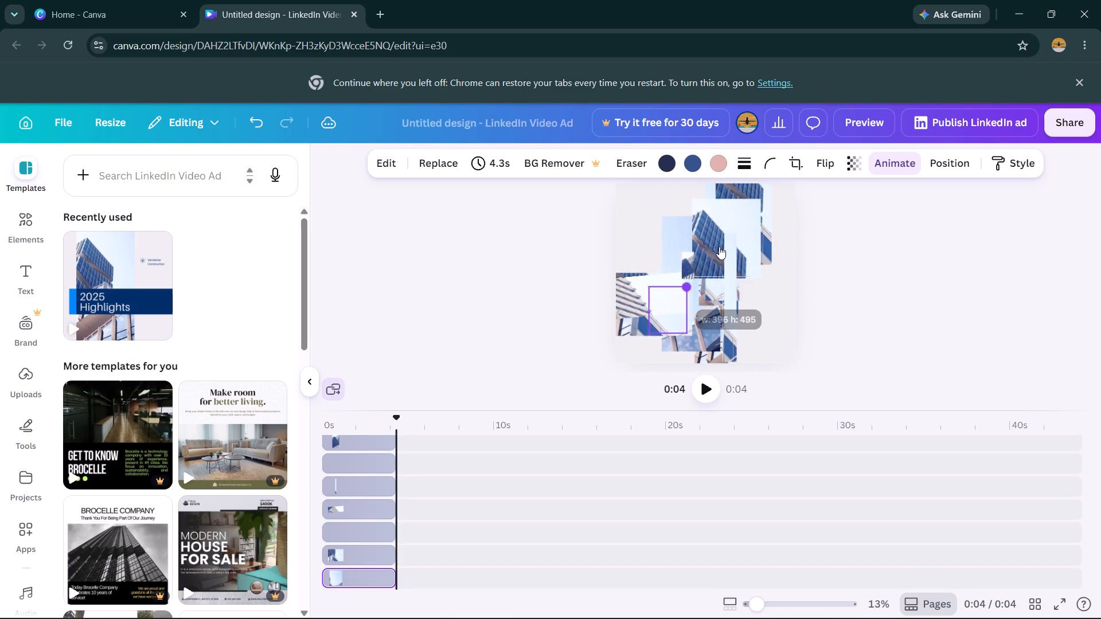
Shift the building photo copies stacked above the page's centre down and slightly left.
{"action": "left_click_drag", "start_coordinate": [712, 250], "coordinate": [696, 264]}
{"action": "left_click_drag", "start_coordinate": [724, 246], "coordinate": [710, 248]}
{"action": "left_click_drag", "start_coordinate": [720, 232], "coordinate": [703, 248]}
{"action": "left_click_drag", "start_coordinate": [717, 237], "coordinate": [702, 253]}
{"action": "left_click_drag", "start_coordinate": [716, 226], "coordinate": [702, 252]}
{"action": "left_click_drag", "start_coordinate": [719, 235], "coordinate": [709, 256]}
{"action": "left_click_drag", "start_coordinate": [720, 240], "coordinate": [712, 258]}
{"action": "left_click_drag", "start_coordinate": [728, 238], "coordinate": [708, 252]}
{"action": "left_click_drag", "start_coordinate": [725, 233], "coordinate": [704, 264]}
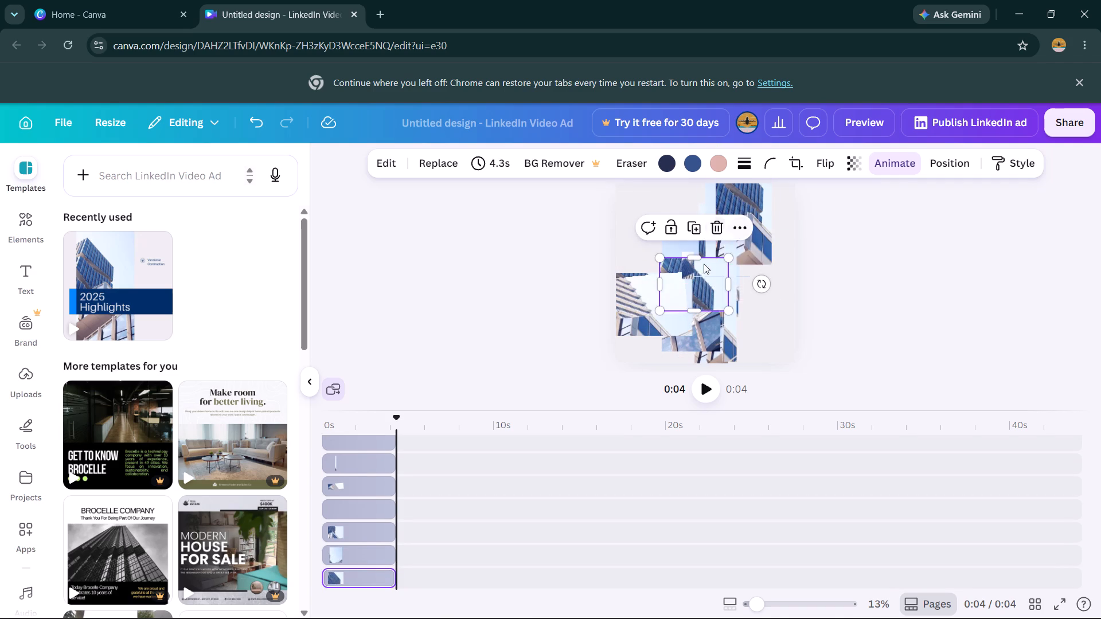
Bring the building photo copies from the page's upper right down and left towards its lower left.
{"action": "left_click_drag", "start_coordinate": [704, 264], "coordinate": [728, 246]}
{"action": "left_click_drag", "start_coordinate": [733, 243], "coordinate": [712, 271]}
{"action": "left_click_drag", "start_coordinate": [756, 229], "coordinate": [728, 280]}
{"action": "left_click_drag", "start_coordinate": [744, 203], "coordinate": [690, 280]}
{"action": "left_click_drag", "start_coordinate": [709, 233], "coordinate": [683, 275]}
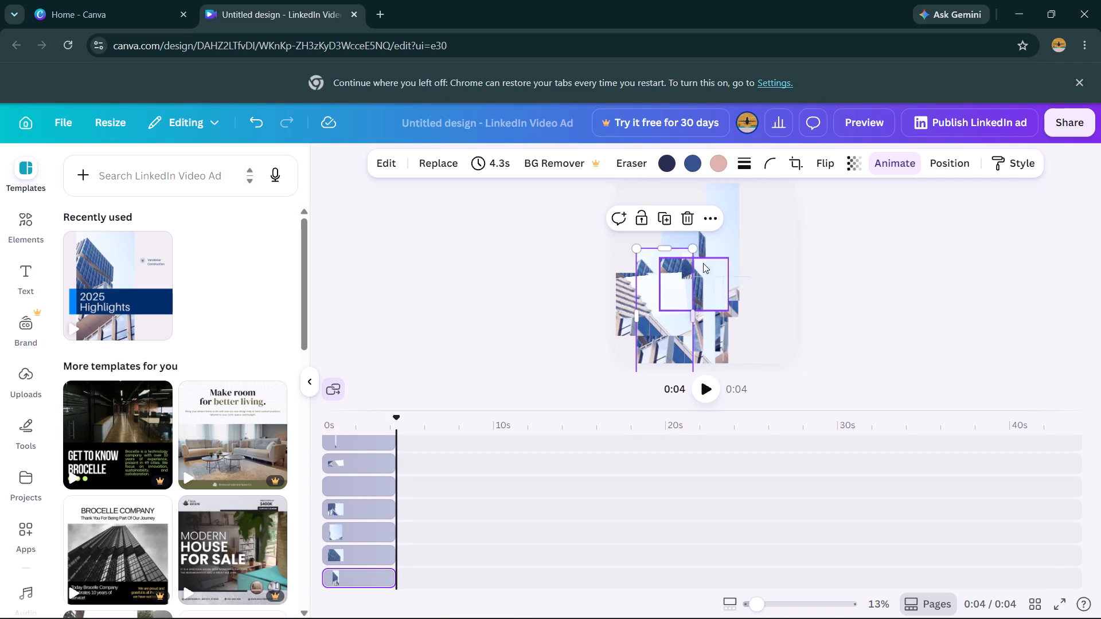
{"action": "left_click_drag", "start_coordinate": [715, 238], "coordinate": [688, 265]}
{"action": "left_click_drag", "start_coordinate": [697, 258], "coordinate": [662, 288]}
Move the building photo copies left of the page's centre up and right, flattening and slightly tilting one.
{"action": "left_click_drag", "start_coordinate": [661, 291], "coordinate": [710, 257]}
{"action": "left_click_drag", "start_coordinate": [684, 274], "coordinate": [694, 267]}
{"action": "left_click_drag", "start_coordinate": [669, 280], "coordinate": [712, 253]}
{"action": "left_click_drag", "start_coordinate": [657, 294], "coordinate": [685, 269]}
{"action": "left_click_drag", "start_coordinate": [669, 288], "coordinate": [686, 264]}
{"action": "left_click_drag", "start_coordinate": [667, 297], "coordinate": [697, 265]}
{"action": "left_click_drag", "start_coordinate": [682, 292], "coordinate": [695, 252]}
{"action": "left_click_drag", "start_coordinate": [666, 303], "coordinate": [692, 275]}
{"action": "left_click_drag", "start_coordinate": [676, 302], "coordinate": [684, 295]}
{"action": "left_click_drag", "start_coordinate": [678, 301], "coordinate": [682, 293]}
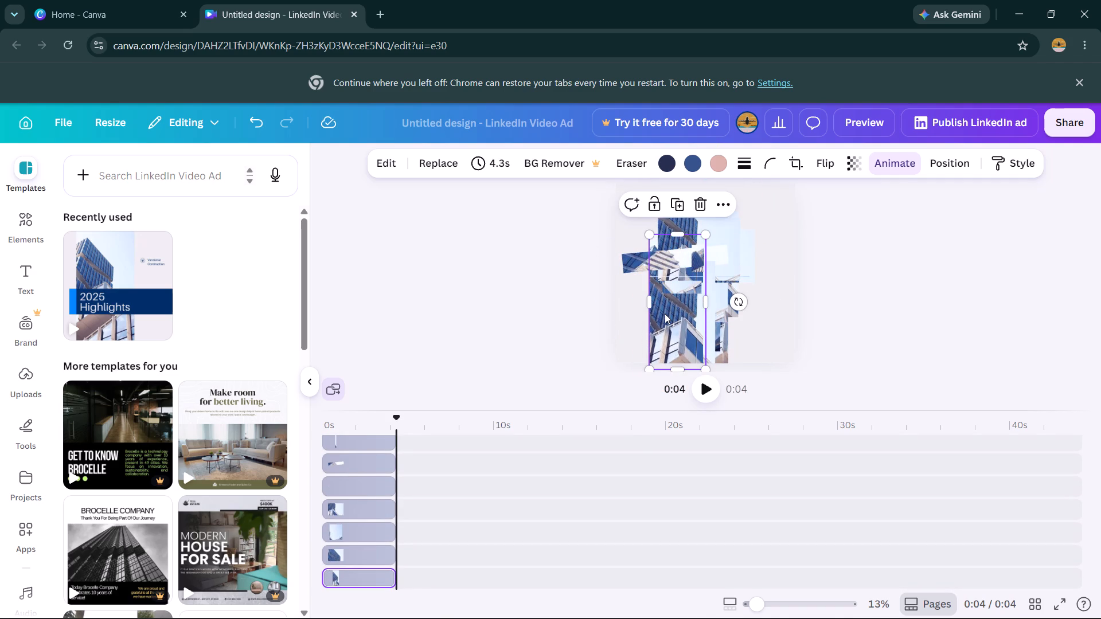
Reposition the tall building photo copy from the page's lower left to just right of its centre.
{"action": "left_click_drag", "start_coordinate": [671, 305], "coordinate": [681, 280]}
{"action": "left_click_drag", "start_coordinate": [693, 272], "coordinate": [681, 276]}
{"action": "left_click_drag", "start_coordinate": [694, 269], "coordinate": [694, 276]}
{"action": "left_click_drag", "start_coordinate": [695, 275], "coordinate": [680, 295]}
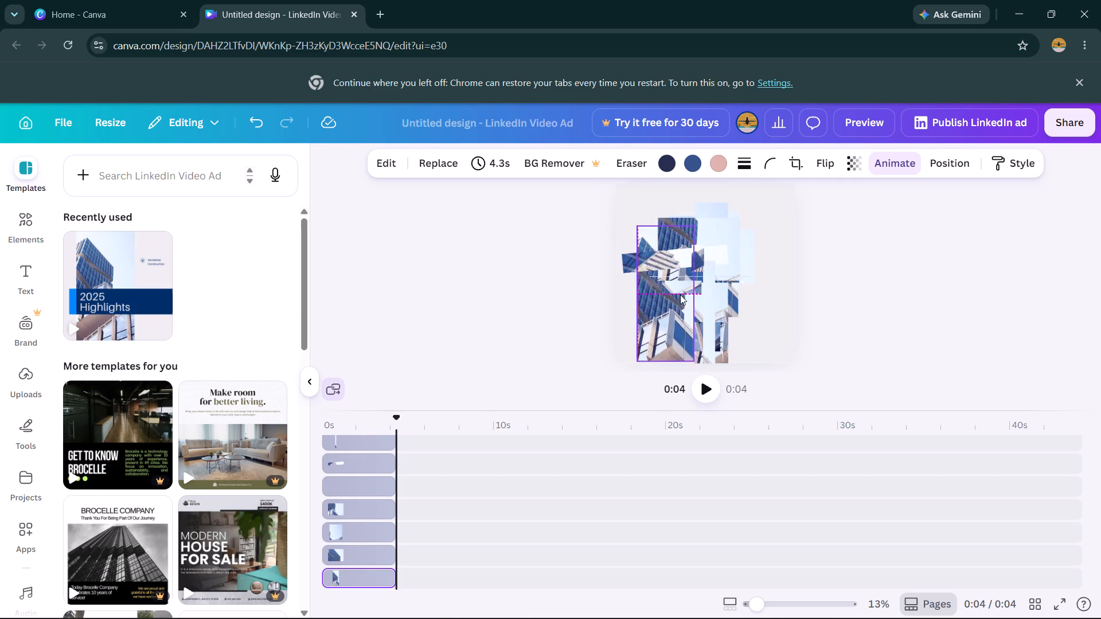
{"action": "left_click_drag", "start_coordinate": [680, 295], "coordinate": [740, 244]}
{"action": "left_click_drag", "start_coordinate": [717, 287], "coordinate": [718, 292]}
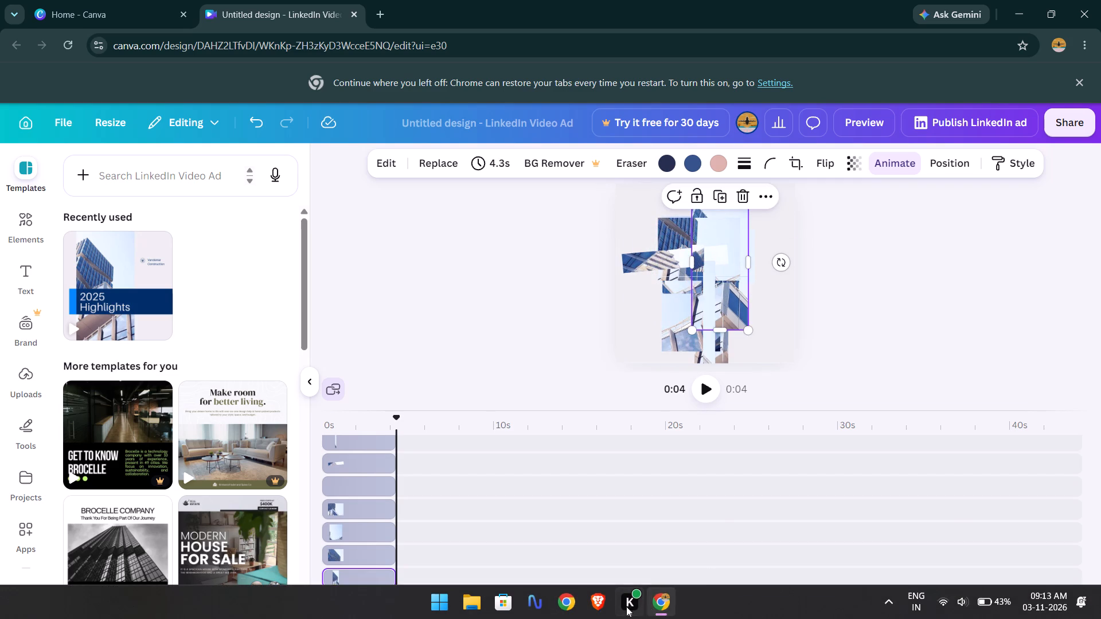
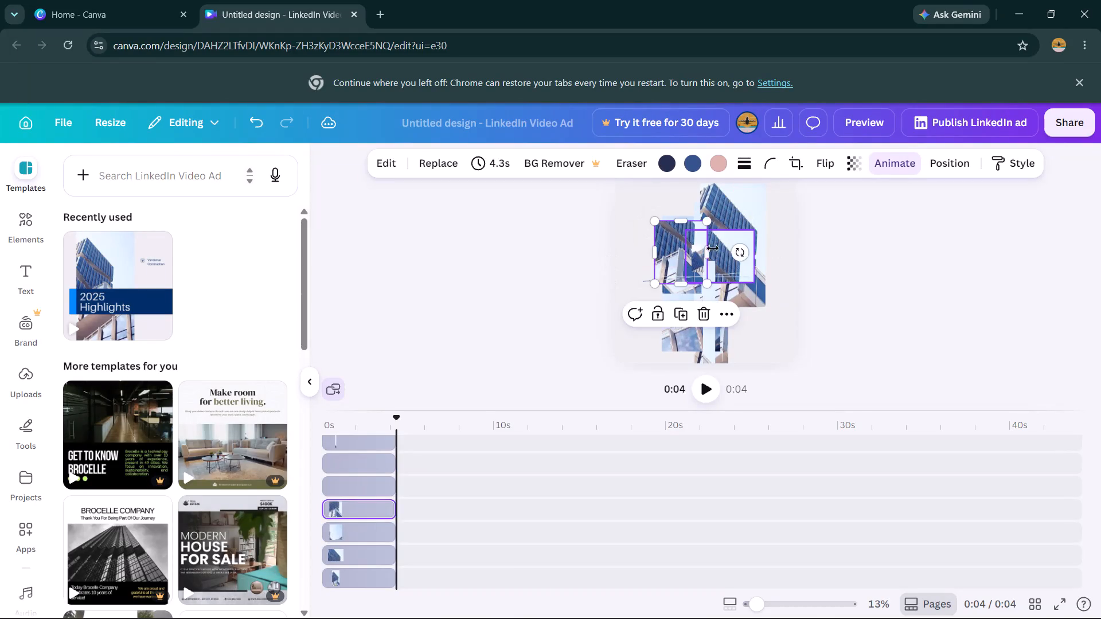
Move the building photo copies right of the page's centre down and left towards the centre.
{"action": "left_click_drag", "start_coordinate": [713, 248], "coordinate": [710, 254]}
{"action": "left_click_drag", "start_coordinate": [720, 245], "coordinate": [723, 257]}
{"action": "left_click_drag", "start_coordinate": [741, 243], "coordinate": [721, 262]}
{"action": "left_click_drag", "start_coordinate": [756, 234], "coordinate": [733, 250]}
{"action": "left_click_drag", "start_coordinate": [742, 241], "coordinate": [730, 246]}
{"action": "left_click_drag", "start_coordinate": [733, 230], "coordinate": [720, 252]}
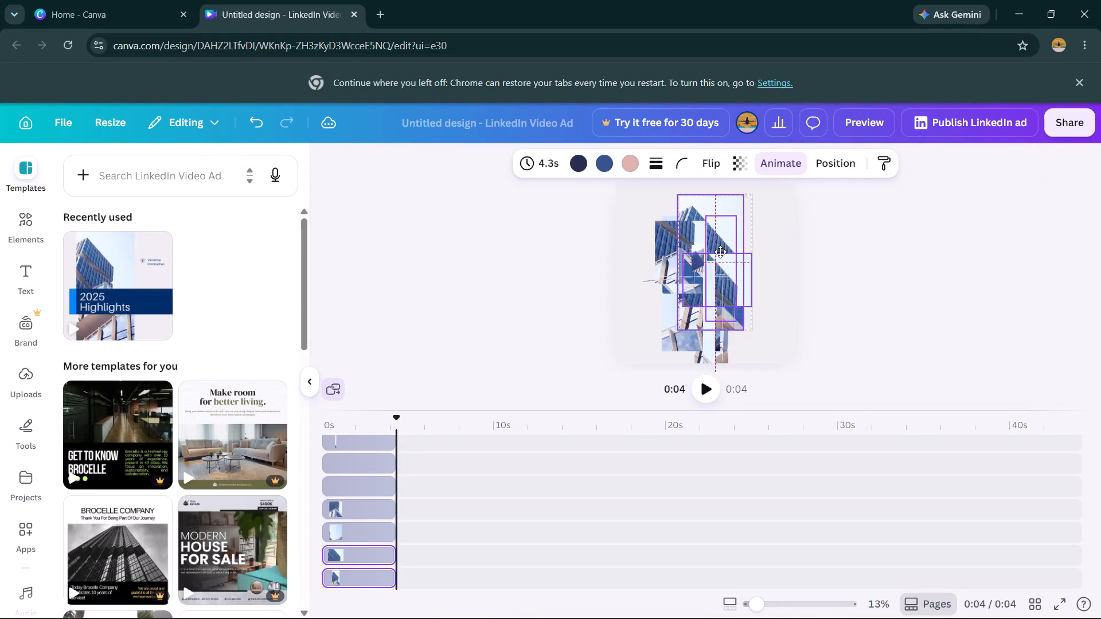
{"action": "left_click_drag", "start_coordinate": [720, 252], "coordinate": [719, 251]}
{"action": "left_click", "coordinate": [834, 230]}
Move the building photo copies left of the page's centre down towards its lower left.
{"action": "left_click_drag", "start_coordinate": [674, 247], "coordinate": [681, 311]}
{"action": "left_click_drag", "start_coordinate": [696, 250], "coordinate": [696, 258]}
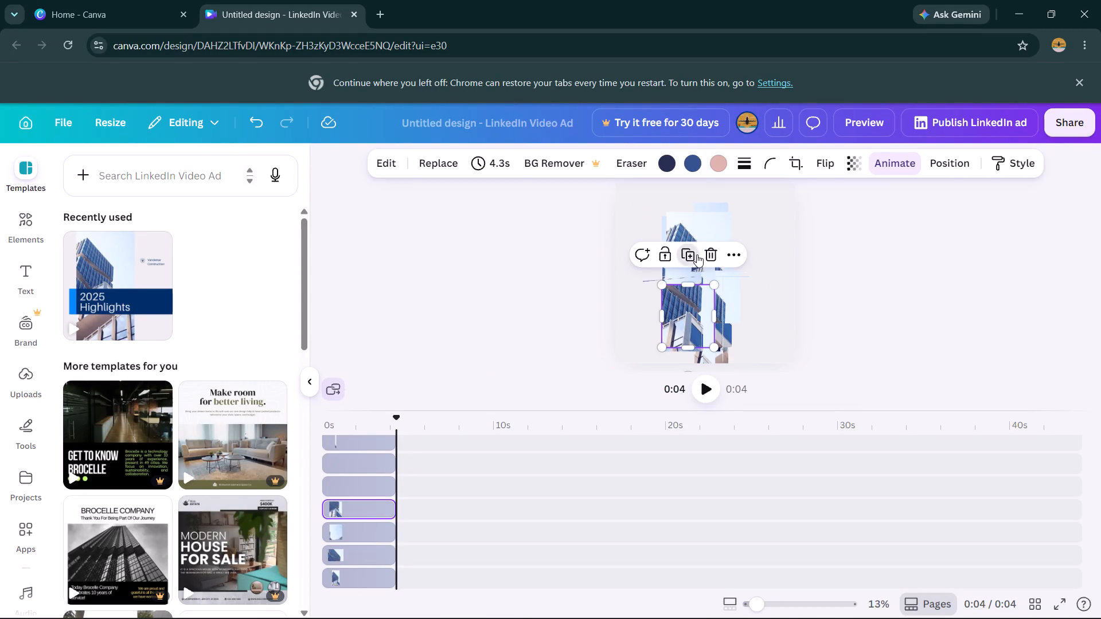
{"action": "double_click", "coordinate": [697, 254]}
{"action": "left_click_drag", "start_coordinate": [696, 245], "coordinate": [685, 275]}
{"action": "left_click_drag", "start_coordinate": [680, 273], "coordinate": [688, 257]}
{"action": "left_click_drag", "start_coordinate": [680, 273], "coordinate": [682, 288]}
{"action": "left_click_drag", "start_coordinate": [686, 288], "coordinate": [684, 308]}
Shift the building photo copies overlapping at the page's centre slightly down.
{"action": "left_click_drag", "start_coordinate": [701, 260], "coordinate": [698, 283]}
{"action": "left_click_drag", "start_coordinate": [705, 258], "coordinate": [704, 285]}
{"action": "left_click_drag", "start_coordinate": [709, 254], "coordinate": [704, 283]}
{"action": "left_click_drag", "start_coordinate": [700, 273], "coordinate": [700, 260]}
{"action": "left_click_drag", "start_coordinate": [702, 254], "coordinate": [700, 285]}
{"action": "left_click_drag", "start_coordinate": [702, 281], "coordinate": [704, 276]}
{"action": "left_click_drag", "start_coordinate": [692, 288], "coordinate": [704, 272]}
{"action": "left_click_drag", "start_coordinate": [701, 275], "coordinate": [700, 281]}
{"action": "left_click", "coordinate": [696, 287]}
{"action": "left_click", "coordinate": [692, 285]}
{"action": "left_click_drag", "start_coordinate": [697, 276], "coordinate": [700, 284]}
{"action": "left_click", "coordinate": [704, 274]}
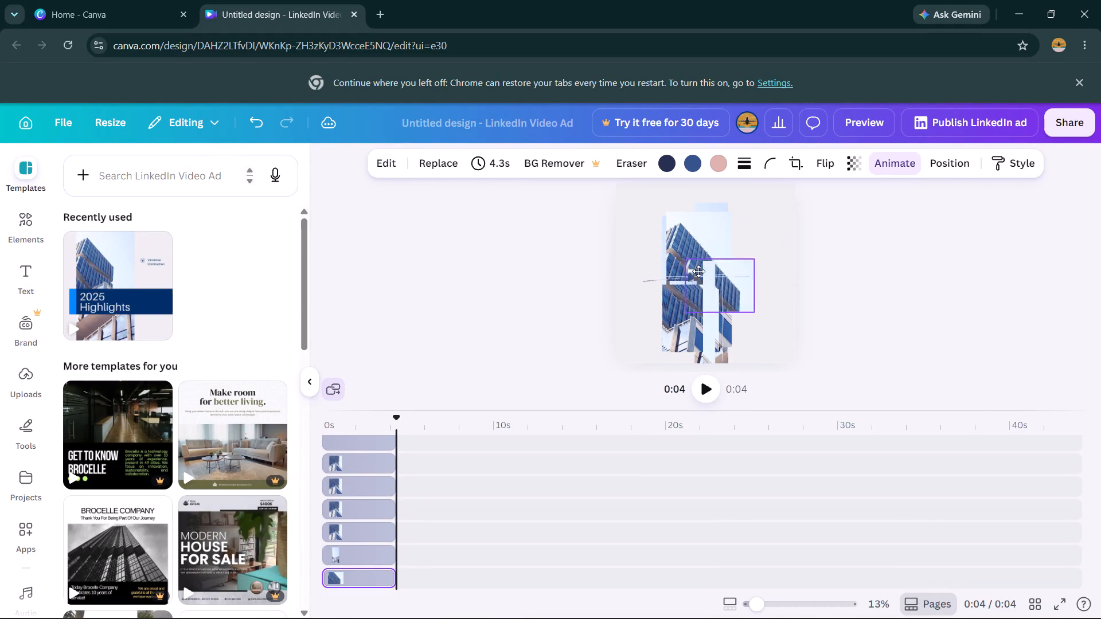
Shift the building photo copies around the page's centre up and left, including the wide one.
{"action": "left_click_drag", "start_coordinate": [713, 261], "coordinate": [708, 256]}
{"action": "left_click_drag", "start_coordinate": [708, 253], "coordinate": [698, 259]}
{"action": "left_click_drag", "start_coordinate": [698, 253], "coordinate": [689, 264]}
{"action": "left_click_drag", "start_coordinate": [688, 258], "coordinate": [693, 270]}
{"action": "left_click_drag", "start_coordinate": [702, 264], "coordinate": [689, 229]}
{"action": "left_click_drag", "start_coordinate": [706, 275], "coordinate": [705, 256]}
{"action": "left_click_drag", "start_coordinate": [724, 278], "coordinate": [721, 261]}
{"action": "left_click", "coordinate": [732, 267]}
{"action": "left_click_drag", "start_coordinate": [732, 254], "coordinate": [716, 254]}
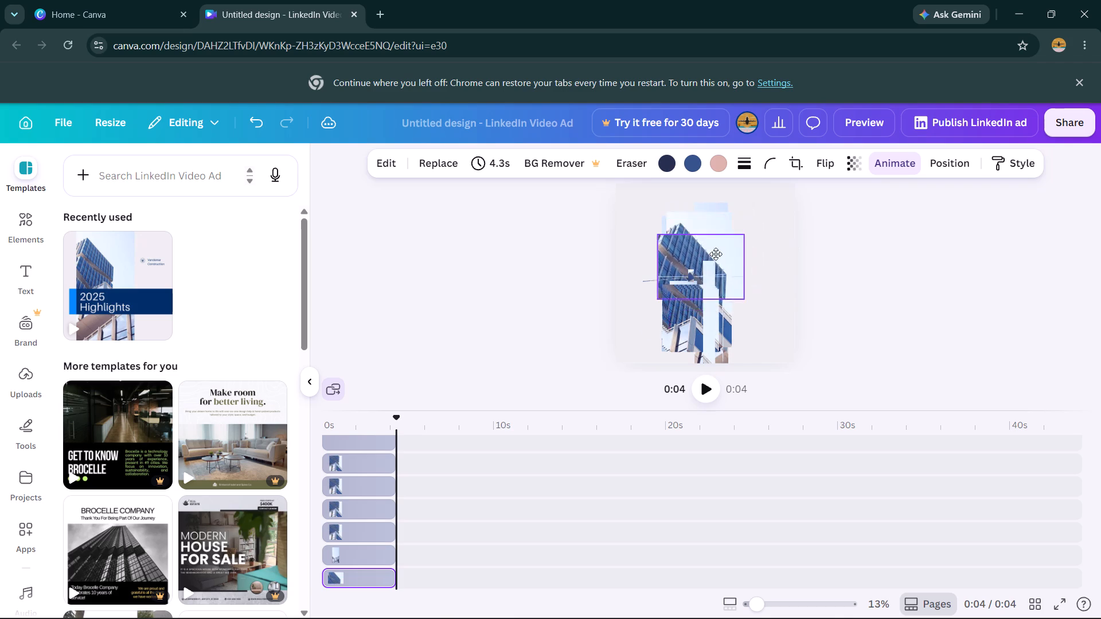
Lower the building photo copies stacked over the page's centre towards its bottom edge.
{"action": "left_click_drag", "start_coordinate": [716, 254], "coordinate": [720, 270]}
{"action": "left_click_drag", "start_coordinate": [714, 249], "coordinate": [713, 283]}
{"action": "left_click_drag", "start_coordinate": [710, 253], "coordinate": [716, 298]}
{"action": "left_click_drag", "start_coordinate": [712, 258], "coordinate": [715, 275]}
{"action": "left_click_drag", "start_coordinate": [716, 245], "coordinate": [716, 275]}
{"action": "left_click_drag", "start_coordinate": [705, 237], "coordinate": [712, 283]}
{"action": "left_click_drag", "start_coordinate": [700, 245], "coordinate": [700, 273]}
{"action": "left_click_drag", "start_coordinate": [697, 233], "coordinate": [703, 272]}
{"action": "left_click_drag", "start_coordinate": [681, 234], "coordinate": [685, 272]}
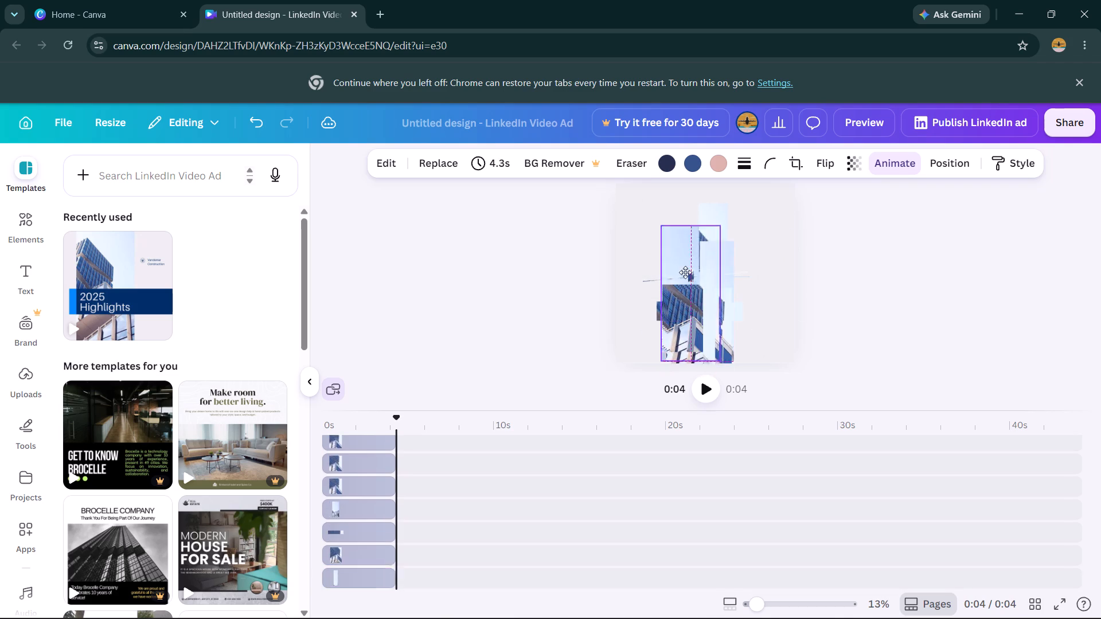
{"action": "left_click_drag", "start_coordinate": [685, 272], "coordinate": [689, 274]}
{"action": "left_click_drag", "start_coordinate": [688, 241], "coordinate": [694, 291]}
{"action": "left_click_drag", "start_coordinate": [704, 280], "coordinate": [704, 264]}
{"action": "left_click_drag", "start_coordinate": [702, 299], "coordinate": [697, 269]}
{"action": "left_click", "coordinate": [740, 247]}
{"action": "left_click_drag", "start_coordinate": [810, 236], "coordinate": [819, 236]}
Spread the building photo copies from the page's lower centre up towards its upper left and upper right.
{"action": "left_click_drag", "start_coordinate": [693, 301], "coordinate": [693, 300]}
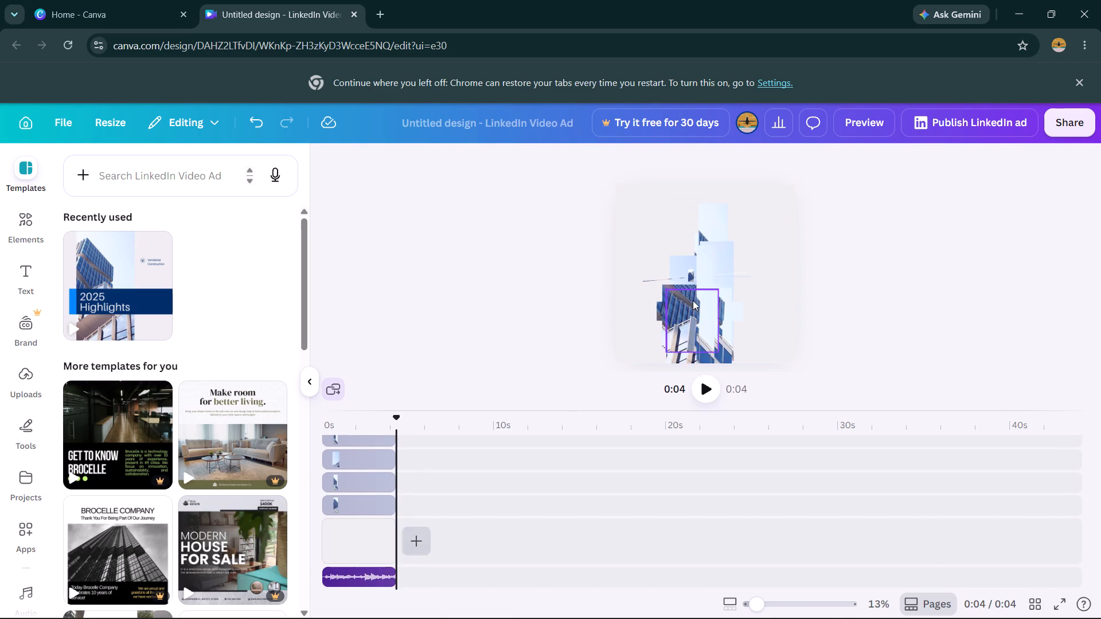
{"action": "left_click_drag", "start_coordinate": [693, 300], "coordinate": [659, 246]}
{"action": "left_click_drag", "start_coordinate": [696, 299], "coordinate": [682, 255]}
{"action": "left_click_drag", "start_coordinate": [691, 281], "coordinate": [686, 231]}
{"action": "left_click_drag", "start_coordinate": [708, 301], "coordinate": [728, 249]}
{"action": "left_click_drag", "start_coordinate": [710, 289], "coordinate": [732, 244]}
{"action": "left_click_drag", "start_coordinate": [702, 282], "coordinate": [721, 244]}
{"action": "left_click_drag", "start_coordinate": [705, 268], "coordinate": [736, 240]}
{"action": "left_click_drag", "start_coordinate": [701, 279], "coordinate": [689, 244]}
{"action": "left_click_drag", "start_coordinate": [692, 268], "coordinate": [685, 236]}
{"action": "left_click_drag", "start_coordinate": [727, 311], "coordinate": [740, 260]}
{"action": "left_click_drag", "start_coordinate": [689, 326], "coordinate": [712, 289]}
Move building photo copies from the page's lower centre down and left towards its lower-left corner.
{"action": "left_click_drag", "start_coordinate": [694, 308], "coordinate": [682, 320]}
{"action": "left_click_drag", "start_coordinate": [682, 315], "coordinate": [653, 325]}
{"action": "left_click", "coordinate": [658, 314]}
{"action": "left_click_drag", "start_coordinate": [660, 317], "coordinate": [647, 326]}
{"action": "left_click_drag", "start_coordinate": [674, 314], "coordinate": [653, 328]}
{"action": "left_click_drag", "start_coordinate": [680, 313], "coordinate": [650, 336]}
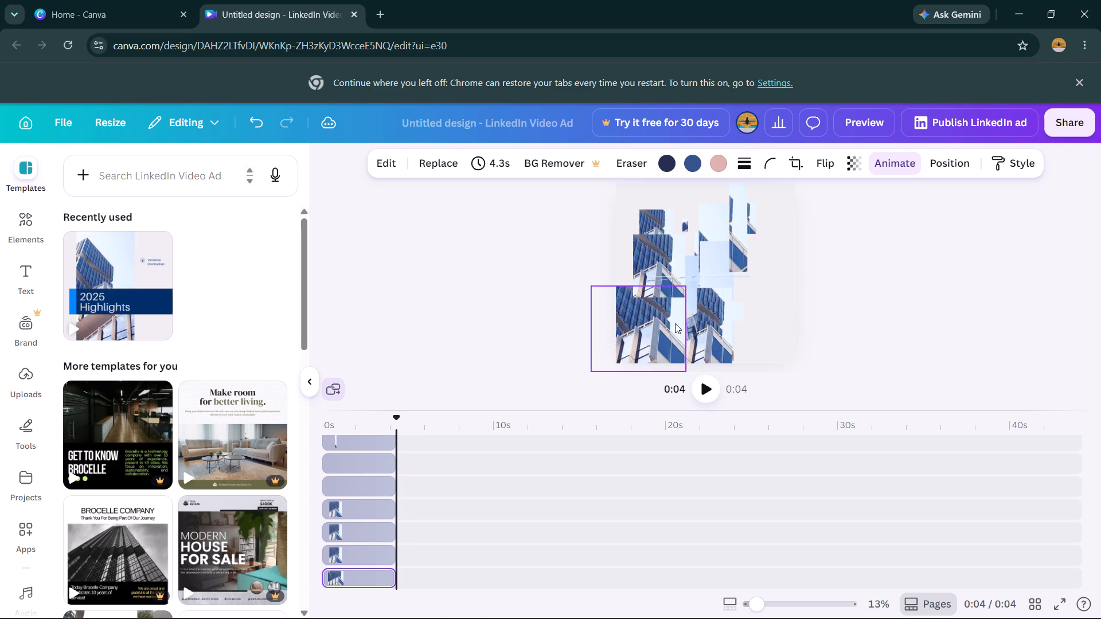
{"action": "left_click_drag", "start_coordinate": [669, 327], "coordinate": [654, 334]}
{"action": "left_click_drag", "start_coordinate": [668, 324], "coordinate": [671, 337]}
{"action": "left_click", "coordinate": [729, 316]}
{"action": "left_click_drag", "start_coordinate": [711, 321], "coordinate": [696, 338]}
Move building photo copies from the page's lower centre rightwards, placing the wide one at its lower right.
{"action": "left_click_drag", "start_coordinate": [708, 322], "coordinate": [744, 322]}
{"action": "left_click_drag", "start_coordinate": [694, 323], "coordinate": [735, 326]}
{"action": "left_click_drag", "start_coordinate": [673, 312], "coordinate": [718, 303]}
{"action": "left_click_drag", "start_coordinate": [710, 314], "coordinate": [725, 296]}
Raise the narrow building photo copies from below the page's centre to its middle and push larger ones towards the lower-left corner.
{"action": "left_click_drag", "start_coordinate": [681, 323], "coordinate": [690, 293]}
{"action": "left_click_drag", "start_coordinate": [654, 296], "coordinate": [583, 347]}
{"action": "left_click_drag", "start_coordinate": [681, 323], "coordinate": [690, 307]}
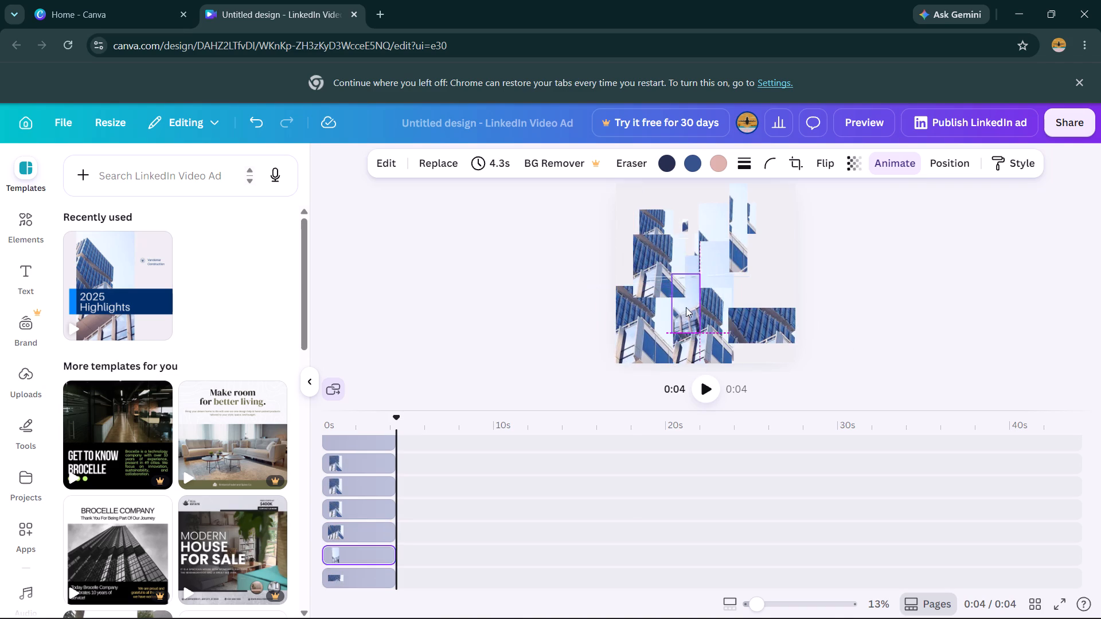
{"action": "left_click_drag", "start_coordinate": [669, 322], "coordinate": [688, 307]}
{"action": "left_click_drag", "start_coordinate": [673, 329], "coordinate": [696, 300]}
{"action": "left_click_drag", "start_coordinate": [676, 307], "coordinate": [637, 362]}
{"action": "left_click_drag", "start_coordinate": [700, 322], "coordinate": [700, 318]}
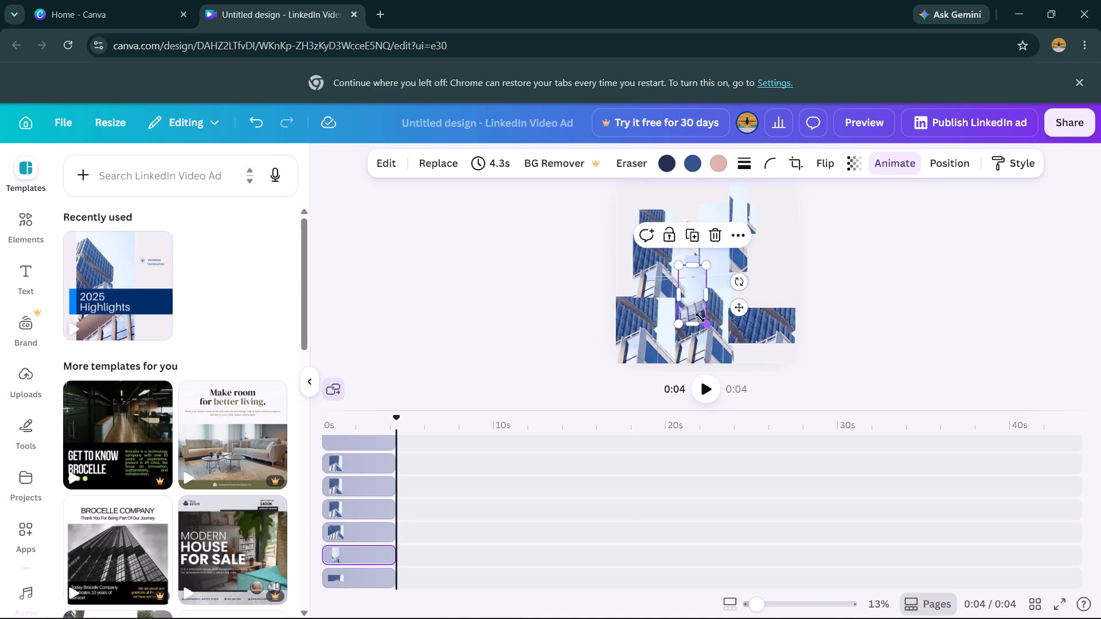
{"action": "left_click_drag", "start_coordinate": [700, 318], "coordinate": [706, 309]}
{"action": "left_click_drag", "start_coordinate": [691, 316], "coordinate": [701, 311]}
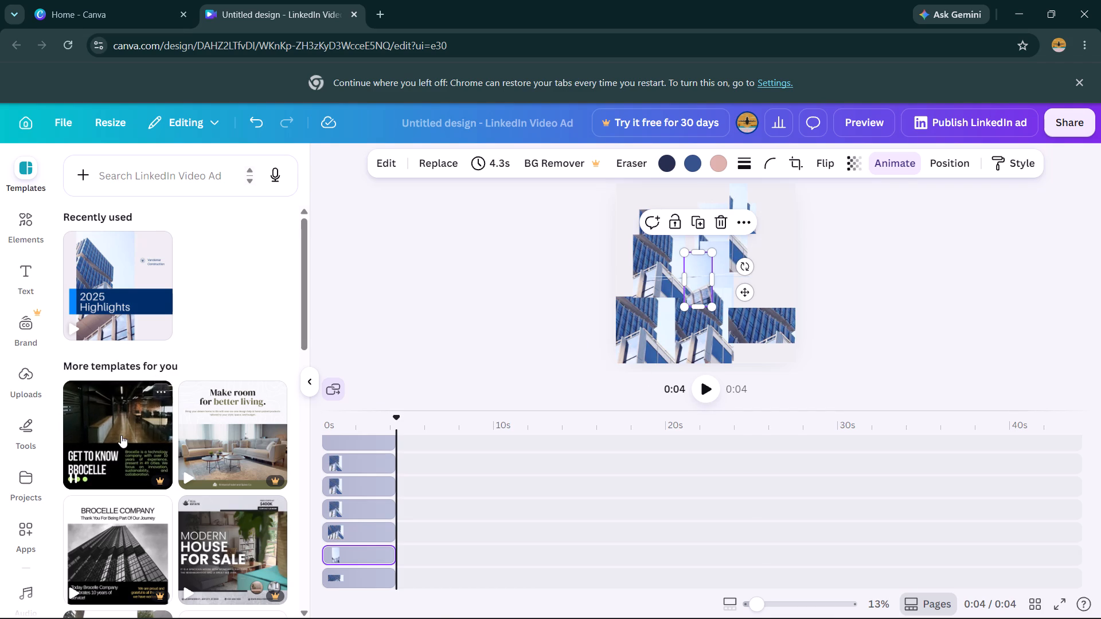
Nudge the upper-left building photo copy up and move the copies below the page's centre to its upper right.
{"action": "left_click_drag", "start_coordinate": [655, 281], "coordinate": [650, 257]}
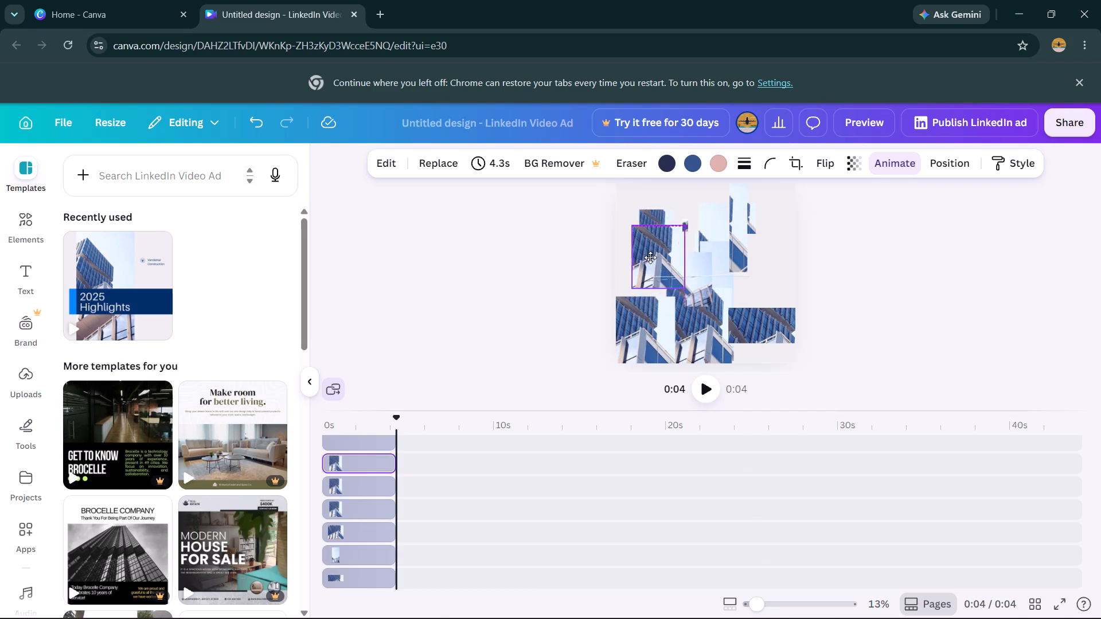
{"action": "left_click_drag", "start_coordinate": [650, 257], "coordinate": [650, 256]}
{"action": "left_click_drag", "start_coordinate": [702, 289], "coordinate": [753, 242]}
{"action": "left_click_drag", "start_coordinate": [763, 301], "coordinate": [764, 256]}
{"action": "left_click_drag", "start_coordinate": [758, 314], "coordinate": [767, 308]}
{"action": "left_click_drag", "start_coordinate": [759, 339], "coordinate": [760, 256]}
{"action": "left_click_drag", "start_coordinate": [693, 339], "coordinate": [762, 245]}
{"action": "left_click_drag", "start_coordinate": [706, 311], "coordinate": [758, 249]}
{"action": "left_click_drag", "start_coordinate": [667, 316], "coordinate": [751, 253]}
{"action": "left_click_drag", "start_coordinate": [686, 300], "coordinate": [746, 244]}
{"action": "left_click_drag", "start_coordinate": [710, 280], "coordinate": [762, 236]}
Bring the building photo copies from the page's upper right down and left towards its lower-left area.
{"action": "left_click_drag", "start_coordinate": [761, 236], "coordinate": [731, 276]}
{"action": "left_click_drag", "start_coordinate": [798, 194], "coordinate": [733, 257]}
{"action": "left_click_drag", "start_coordinate": [752, 230], "coordinate": [723, 264]}
{"action": "left_click_drag", "start_coordinate": [756, 225], "coordinate": [716, 265]}
{"action": "left_click", "coordinate": [826, 235]}
{"action": "left_click_drag", "start_coordinate": [716, 265], "coordinate": [657, 291]}
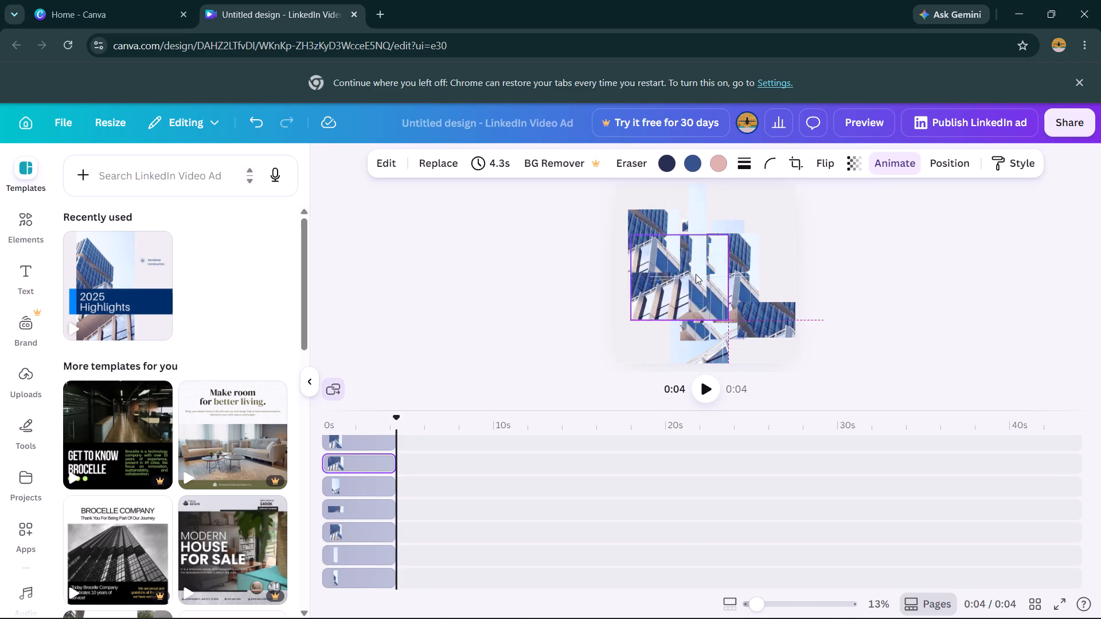
{"action": "left_click_drag", "start_coordinate": [693, 276], "coordinate": [652, 308]}
{"action": "left_click_drag", "start_coordinate": [696, 276], "coordinate": [669, 303]}
{"action": "left_click_drag", "start_coordinate": [728, 275], "coordinate": [706, 295]}
{"action": "left_click_drag", "start_coordinate": [732, 268], "coordinate": [695, 301]}
{"action": "left_click_drag", "start_coordinate": [706, 293], "coordinate": [693, 317]}
Move the building photo copies around the page's centre up and right towards its upper-right area.
{"action": "left_click_drag", "start_coordinate": [684, 314], "coordinate": [704, 266]}
{"action": "left_click_drag", "start_coordinate": [693, 266], "coordinate": [744, 213]}
{"action": "left_click_drag", "start_coordinate": [704, 267], "coordinate": [746, 229]}
{"action": "left_click_drag", "start_coordinate": [706, 273], "coordinate": [739, 225]}
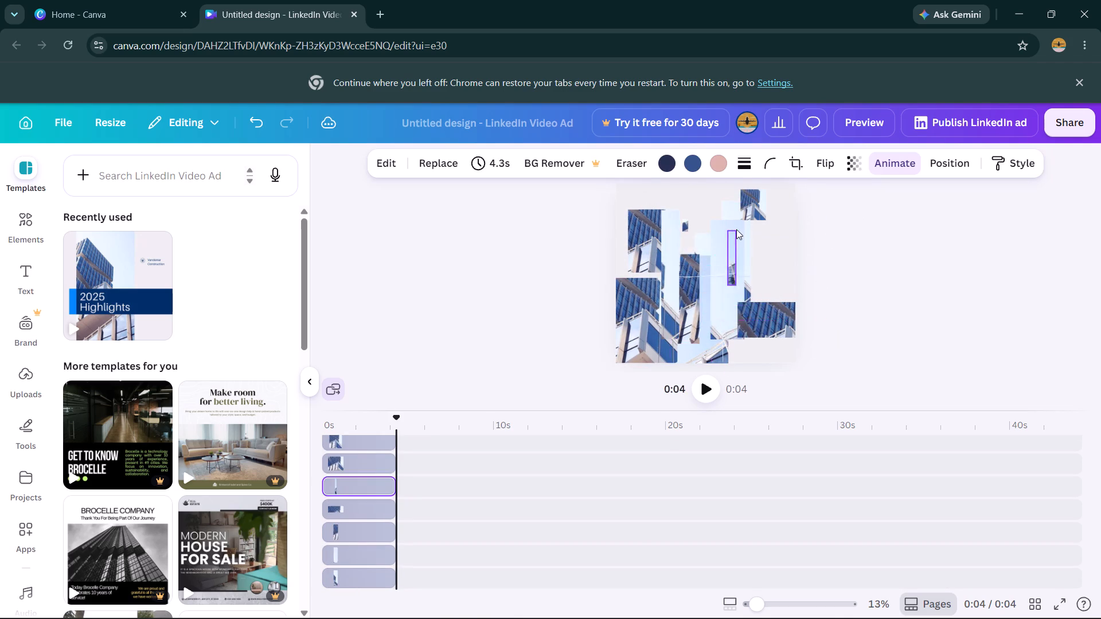
{"action": "left_click_drag", "start_coordinate": [676, 282], "coordinate": [744, 219]}
{"action": "left_click_drag", "start_coordinate": [690, 269], "coordinate": [721, 224]}
{"action": "left_click_drag", "start_coordinate": [662, 274], "coordinate": [728, 227]}
{"action": "left_click_drag", "start_coordinate": [667, 273], "coordinate": [714, 224]}
{"action": "left_click_drag", "start_coordinate": [683, 276], "coordinate": [702, 257]}
{"action": "left_click", "coordinate": [856, 214]}
Bring the building photo copies from the page's upper right back towards its centre and left edge.
{"action": "left_click_drag", "start_coordinate": [770, 219], "coordinate": [700, 277]}
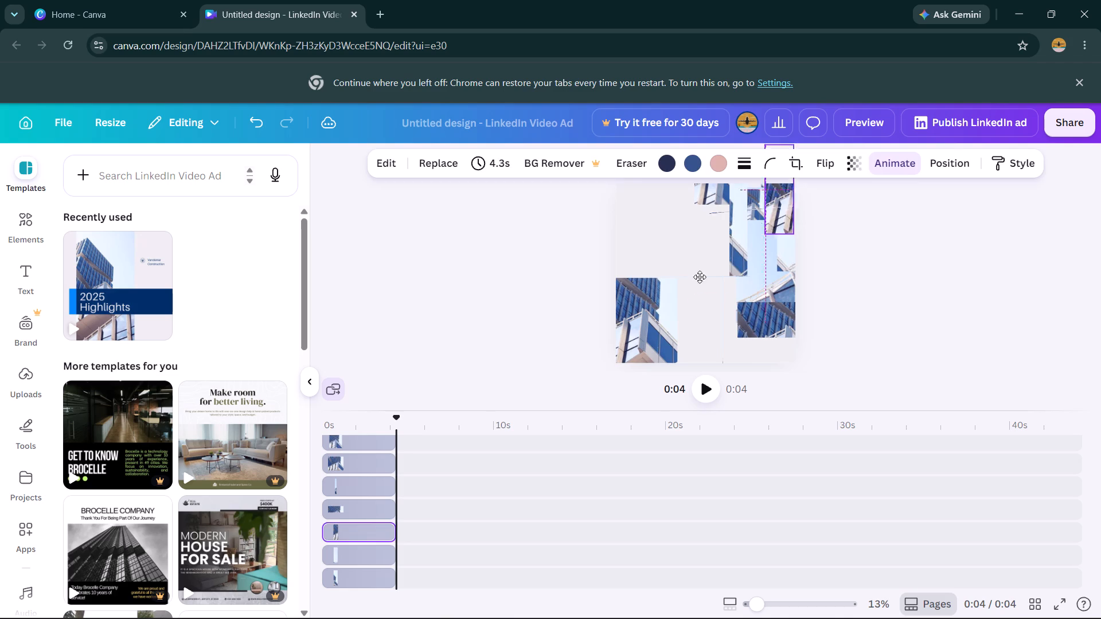
{"action": "left_click_drag", "start_coordinate": [700, 277], "coordinate": [696, 285]}
{"action": "left_click_drag", "start_coordinate": [754, 212], "coordinate": [724, 248]}
{"action": "left_click_drag", "start_coordinate": [705, 238], "coordinate": [662, 241]}
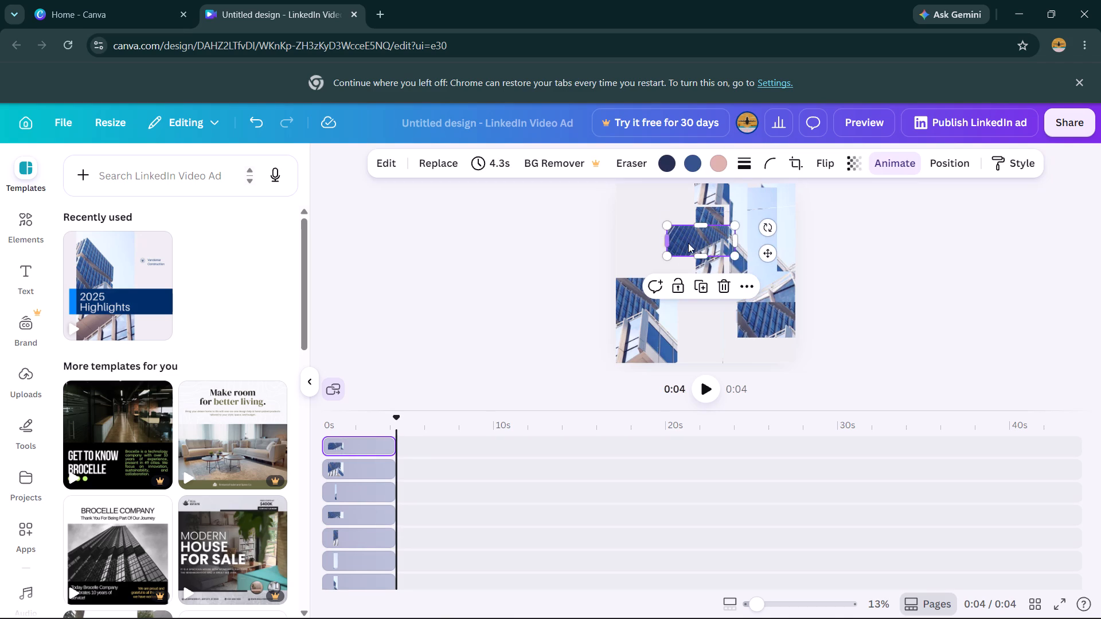
{"action": "left_click_drag", "start_coordinate": [719, 242], "coordinate": [685, 254]}
{"action": "left_click_drag", "start_coordinate": [749, 223], "coordinate": [695, 262]}
{"action": "left_click_drag", "start_coordinate": [752, 225], "coordinate": [697, 247]}
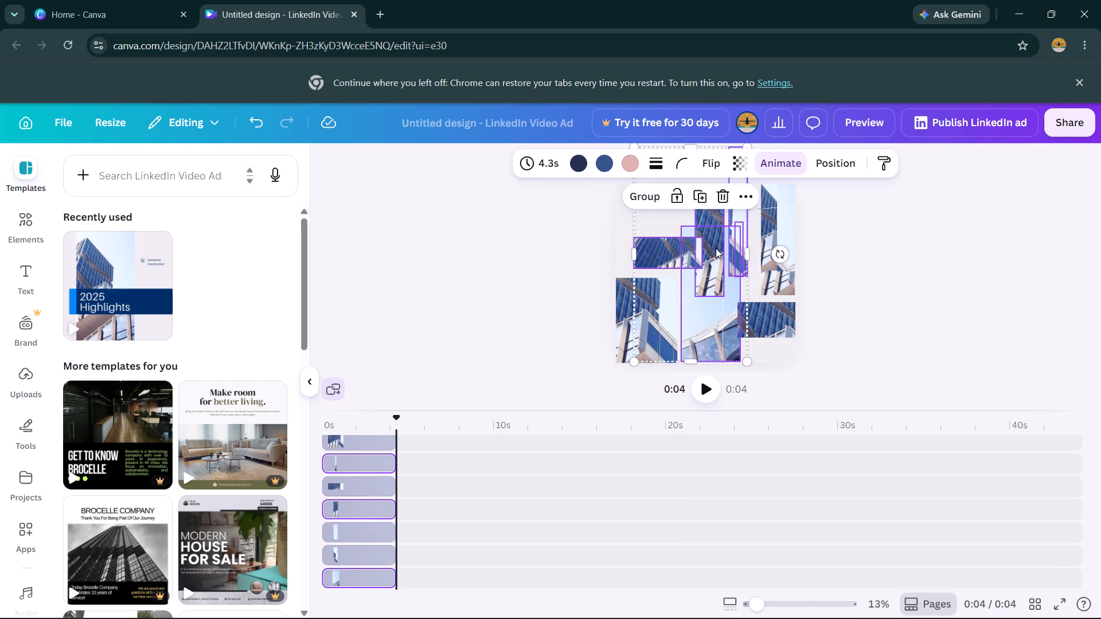
{"action": "left_click", "coordinate": [936, 225]}
{"action": "left_click_drag", "start_coordinate": [724, 253], "coordinate": [635, 273]}
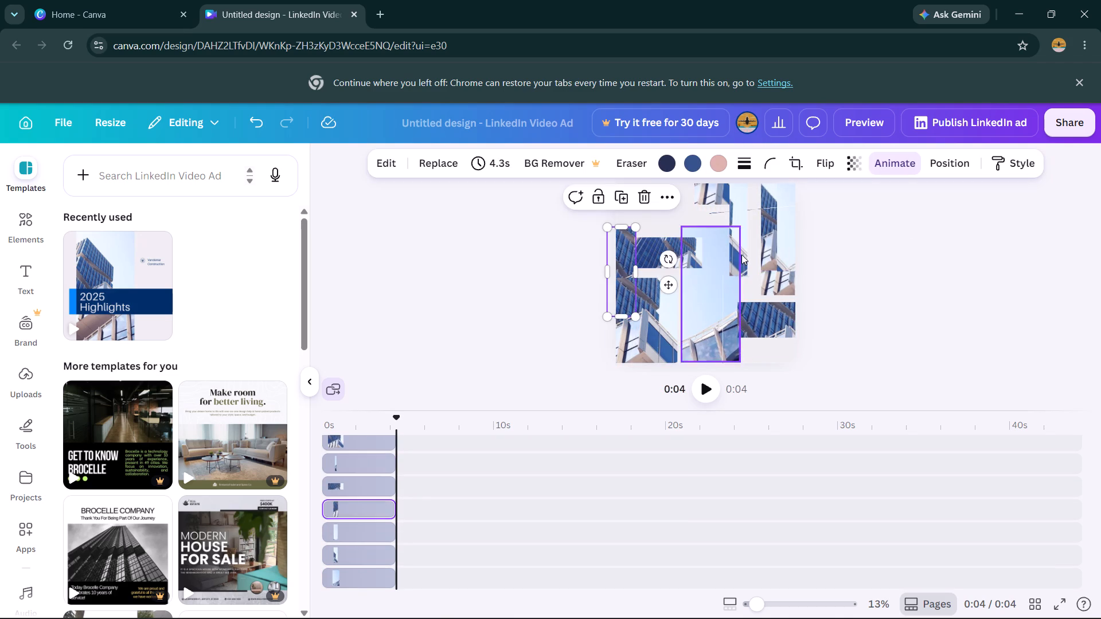
Gather the tall and wide building photo copies from the page's right side around the left of its centre.
{"action": "left_click_drag", "start_coordinate": [746, 250], "coordinate": [658, 264]}
{"action": "left_click_drag", "start_coordinate": [764, 234], "coordinate": [673, 272]}
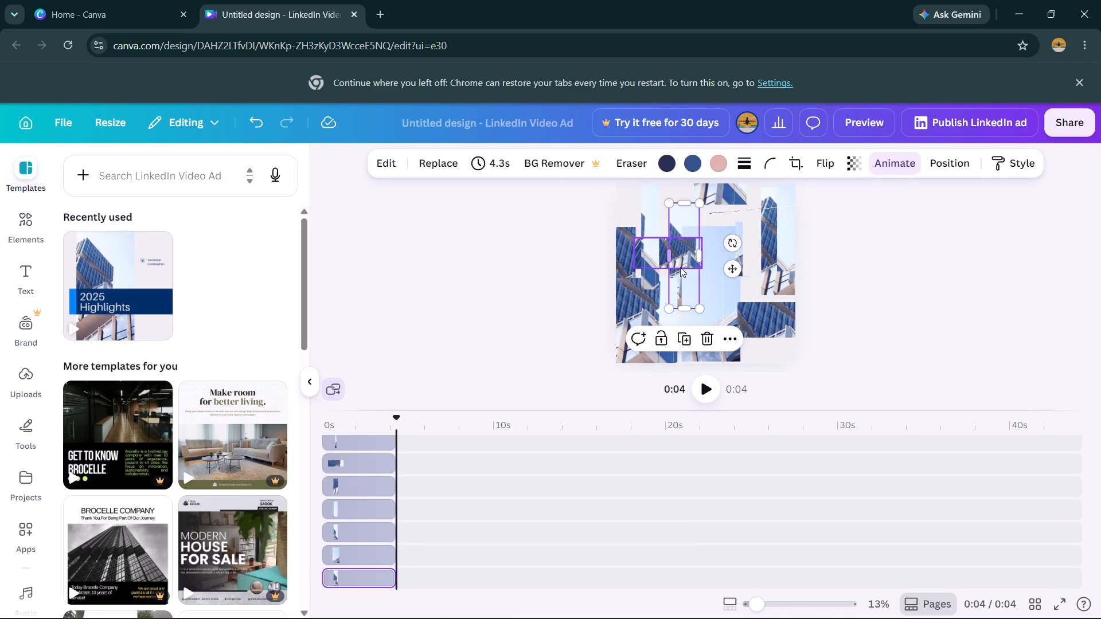
{"action": "left_click_drag", "start_coordinate": [715, 289], "coordinate": [678, 273]}
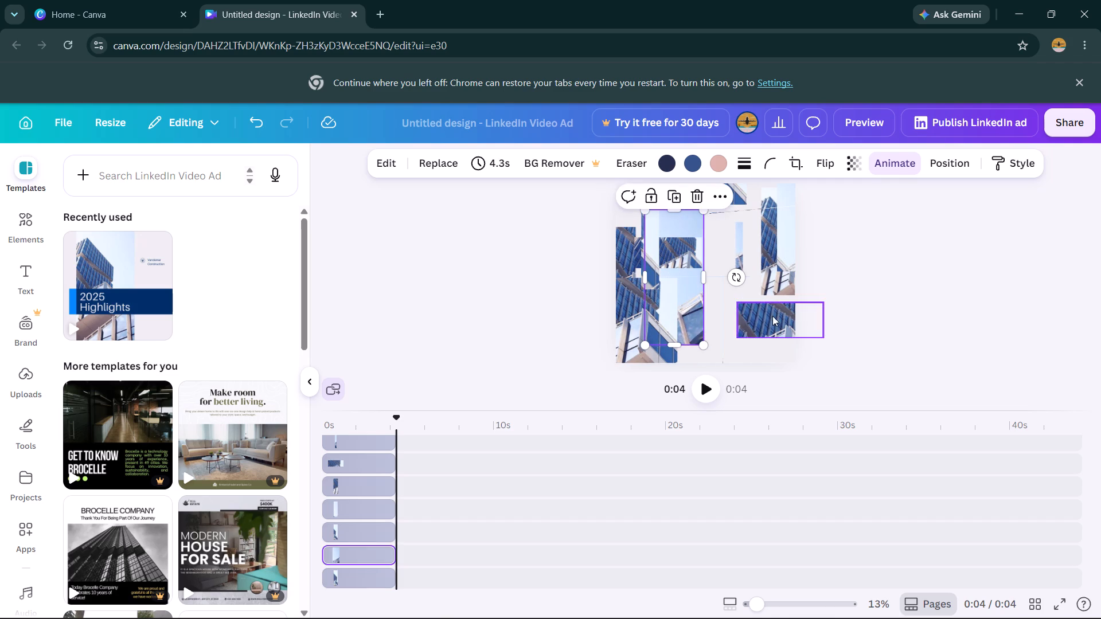
{"action": "left_click_drag", "start_coordinate": [778, 311], "coordinate": [648, 275]}
{"action": "left_click_drag", "start_coordinate": [768, 231], "coordinate": [717, 254]}
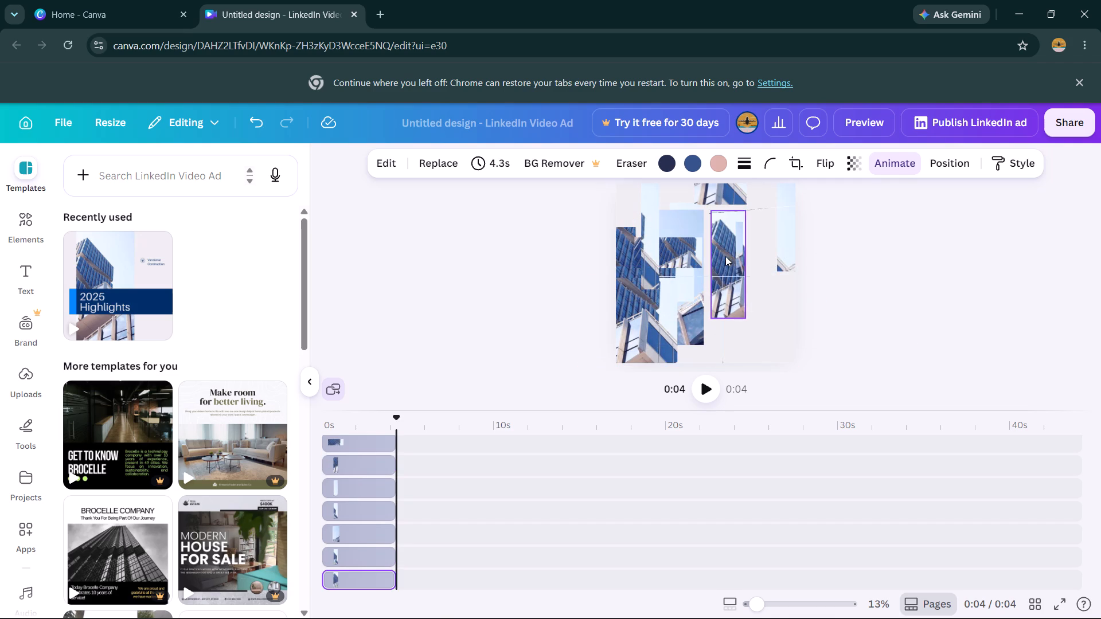
{"action": "left_click_drag", "start_coordinate": [725, 256], "coordinate": [704, 266]}
Widen the narrow building photo copy right of the page's centre and move it down and left to the centre.
{"action": "left_click", "coordinate": [743, 249]}
{"action": "left_click", "coordinate": [734, 250]}
{"action": "left_click", "coordinate": [738, 249]}
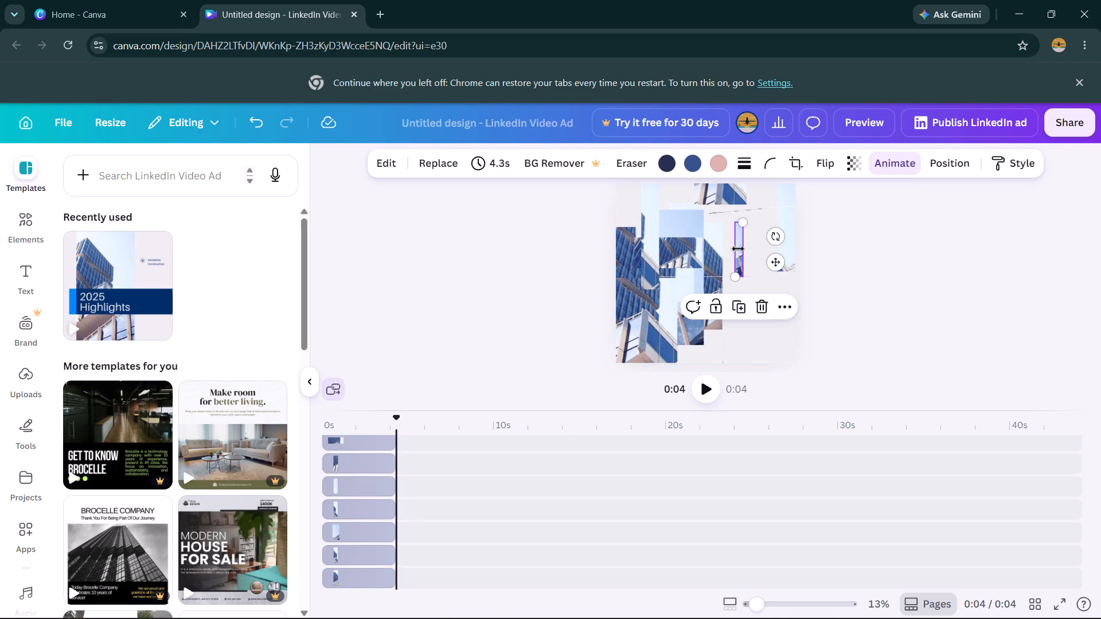
{"action": "left_click_drag", "start_coordinate": [741, 246], "coordinate": [790, 234]}
{"action": "left_click_drag", "start_coordinate": [762, 280], "coordinate": [764, 297]}
{"action": "left_click_drag", "start_coordinate": [767, 257], "coordinate": [705, 291]}
Move the building photo copies from the page's upper right and top edge to its centre and lower centre, widening one tall copy.
{"action": "left_click", "coordinate": [790, 236]}
{"action": "left_click_drag", "start_coordinate": [788, 237], "coordinate": [768, 250]}
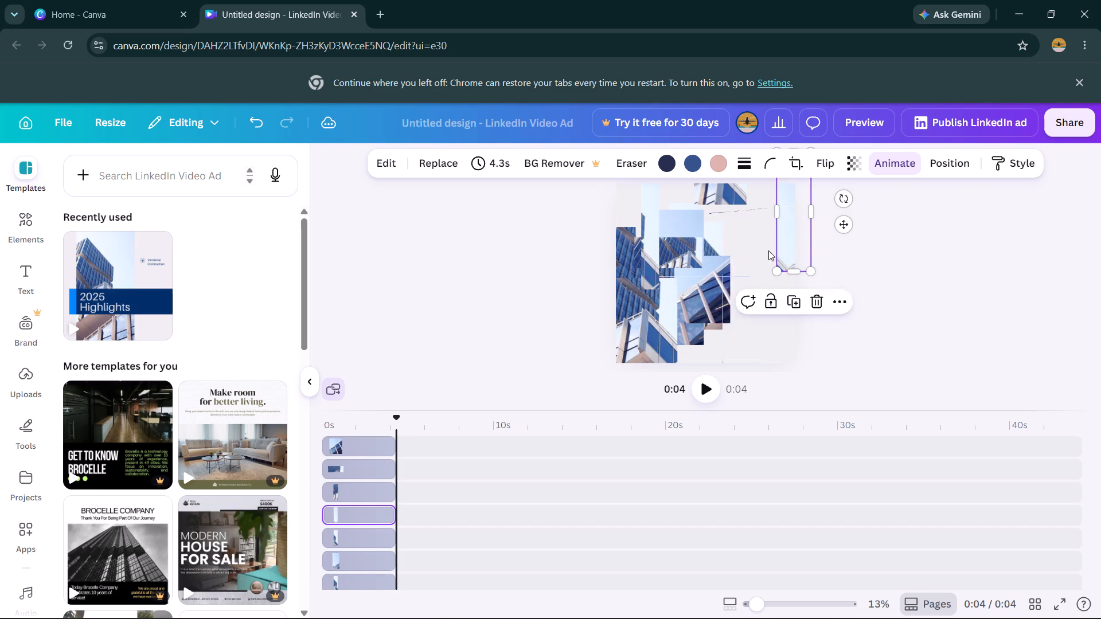
{"action": "left_click_drag", "start_coordinate": [768, 250], "coordinate": [709, 306]}
{"action": "left_click_drag", "start_coordinate": [788, 210], "coordinate": [759, 261]}
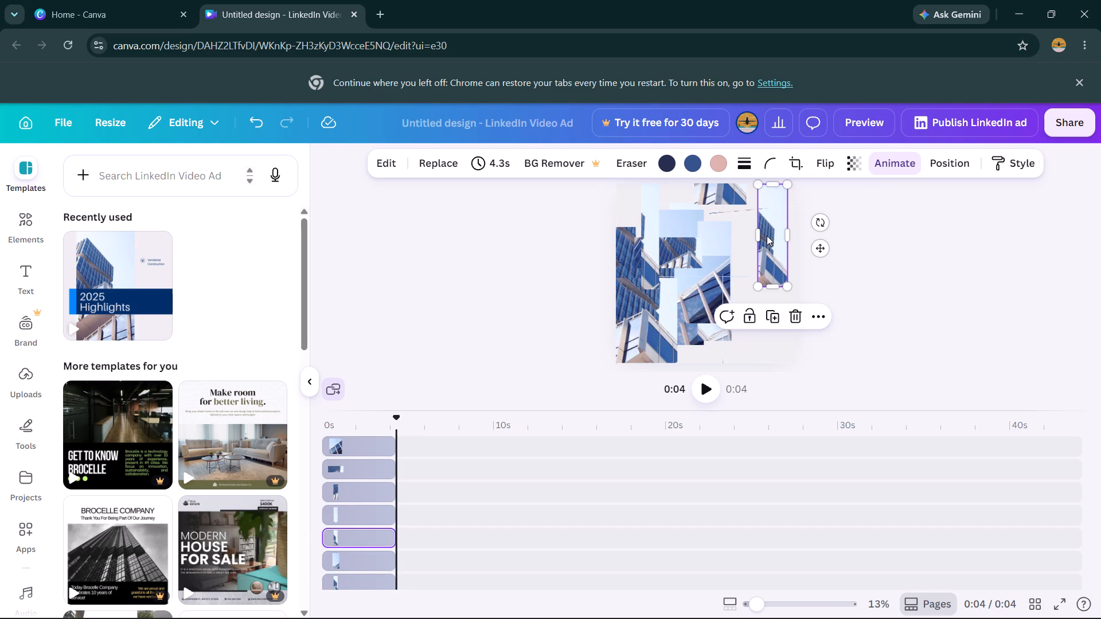
{"action": "left_click_drag", "start_coordinate": [759, 236], "coordinate": [697, 258]}
{"action": "left_click_drag", "start_coordinate": [741, 237], "coordinate": [709, 278]}
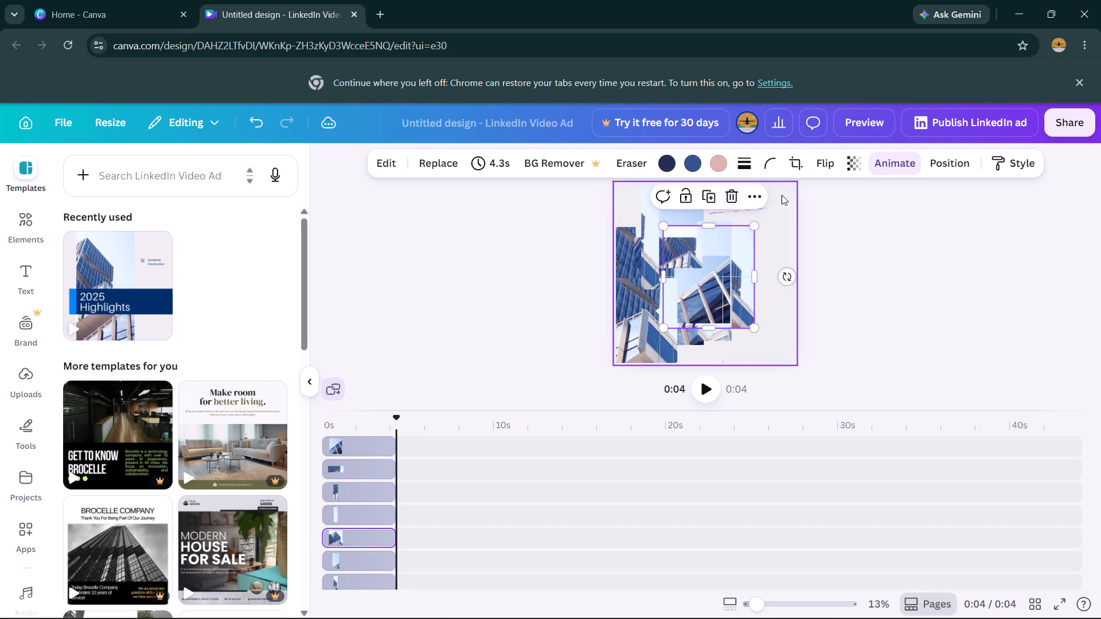
{"action": "left_click", "coordinate": [840, 195]}
{"action": "left_click_drag", "start_coordinate": [719, 189], "coordinate": [697, 328]}
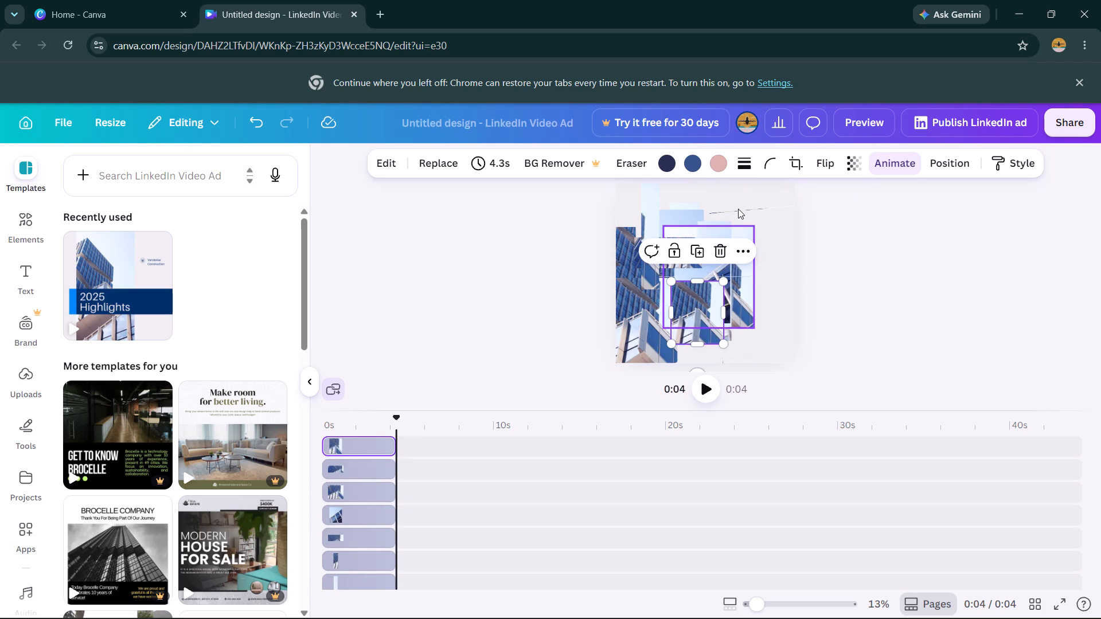
Enlarge the thin tilted building photo copy near the page's upper right and place it just right of the centre.
{"action": "left_click", "coordinate": [744, 209]}
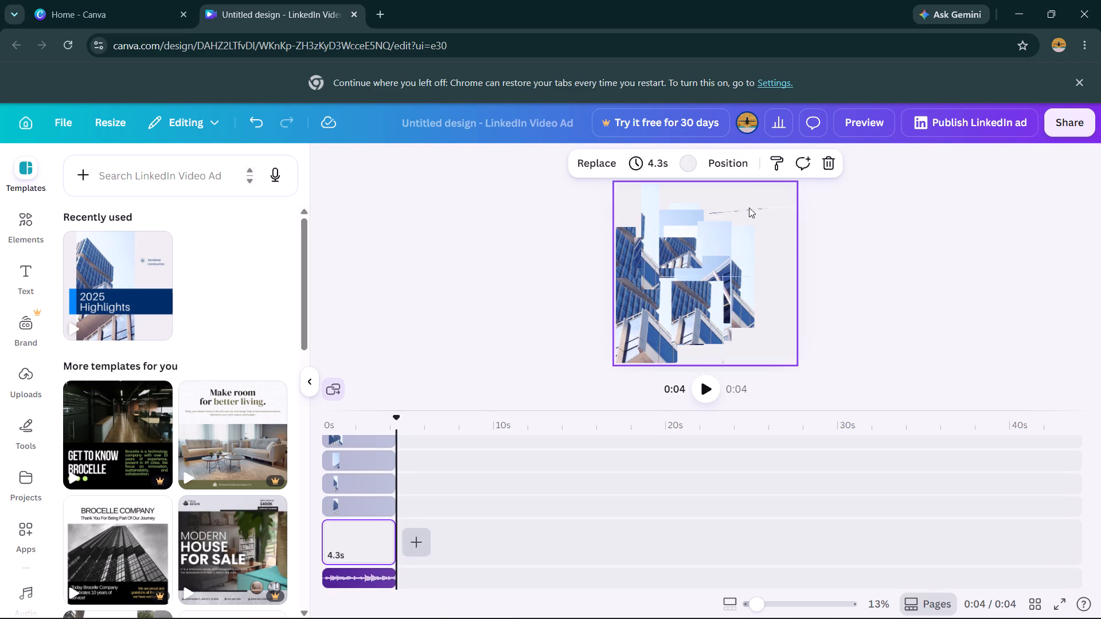
{"action": "left_click", "coordinate": [747, 210]}
{"action": "left_click_drag", "start_coordinate": [747, 210], "coordinate": [723, 164]}
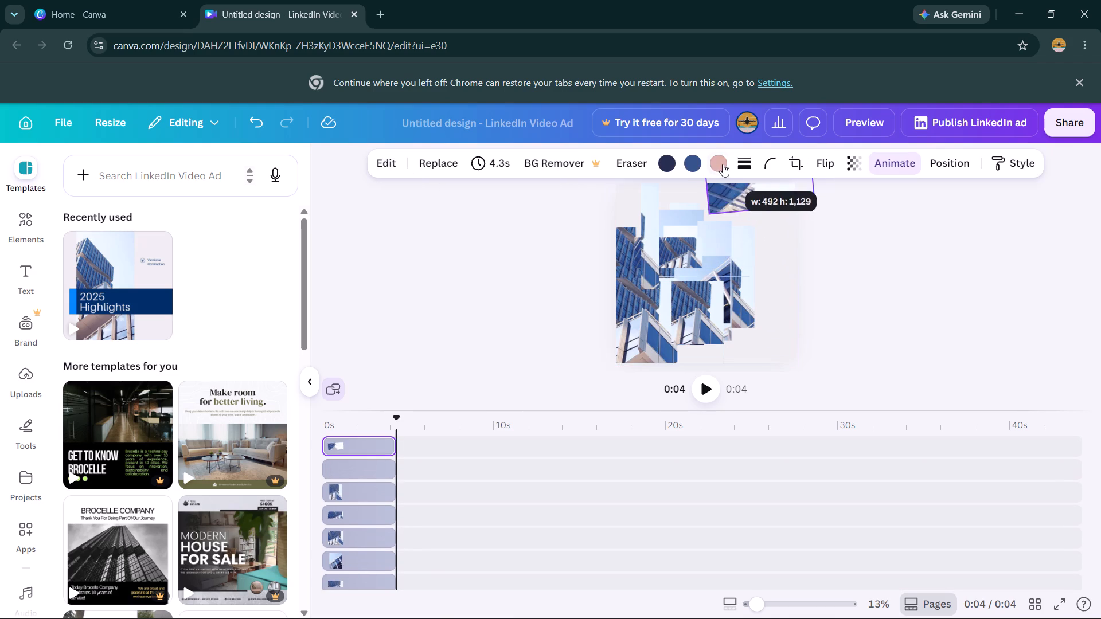
{"action": "left_click_drag", "start_coordinate": [723, 164], "coordinate": [710, 128]}
{"action": "left_click_drag", "start_coordinate": [733, 199], "coordinate": [699, 343]}
{"action": "left_click_drag", "start_coordinate": [706, 322], "coordinate": [727, 260]}
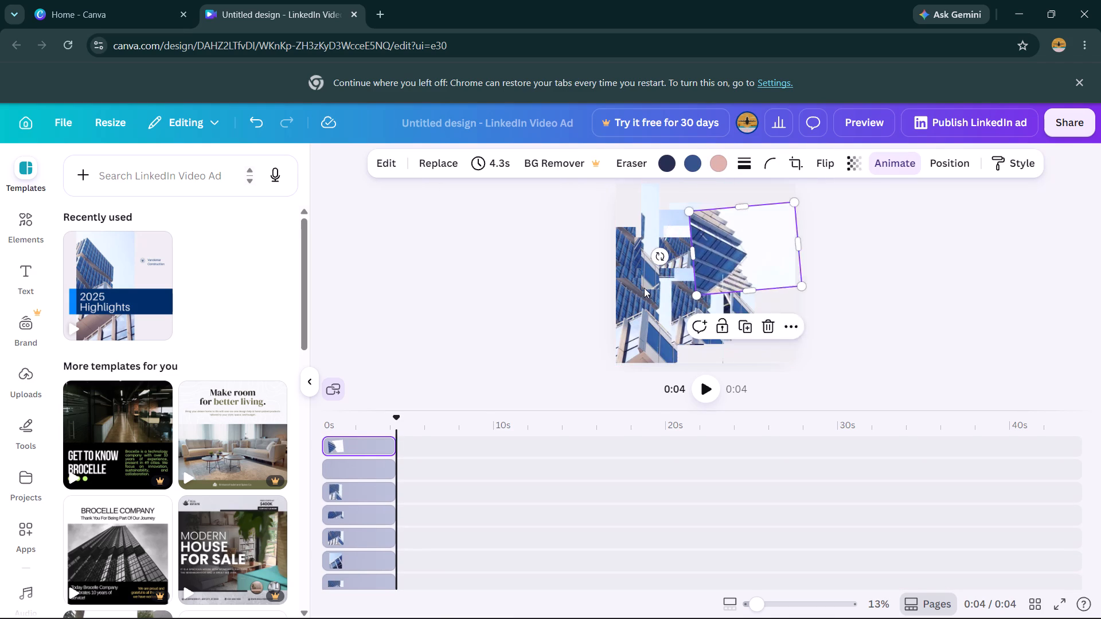
Move the building photo copies from the page's left and lower left up around its centre and upper right.
{"action": "left_click_drag", "start_coordinate": [642, 291], "coordinate": [675, 251]}
{"action": "left_click_drag", "start_coordinate": [649, 288], "coordinate": [696, 254]}
{"action": "left_click_drag", "start_coordinate": [669, 282], "coordinate": [701, 242]}
{"action": "left_click_drag", "start_coordinate": [654, 293], "coordinate": [688, 257]}
{"action": "left_click_drag", "start_coordinate": [665, 305], "coordinate": [686, 262]}
{"action": "left_click_drag", "start_coordinate": [671, 284], "coordinate": [696, 253]}
{"action": "left_click_drag", "start_coordinate": [658, 285], "coordinate": [693, 248]}
{"action": "left_click_drag", "start_coordinate": [665, 269], "coordinate": [701, 263]}
{"action": "left_click_drag", "start_coordinate": [676, 265], "coordinate": [697, 257]}
{"action": "left_click_drag", "start_coordinate": [649, 256], "coordinate": [684, 248]}
{"action": "left_click", "coordinate": [927, 218]}
Move the large tilted building photo copy and the copies around it from right of the page's centre down and left.
{"action": "left_click_drag", "start_coordinate": [732, 241], "coordinate": [689, 263]}
{"action": "left_click_drag", "start_coordinate": [698, 249], "coordinate": [671, 277]}
{"action": "left_click_drag", "start_coordinate": [712, 236], "coordinate": [677, 279]}
{"action": "left_click_drag", "start_coordinate": [728, 234], "coordinate": [704, 264]}
{"action": "left_click_drag", "start_coordinate": [739, 237], "coordinate": [708, 271]}
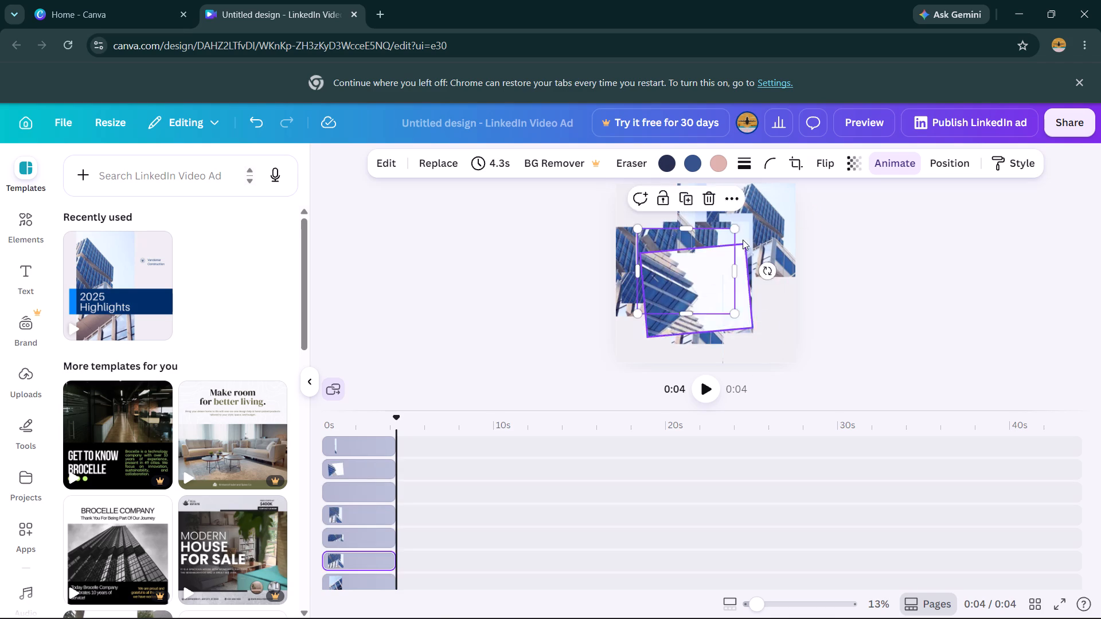
{"action": "left_click_drag", "start_coordinate": [741, 238], "coordinate": [705, 286]}
{"action": "left_click_drag", "start_coordinate": [735, 257], "coordinate": [707, 277]}
{"action": "left_click_drag", "start_coordinate": [743, 228], "coordinate": [706, 264]}
{"action": "left_click_drag", "start_coordinate": [746, 219], "coordinate": [716, 253]}
{"action": "left_click_drag", "start_coordinate": [748, 229], "coordinate": [702, 262]}
{"action": "left_click_drag", "start_coordinate": [740, 232], "coordinate": [705, 254]}
Shift the remaining building photo copies from the page's upper right down to its left half and lower left.
{"action": "left_click_drag", "start_coordinate": [755, 227], "coordinate": [710, 268]}
{"action": "left_click_drag", "start_coordinate": [738, 245], "coordinate": [705, 265]}
{"action": "left_click_drag", "start_coordinate": [734, 242], "coordinate": [712, 258]}
{"action": "left_click_drag", "start_coordinate": [724, 242], "coordinate": [714, 252]}
{"action": "left_click_drag", "start_coordinate": [733, 237], "coordinate": [717, 253]}
{"action": "left_click_drag", "start_coordinate": [731, 225], "coordinate": [710, 251]}
{"action": "left_click_drag", "start_coordinate": [745, 216], "coordinate": [707, 250]}
{"action": "left_click_drag", "start_coordinate": [733, 231], "coordinate": [713, 256]}
{"action": "left_click_drag", "start_coordinate": [719, 236], "coordinate": [682, 263]}
{"action": "left_click", "coordinate": [762, 229]}
{"action": "left_click", "coordinate": [919, 230]}
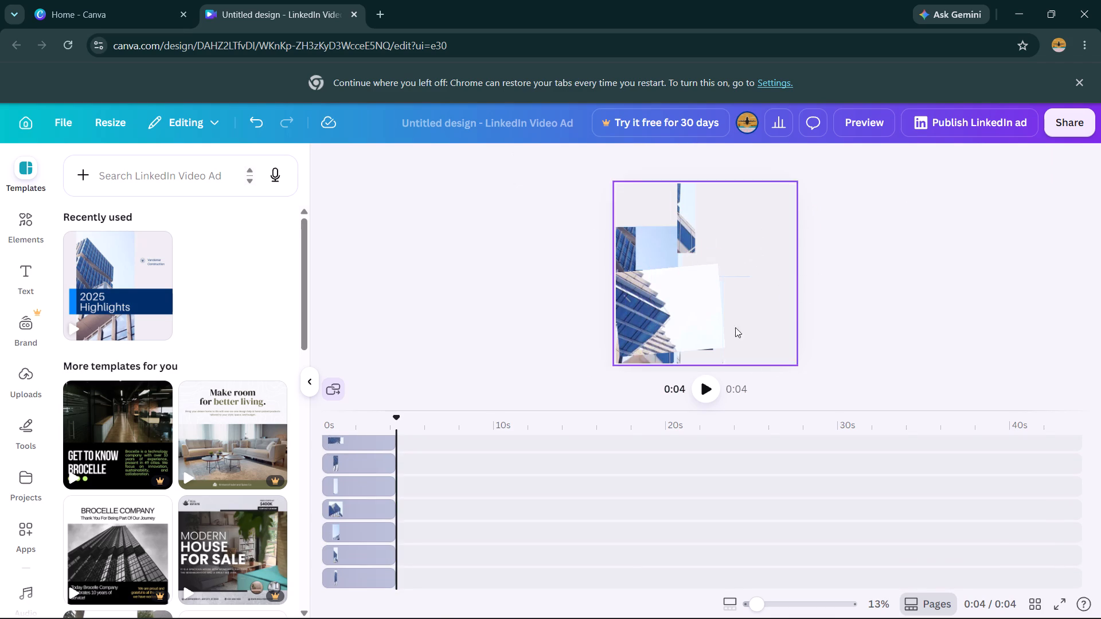
Spread the building photo copies stacked at the page's lower left up to its centre, reducing the height of the large tilted one.
{"action": "left_click_drag", "start_coordinate": [696, 327], "coordinate": [709, 265]}
{"action": "left_click_drag", "start_coordinate": [656, 289], "coordinate": [717, 228]}
{"action": "left_click_drag", "start_coordinate": [683, 264], "coordinate": [697, 233]}
{"action": "left_click_drag", "start_coordinate": [657, 289], "coordinate": [677, 266]}
{"action": "left_click_drag", "start_coordinate": [669, 304], "coordinate": [735, 268]}
{"action": "left_click_drag", "start_coordinate": [646, 310], "coordinate": [678, 286]}
{"action": "left_click_drag", "start_coordinate": [646, 316], "coordinate": [694, 281]}
{"action": "left_click_drag", "start_coordinate": [642, 314], "coordinate": [674, 275]}
{"action": "left_click_drag", "start_coordinate": [638, 316], "coordinate": [681, 276]}
{"action": "left_click_drag", "start_coordinate": [654, 298], "coordinate": [676, 270]}
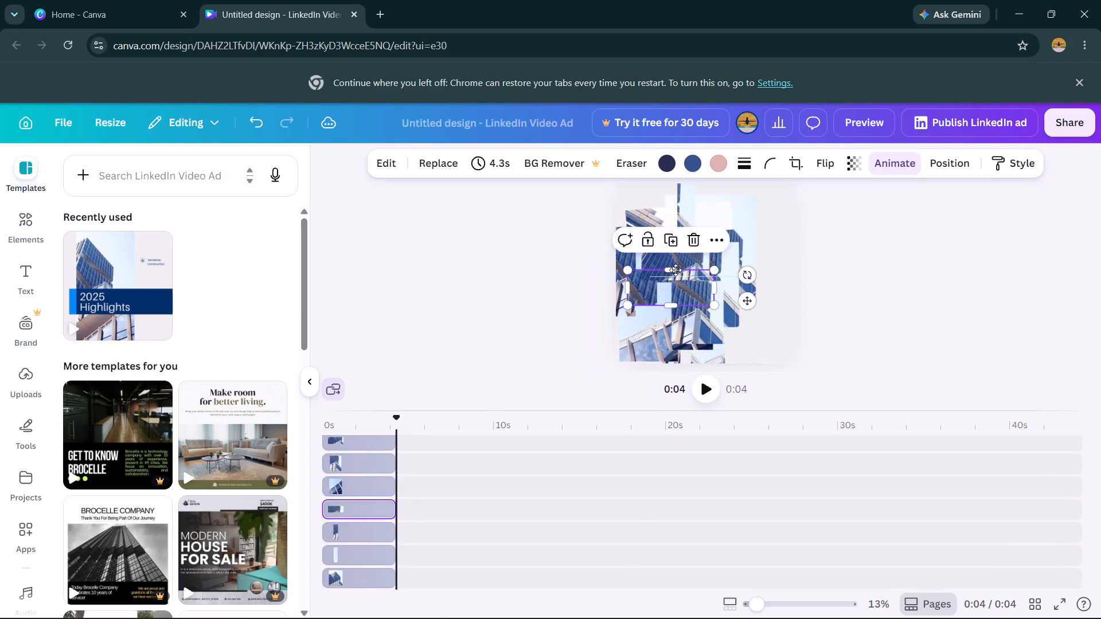
Move the building photo copies left at the page's lower left up and right into the central cluster.
{"action": "left_click_drag", "start_coordinate": [676, 270], "coordinate": [687, 261]}
{"action": "left_click_drag", "start_coordinate": [666, 290], "coordinate": [705, 260]}
{"action": "left_click_drag", "start_coordinate": [654, 309], "coordinate": [676, 273]}
{"action": "left_click_drag", "start_coordinate": [626, 318], "coordinate": [654, 283]}
{"action": "left_click_drag", "start_coordinate": [650, 300], "coordinate": [676, 278]}
{"action": "left_click_drag", "start_coordinate": [638, 312], "coordinate": [700, 278]}
{"action": "left_click_drag", "start_coordinate": [663, 310], "coordinate": [705, 273]}
{"action": "left_click", "coordinate": [828, 228]}
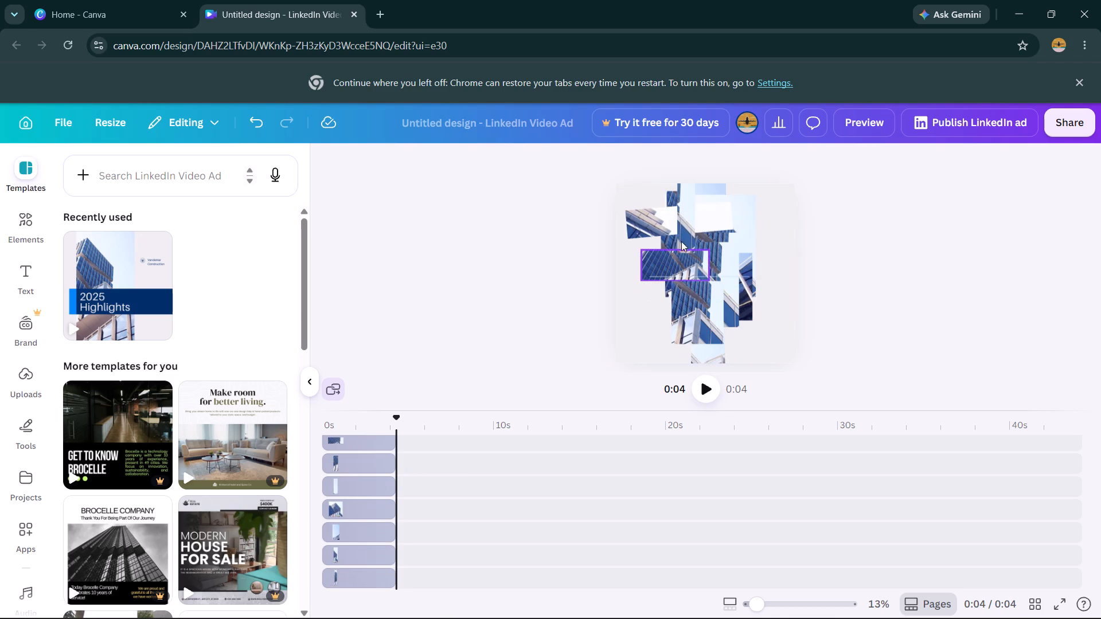
Lower the building photo copies from the page's upper centre to its lower centre and left edge.
{"action": "left_click_drag", "start_coordinate": [681, 241], "coordinate": [664, 291]}
{"action": "left_click_drag", "start_coordinate": [697, 215], "coordinate": [679, 275]}
{"action": "left_click_drag", "start_coordinate": [697, 245], "coordinate": [678, 282]}
{"action": "left_click_drag", "start_coordinate": [702, 246], "coordinate": [682, 272]}
{"action": "left_click_drag", "start_coordinate": [707, 244], "coordinate": [677, 277]}
{"action": "left_click_drag", "start_coordinate": [694, 217], "coordinate": [695, 264]}
{"action": "left_click_drag", "start_coordinate": [694, 224], "coordinate": [676, 278]}
{"action": "left_click_drag", "start_coordinate": [688, 242], "coordinate": [679, 297]}
{"action": "left_click", "coordinate": [909, 289]}
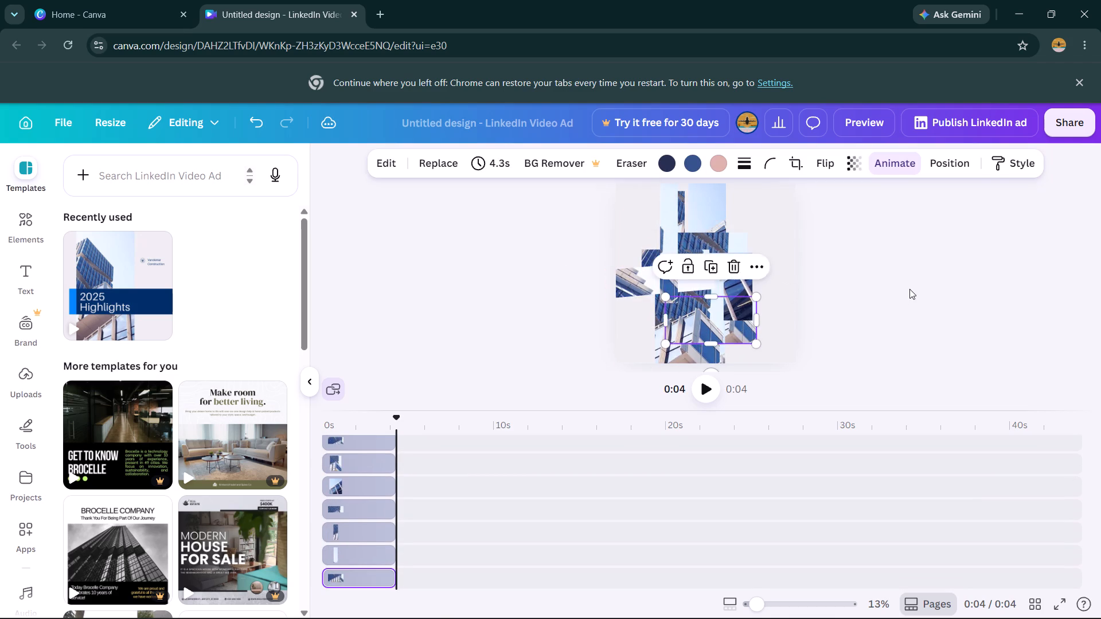
{"action": "left_click_drag", "start_coordinate": [653, 294], "coordinate": [666, 273]}
{"action": "left_click", "coordinate": [969, 255]}
Place a tall building photo copy at the page's lower left and lower the copies above the centre.
{"action": "left_click_drag", "start_coordinate": [710, 292], "coordinate": [649, 295]}
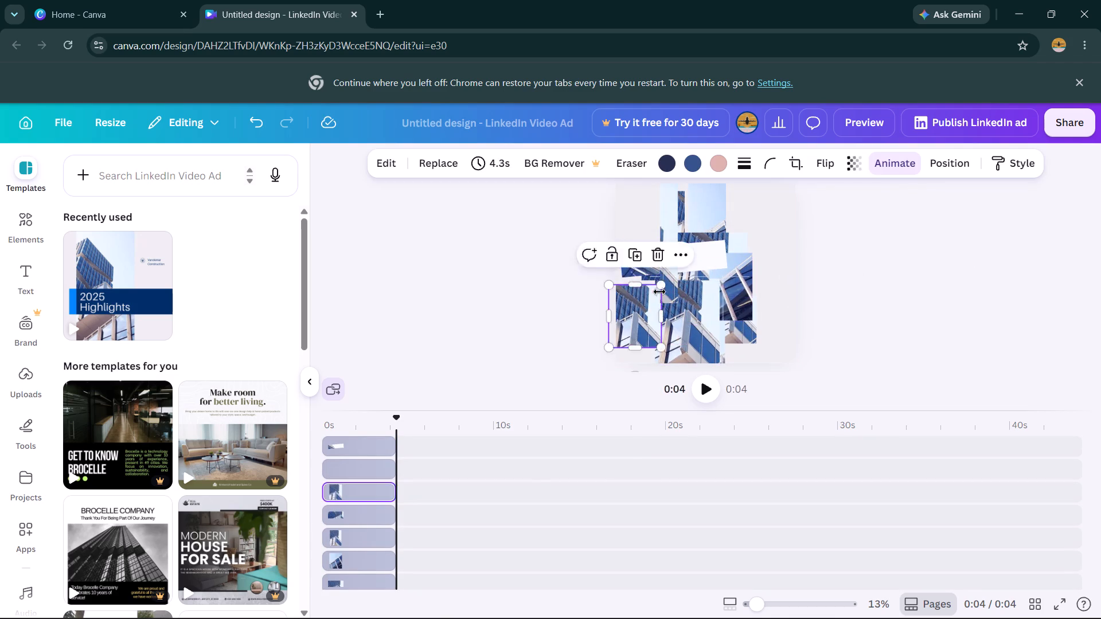
{"action": "left_click_drag", "start_coordinate": [682, 283], "coordinate": [652, 300]}
{"action": "left_click_drag", "start_coordinate": [693, 246], "coordinate": [670, 280]}
{"action": "left_click_drag", "start_coordinate": [722, 229], "coordinate": [709, 268]}
{"action": "left_click_drag", "start_coordinate": [713, 224], "coordinate": [727, 280]}
{"action": "left_click", "coordinate": [917, 247]}
Place the thin tilted building photo copy left of the page's centre and raise the lower-centre copies to the middle.
{"action": "left_click_drag", "start_coordinate": [729, 289], "coordinate": [701, 250]}
{"action": "left_click_drag", "start_coordinate": [689, 287], "coordinate": [677, 270]}
{"action": "left_click_drag", "start_coordinate": [674, 290], "coordinate": [678, 257]}
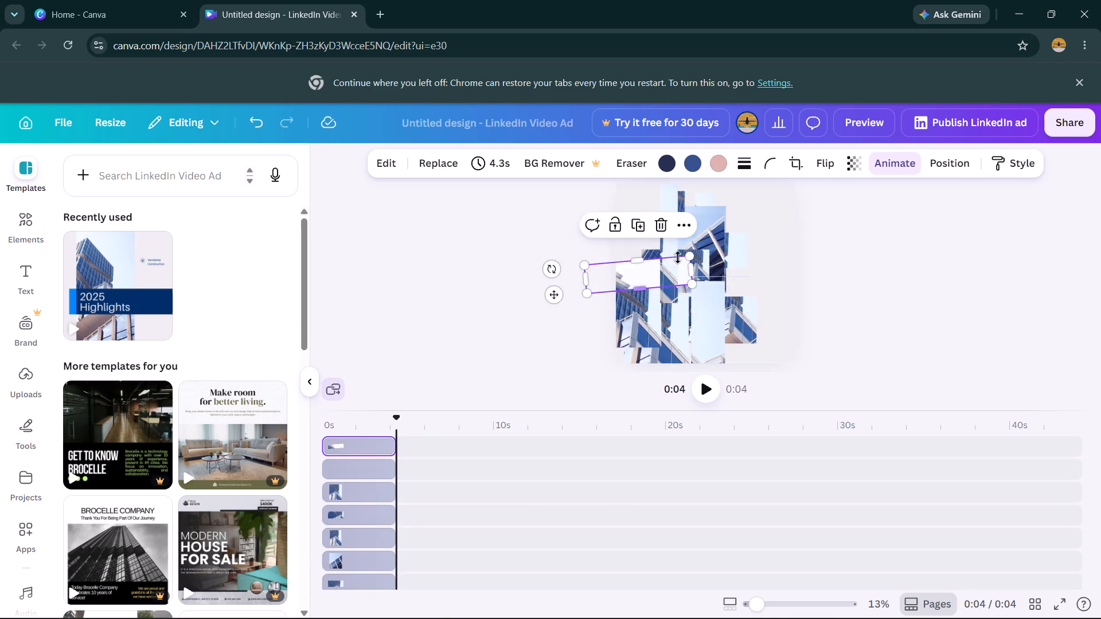
{"action": "left_click_drag", "start_coordinate": [678, 257], "coordinate": [674, 261]}
{"action": "left_click_drag", "start_coordinate": [667, 311], "coordinate": [676, 271]}
{"action": "left_click_drag", "start_coordinate": [686, 301], "coordinate": [694, 253]}
{"action": "left_click_drag", "start_coordinate": [685, 309], "coordinate": [688, 268]}
{"action": "left_click_drag", "start_coordinate": [677, 315], "coordinate": [684, 280]}
{"action": "left_click_drag", "start_coordinate": [686, 296], "coordinate": [693, 288]}
{"action": "left_click_drag", "start_coordinate": [681, 312], "coordinate": [684, 295]}
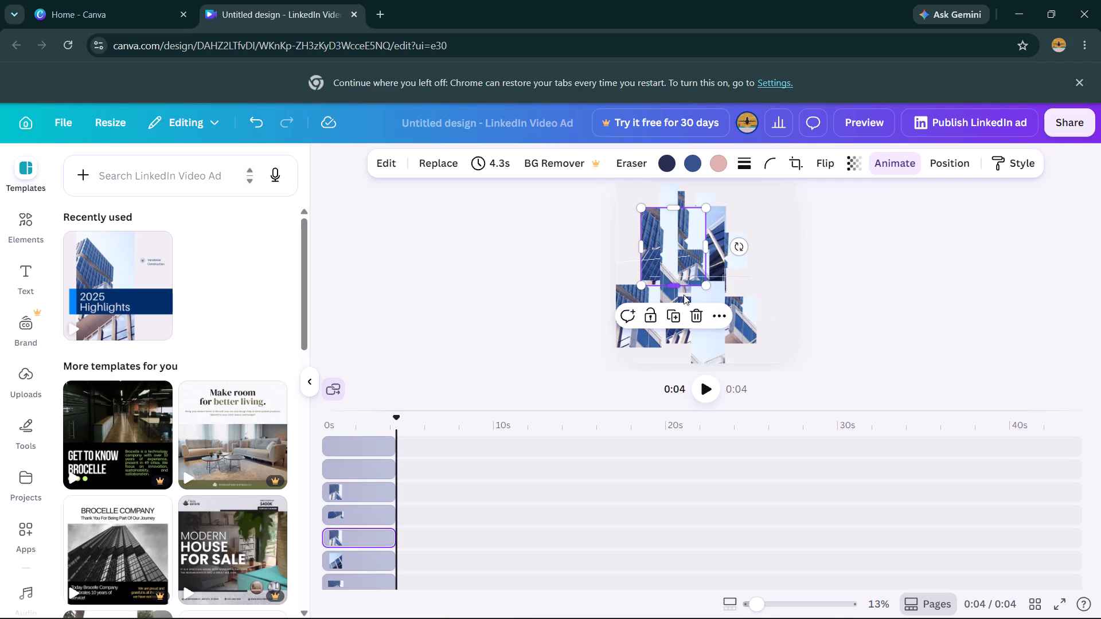
Rearrange the building photo copies left of the page's centre, moving most of them down to the lower centre.
{"action": "left_click_drag", "start_coordinate": [680, 288], "coordinate": [679, 271]}
{"action": "left_click_drag", "start_coordinate": [678, 259], "coordinate": [682, 284]}
{"action": "left_click_drag", "start_coordinate": [689, 244], "coordinate": [691, 289]}
{"action": "left_click_drag", "start_coordinate": [693, 263], "coordinate": [684, 287]}
{"action": "left_click_drag", "start_coordinate": [684, 275], "coordinate": [662, 300]}
{"action": "left_click_drag", "start_coordinate": [684, 306], "coordinate": [678, 269]}
{"action": "left_click_drag", "start_coordinate": [685, 301], "coordinate": [684, 283]}
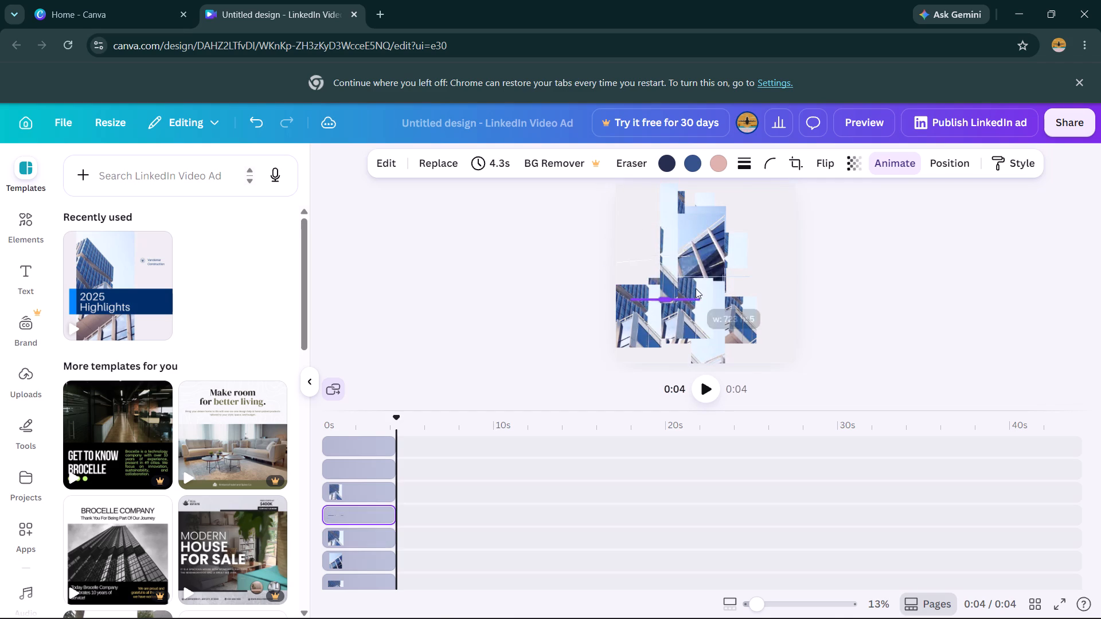
Flatten the wide building photo copy at the page's centre and raise the lower-centre copies to the upper centre.
{"action": "left_click_drag", "start_coordinate": [697, 298], "coordinate": [693, 277]}
{"action": "left_click_drag", "start_coordinate": [705, 307], "coordinate": [686, 257]}
{"action": "left_click_drag", "start_coordinate": [706, 296], "coordinate": [694, 260]}
{"action": "left_click_drag", "start_coordinate": [705, 280], "coordinate": [693, 262]}
{"action": "left_click_drag", "start_coordinate": [716, 304], "coordinate": [693, 250]}
{"action": "left_click_drag", "start_coordinate": [713, 284], "coordinate": [698, 264]}
{"action": "left_click_drag", "start_coordinate": [697, 287], "coordinate": [680, 248]}
{"action": "left_click", "coordinate": [894, 245]}
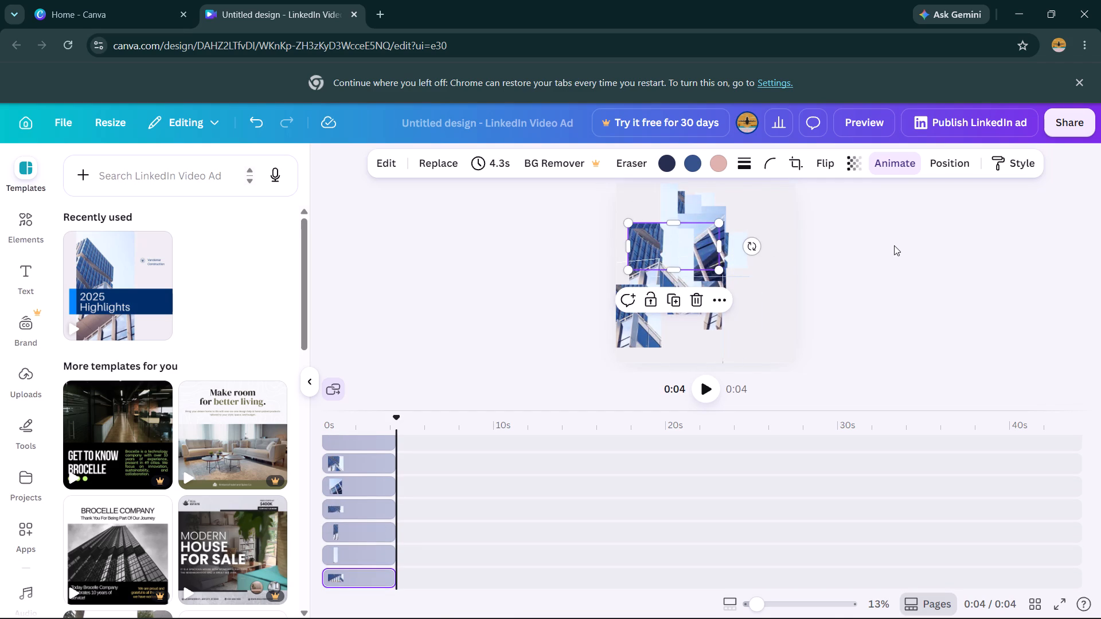
Lower the building photo copies from the page's upper centre to the middle and left of the centre.
{"action": "left_click_drag", "start_coordinate": [677, 256], "coordinate": [671, 287]}
{"action": "left_click_drag", "start_coordinate": [683, 255], "coordinate": [684, 297]}
{"action": "left_click_drag", "start_coordinate": [701, 250], "coordinate": [686, 283]}
{"action": "left_click_drag", "start_coordinate": [689, 242], "coordinate": [671, 281]}
{"action": "left_click_drag", "start_coordinate": [686, 250], "coordinate": [674, 291]}
{"action": "left_click", "coordinate": [879, 256]}
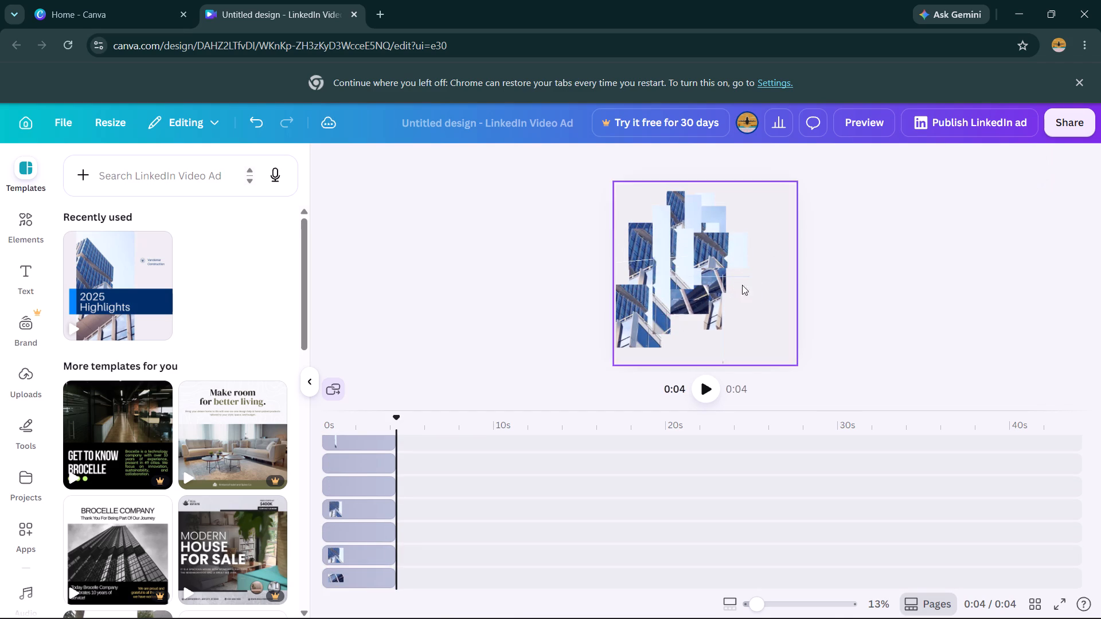
Lower the building photo copies left of the page's centre, placing the tall lower-left copy at the bottom edge.
{"action": "left_click_drag", "start_coordinate": [655, 249], "coordinate": [661, 284]}
{"action": "left_click_drag", "start_coordinate": [689, 257], "coordinate": [674, 275]}
{"action": "left_click_drag", "start_coordinate": [692, 250], "coordinate": [666, 276]}
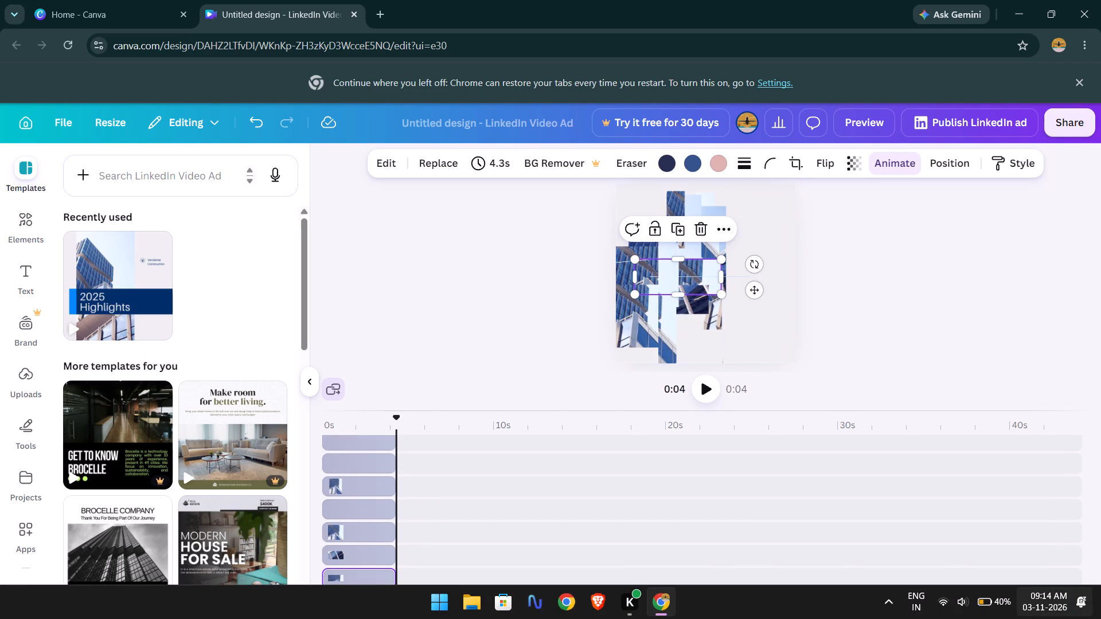
{"action": "left_click", "coordinate": [697, 277]}
{"action": "left_click_drag", "start_coordinate": [688, 279], "coordinate": [688, 293]}
{"action": "left_click", "coordinate": [690, 296]}
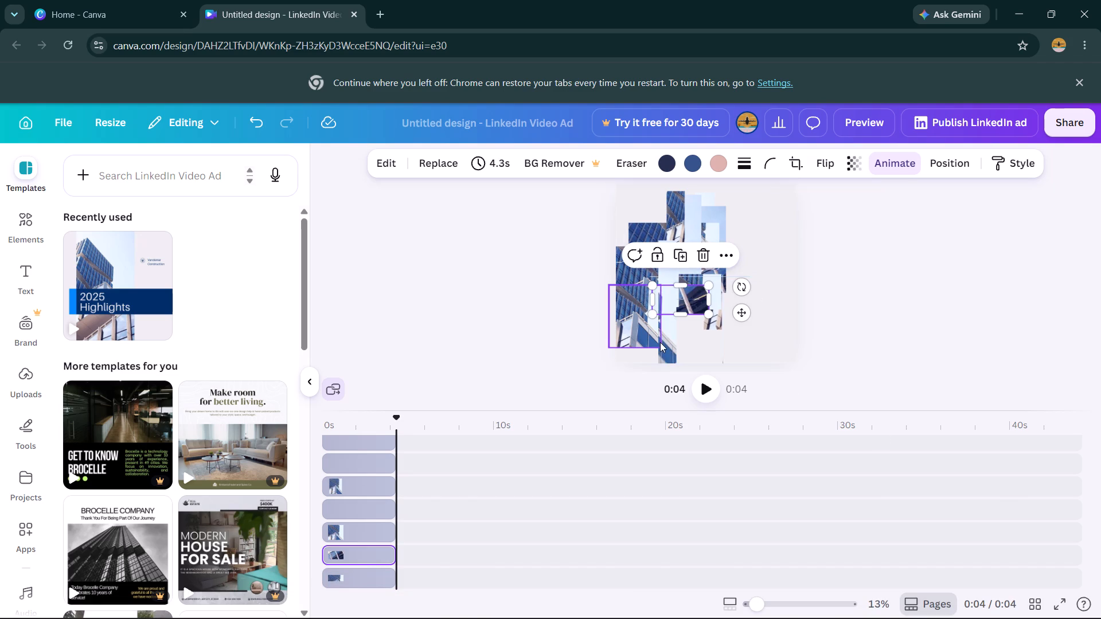
{"action": "left_click_drag", "start_coordinate": [631, 293], "coordinate": [654, 326]}
{"action": "left_click_drag", "start_coordinate": [650, 314], "coordinate": [661, 325]}
{"action": "left_click_drag", "start_coordinate": [663, 326], "coordinate": [657, 332]}
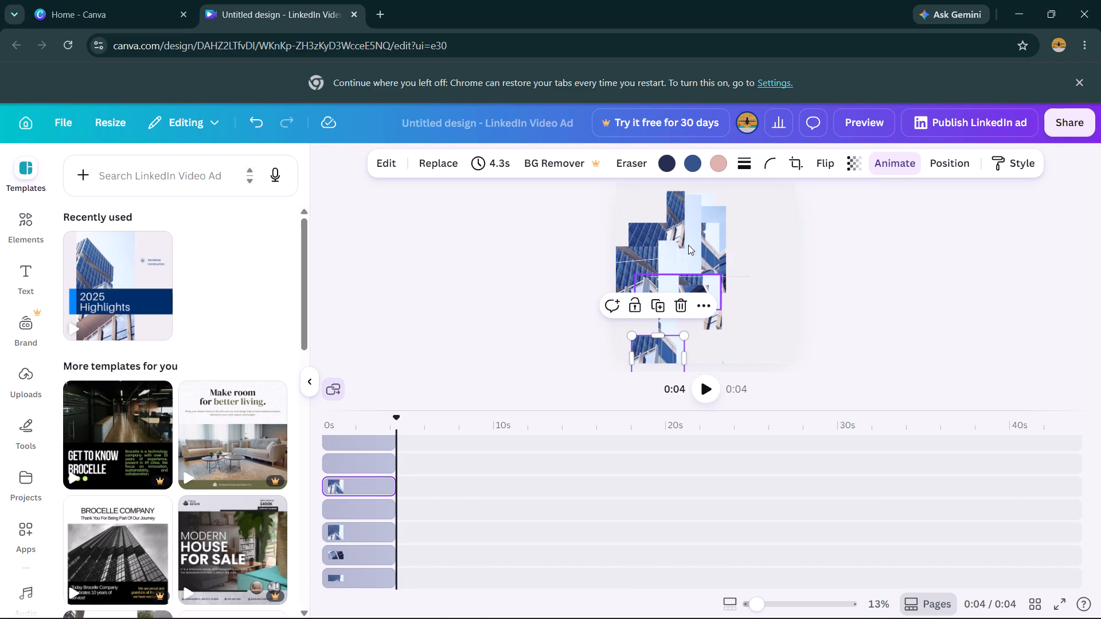
{"action": "left_click_drag", "start_coordinate": [688, 245], "coordinate": [684, 257]}
{"action": "left_click_drag", "start_coordinate": [641, 256], "coordinate": [653, 283]}
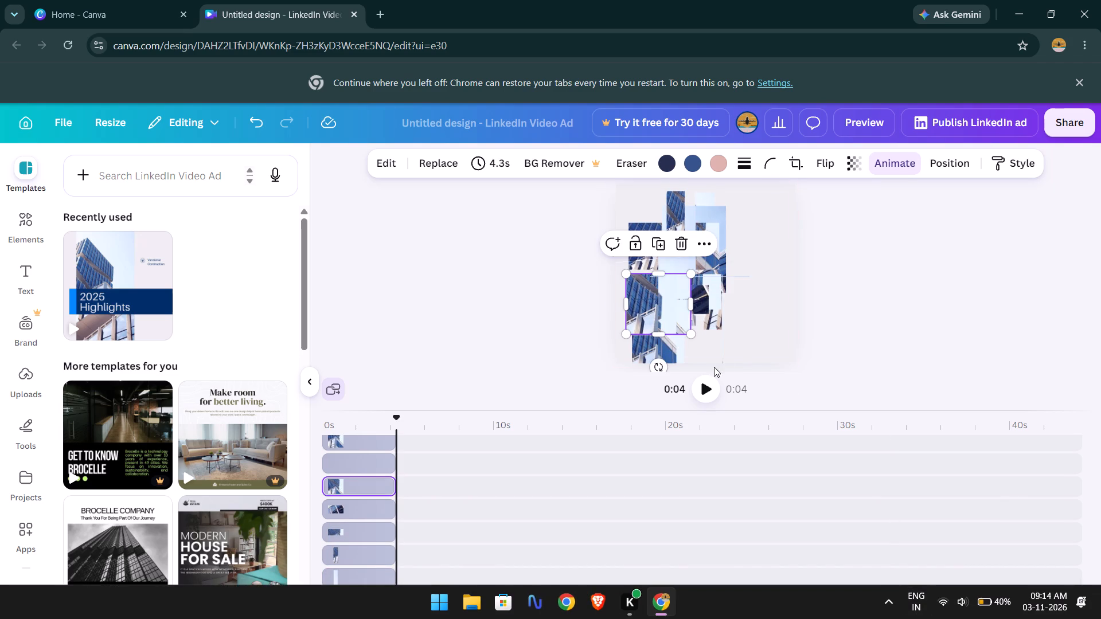
Shift the building photo copies from the page's lower left up and right towards its centre.
{"action": "left_click_drag", "start_coordinate": [663, 310], "coordinate": [681, 299]}
{"action": "left_click_drag", "start_coordinate": [637, 320], "coordinate": [666, 284]}
{"action": "left_click_drag", "start_coordinate": [649, 309], "coordinate": [666, 289]}
{"action": "left_click_drag", "start_coordinate": [649, 308], "coordinate": [658, 295]}
{"action": "left_click_drag", "start_coordinate": [479, 280], "coordinate": [509, 280]}
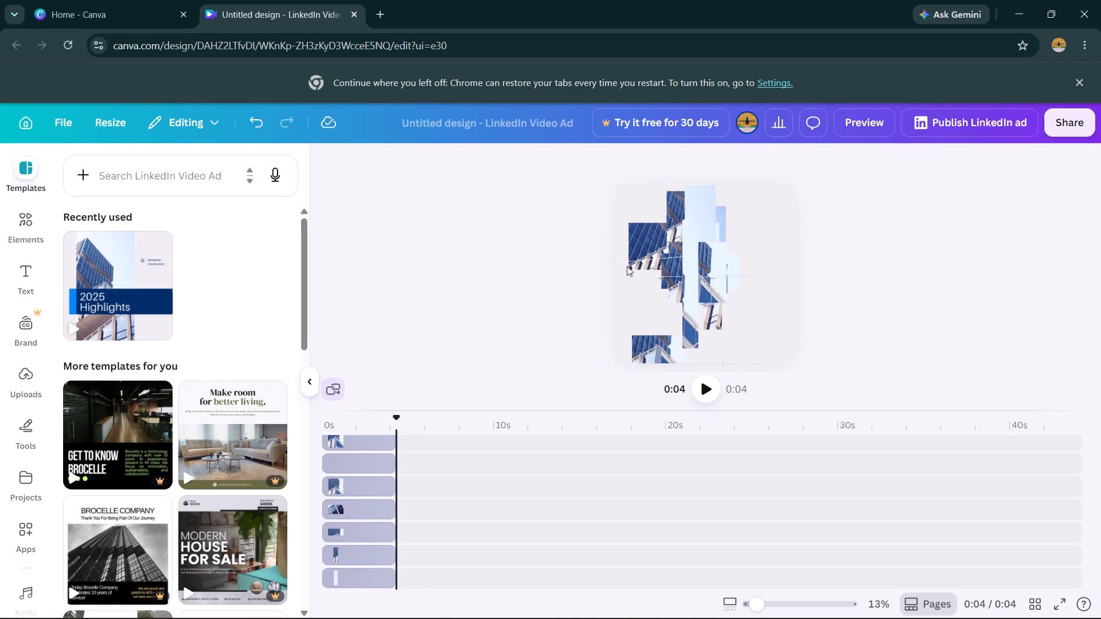
Move the upper-centre building photo copies down and left, and adjust the width of three of them together.
{"action": "left_click_drag", "start_coordinate": [704, 260], "coordinate": [672, 293]}
{"action": "left_click_drag", "start_coordinate": [692, 269], "coordinate": [686, 279]}
{"action": "left_click_drag", "start_coordinate": [697, 247], "coordinate": [686, 264]}
{"action": "left_click_drag", "start_coordinate": [700, 195], "coordinate": [677, 242]}
{"action": "left_click_drag", "start_coordinate": [684, 214], "coordinate": [657, 248]}
{"action": "left_click_drag", "start_coordinate": [667, 222], "coordinate": [667, 268]}
{"action": "left_click_drag", "start_coordinate": [653, 271], "coordinate": [666, 276]}
{"action": "left_click_drag", "start_coordinate": [659, 278], "coordinate": [659, 280]}
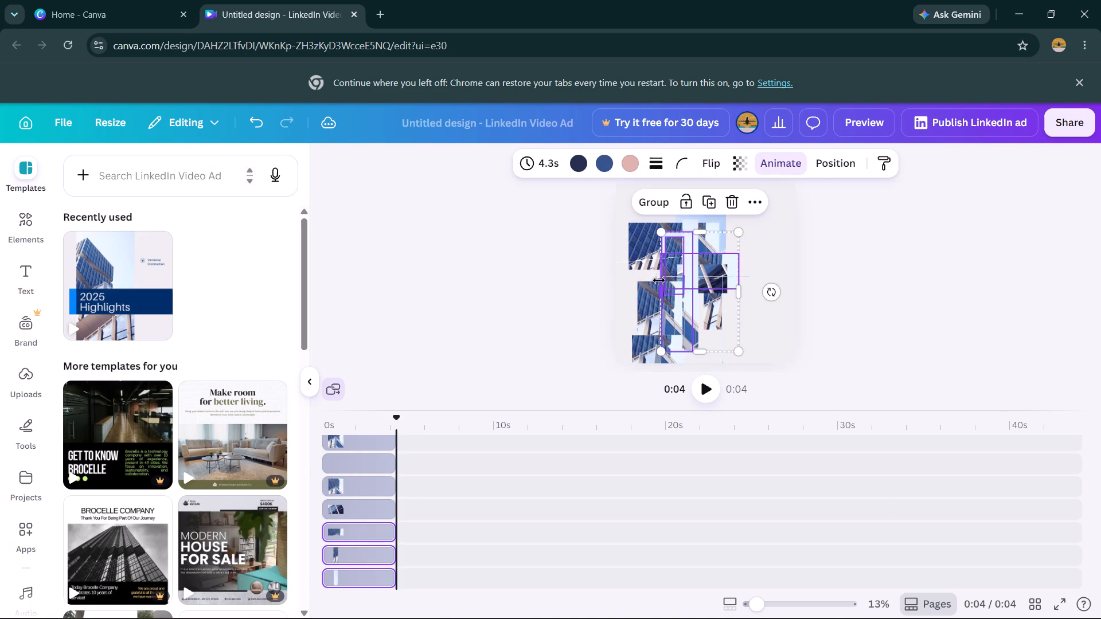
{"action": "left_click_drag", "start_coordinate": [659, 280], "coordinate": [655, 295]}
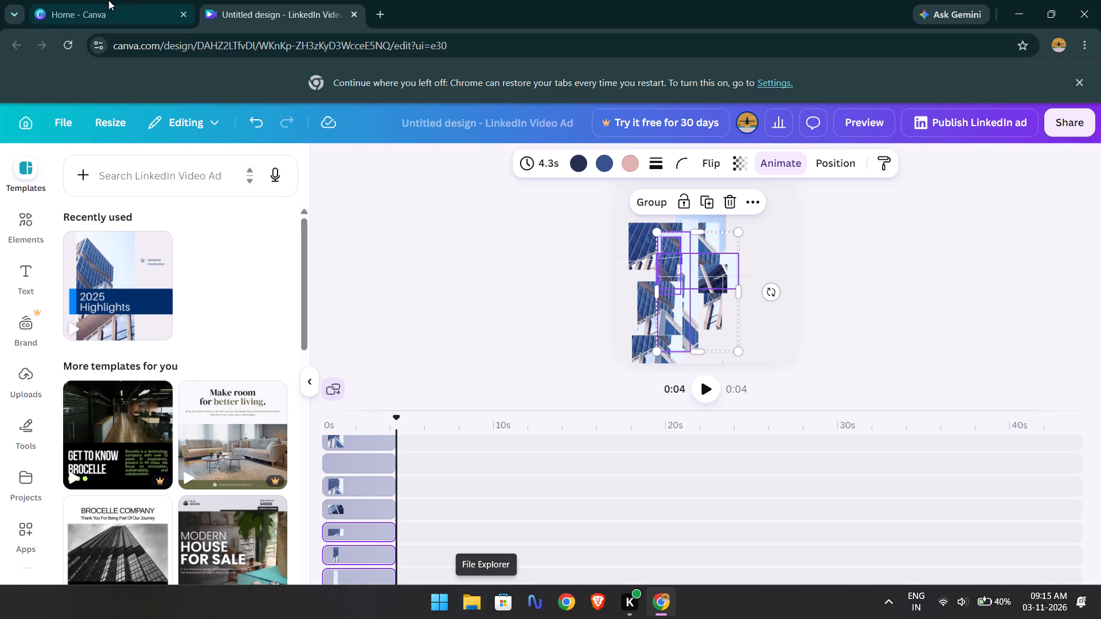
{"action": "left_click", "coordinate": [955, 289]}
Move the building photo copies from left and below the page's centre up to its right and upper right.
{"action": "left_click_drag", "start_coordinate": [708, 248], "coordinate": [717, 265]}
{"action": "left_click_drag", "start_coordinate": [709, 240], "coordinate": [743, 275]}
{"action": "left_click_drag", "start_coordinate": [733, 265], "coordinate": [706, 285]}
{"action": "left_click_drag", "start_coordinate": [689, 274], "coordinate": [697, 284]}
{"action": "left_click_drag", "start_coordinate": [691, 271], "coordinate": [698, 281]}
{"action": "left_click_drag", "start_coordinate": [661, 296], "coordinate": [716, 270]}
{"action": "left_click_drag", "start_coordinate": [637, 326], "coordinate": [662, 297]}
{"action": "left_click_drag", "start_coordinate": [657, 300], "coordinate": [736, 221]}
{"action": "left_click_drag", "start_coordinate": [695, 279], "coordinate": [732, 240]}
{"action": "left_click", "coordinate": [725, 254]}
Bring the narrow tall building photo copy and the other upper-right copies down and left around the page's centre.
{"action": "left_click_drag", "start_coordinate": [735, 246], "coordinate": [688, 281]}
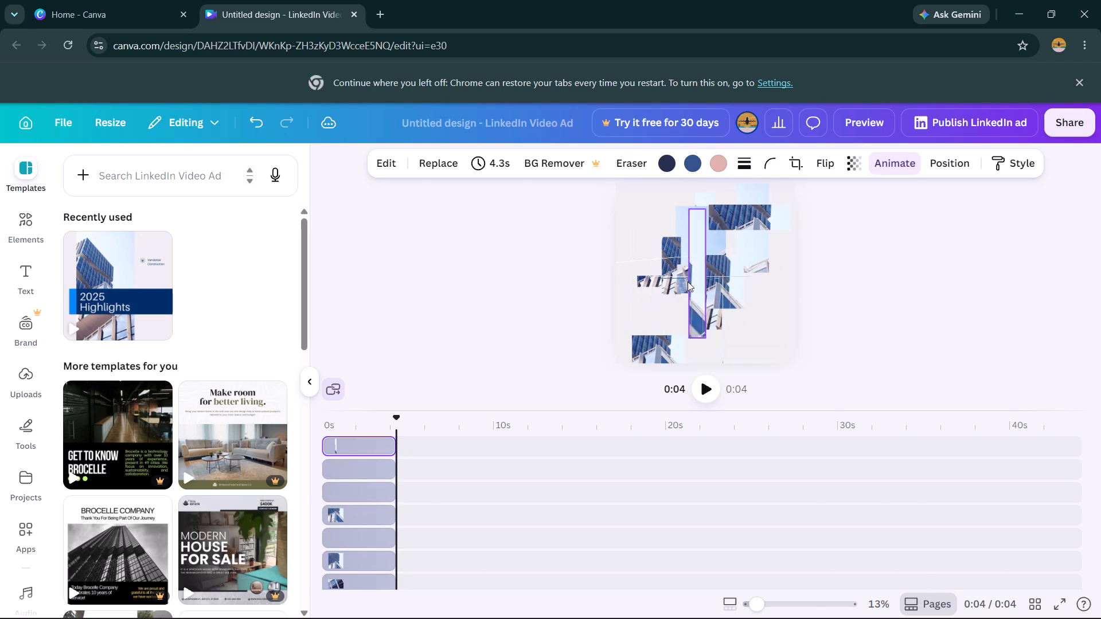
{"action": "left_click_drag", "start_coordinate": [688, 281], "coordinate": [702, 275]}
{"action": "left_click_drag", "start_coordinate": [721, 253], "coordinate": [709, 260]}
{"action": "left_click_drag", "start_coordinate": [717, 240], "coordinate": [704, 261]}
{"action": "left_click_drag", "start_coordinate": [717, 236], "coordinate": [696, 258]}
{"action": "left_click_drag", "start_coordinate": [713, 244], "coordinate": [720, 236]}
{"action": "left_click_drag", "start_coordinate": [723, 228], "coordinate": [708, 244]}
{"action": "left_click_drag", "start_coordinate": [709, 241], "coordinate": [705, 249]}
{"action": "left_click_drag", "start_coordinate": [721, 238], "coordinate": [708, 263]}
{"action": "left_click_drag", "start_coordinate": [718, 251], "coordinate": [676, 289]}
{"action": "left_click_drag", "start_coordinate": [717, 252], "coordinate": [690, 278]}
{"action": "left_click", "coordinate": [918, 226]}
Gather the building photo copies right of the page's centre into a cluster around its lower centre.
{"action": "left_click_drag", "start_coordinate": [669, 245], "coordinate": [684, 266]}
{"action": "left_click_drag", "start_coordinate": [688, 240], "coordinate": [706, 284]}
{"action": "left_click_drag", "start_coordinate": [705, 271], "coordinate": [741, 273]}
{"action": "left_click_drag", "start_coordinate": [755, 242], "coordinate": [701, 286]}
{"action": "left_click_drag", "start_coordinate": [744, 250], "coordinate": [686, 291]}
{"action": "left_click_drag", "start_coordinate": [727, 246], "coordinate": [693, 276]}
{"action": "left_click_drag", "start_coordinate": [717, 244], "coordinate": [694, 272]}
{"action": "left_click_drag", "start_coordinate": [707, 250], "coordinate": [686, 273]}
{"action": "left_click", "coordinate": [763, 256]}
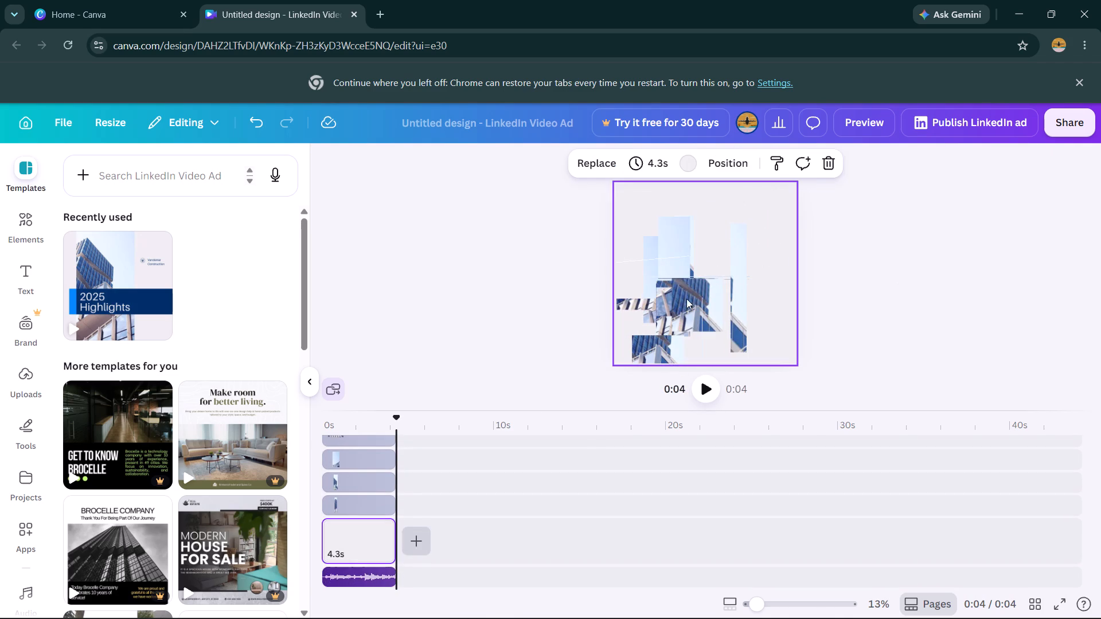
Move the building photo copies at the page's lower left up and right to gather around its centre.
{"action": "left_click_drag", "start_coordinate": [677, 315], "coordinate": [692, 239]}
{"action": "left_click_drag", "start_coordinate": [634, 313], "coordinate": [699, 264]}
{"action": "left_click_drag", "start_coordinate": [669, 319], "coordinate": [694, 277]}
{"action": "left_click_drag", "start_coordinate": [670, 320], "coordinate": [718, 252]}
{"action": "left_click_drag", "start_coordinate": [649, 340], "coordinate": [694, 275]}
{"action": "left_click_drag", "start_coordinate": [658, 325], "coordinate": [691, 273]}
{"action": "left_click_drag", "start_coordinate": [655, 334], "coordinate": [680, 288]}
{"action": "left_click_drag", "start_coordinate": [663, 314], "coordinate": [681, 289]}
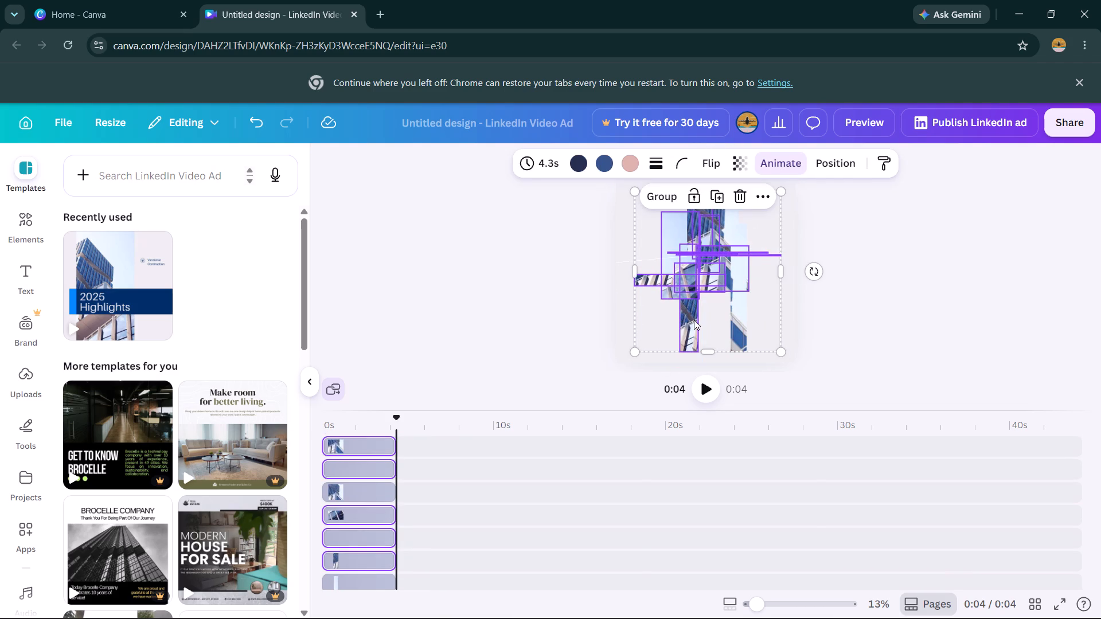
{"action": "left_click_drag", "start_coordinate": [1093, 298], "coordinate": [1075, 292]}
Shift the building photo copies around the page's centre downward, moving one of them out to the right.
{"action": "left_click_drag", "start_coordinate": [696, 267], "coordinate": [706, 295]}
{"action": "left_click_drag", "start_coordinate": [703, 277], "coordinate": [727, 292]}
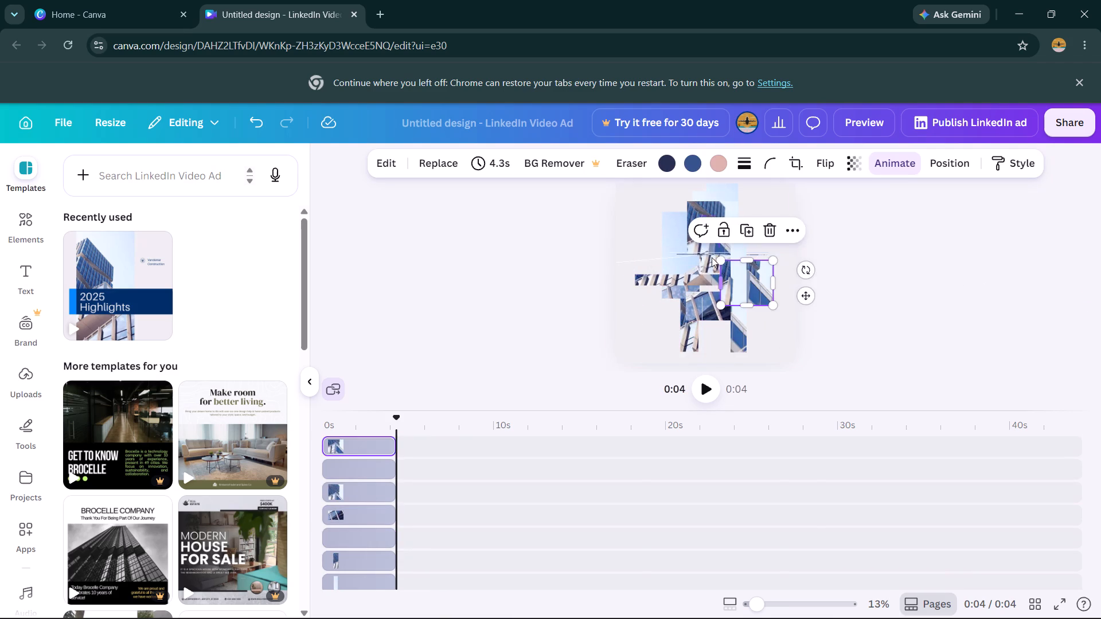
{"action": "left_click_drag", "start_coordinate": [712, 257], "coordinate": [708, 277]}
{"action": "left_click_drag", "start_coordinate": [688, 244], "coordinate": [710, 290]}
{"action": "left_click_drag", "start_coordinate": [701, 249], "coordinate": [701, 262]}
{"action": "left_click_drag", "start_coordinate": [700, 257], "coordinate": [697, 276]}
{"action": "left_click_drag", "start_coordinate": [691, 269], "coordinate": [692, 278]}
{"action": "left_click_drag", "start_coordinate": [692, 278], "coordinate": [692, 284]}
{"action": "left_click_drag", "start_coordinate": [682, 264], "coordinate": [685, 297]}
{"action": "left_click_drag", "start_coordinate": [687, 274], "coordinate": [687, 292]}
{"action": "left_click_drag", "start_coordinate": [702, 273], "coordinate": [692, 288]}
Move the building photo copies at the page's centre down and left toward its lower left.
{"action": "left_click_drag", "start_coordinate": [705, 277], "coordinate": [686, 280]}
{"action": "left_click_drag", "start_coordinate": [709, 270], "coordinate": [701, 273]}
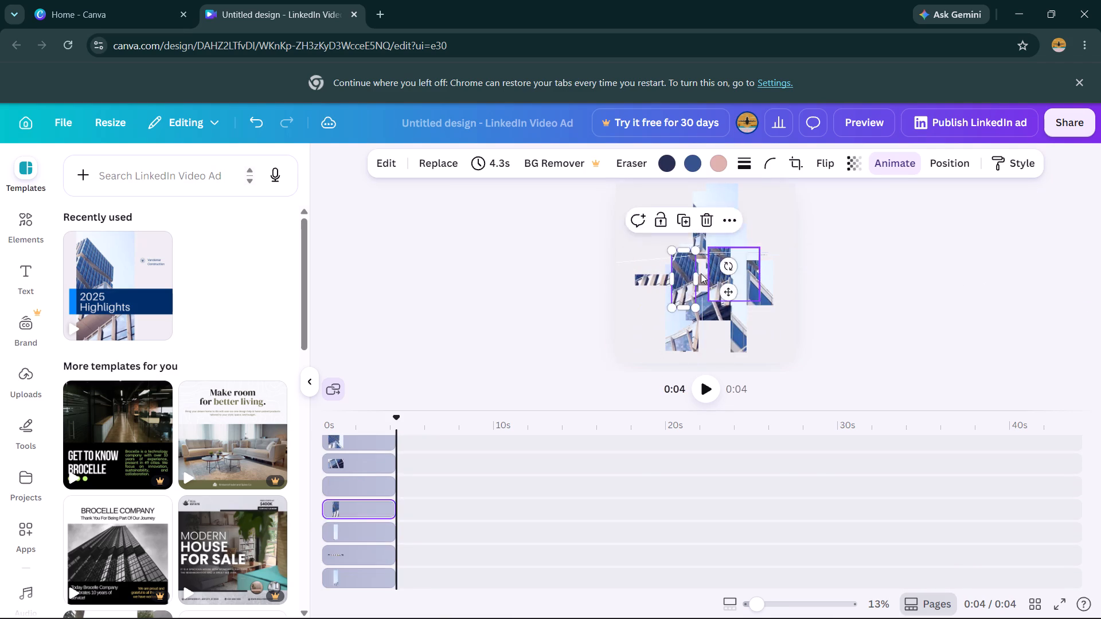
{"action": "left_click_drag", "start_coordinate": [701, 273], "coordinate": [678, 281]}
{"action": "left_click_drag", "start_coordinate": [681, 281], "coordinate": [662, 291]}
{"action": "left_click_drag", "start_coordinate": [690, 285], "coordinate": [675, 296]}
{"action": "left_click_drag", "start_coordinate": [688, 287], "coordinate": [647, 297]}
{"action": "left_click_drag", "start_coordinate": [704, 285], "coordinate": [682, 298]}
{"action": "left_click_drag", "start_coordinate": [713, 246], "coordinate": [705, 268]}
{"action": "left_click_drag", "start_coordinate": [726, 245], "coordinate": [703, 272]}
{"action": "left_click_drag", "start_coordinate": [719, 250], "coordinate": [700, 272]}
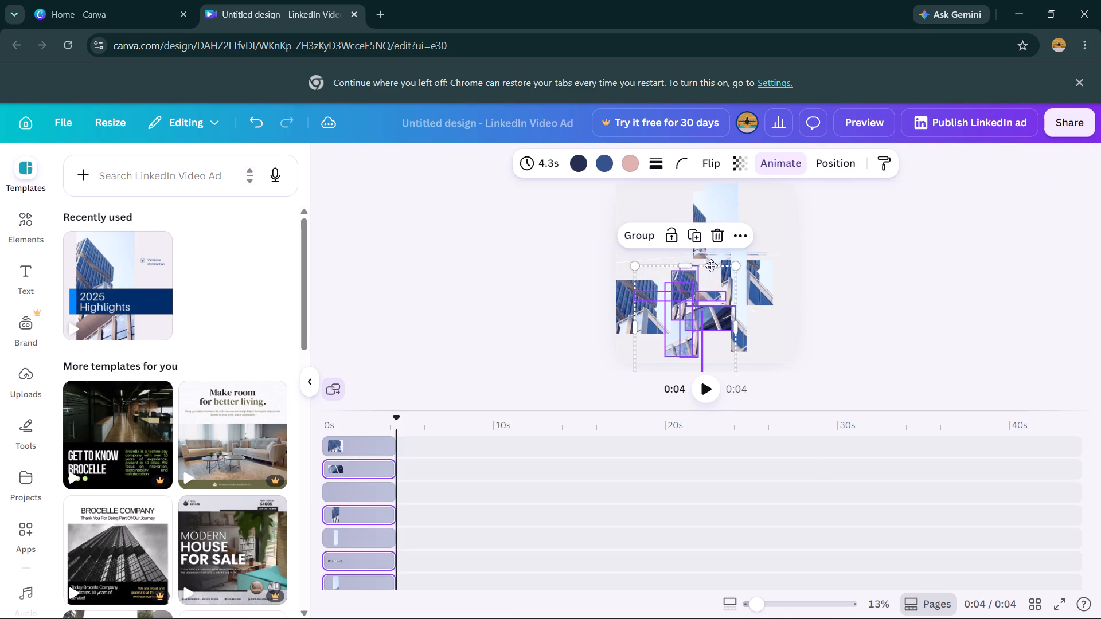
{"action": "left_click", "coordinate": [905, 267]}
Bring the building photo copies from right of the page's centre left to its middle.
{"action": "left_click_drag", "start_coordinate": [749, 280], "coordinate": [675, 274]}
{"action": "left_click_drag", "start_coordinate": [704, 282], "coordinate": [680, 283]}
{"action": "left_click_drag", "start_coordinate": [731, 279], "coordinate": [688, 294]}
Move the building photo copies from the page's lower centre and left up to its upper centre and right.
{"action": "left_click_drag", "start_coordinate": [709, 316], "coordinate": [696, 280]}
{"action": "left_click_drag", "start_coordinate": [705, 304], "coordinate": [690, 281]}
{"action": "left_click_drag", "start_coordinate": [696, 311], "coordinate": [705, 279]}
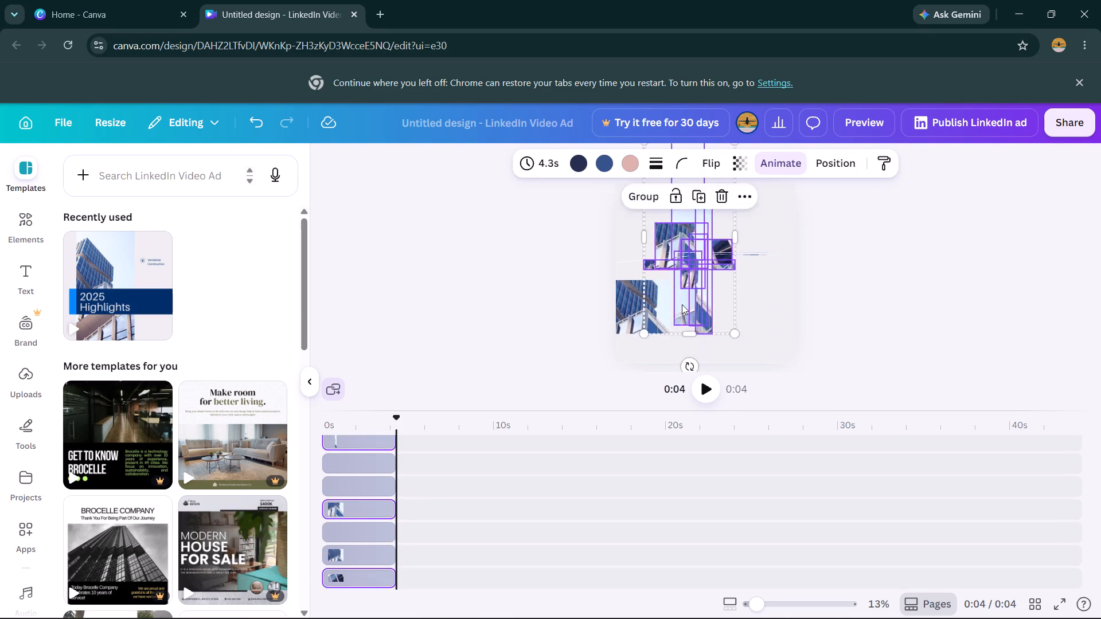
{"action": "left_click_drag", "start_coordinate": [671, 317], "coordinate": [717, 275]}
{"action": "left_click", "coordinate": [845, 242]}
{"action": "left_click_drag", "start_coordinate": [642, 300], "coordinate": [713, 233]}
Move the building photo copies from the page's upper centre and upper right down and left toward its lower left.
{"action": "left_click_drag", "start_coordinate": [729, 237], "coordinate": [692, 260]}
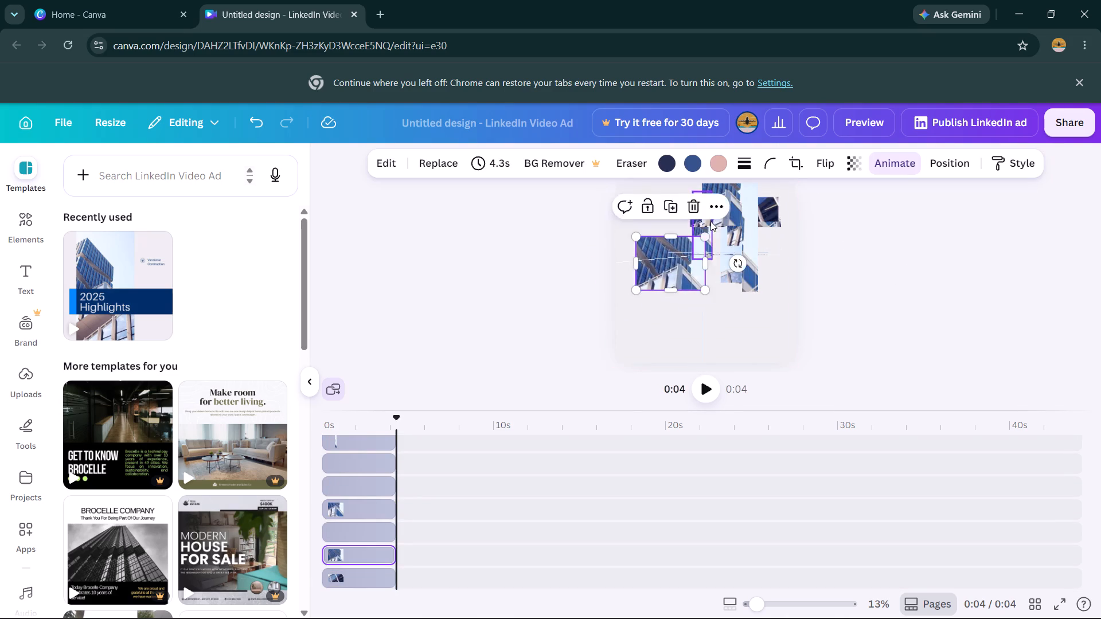
{"action": "left_click_drag", "start_coordinate": [703, 229], "coordinate": [675, 276]}
{"action": "left_click_drag", "start_coordinate": [720, 220], "coordinate": [688, 252]}
{"action": "left_click_drag", "start_coordinate": [716, 203], "coordinate": [692, 256]}
{"action": "left_click_drag", "start_coordinate": [722, 225], "coordinate": [717, 240]}
{"action": "left_click_drag", "start_coordinate": [735, 218], "coordinate": [708, 263]}
{"action": "left_click_drag", "start_coordinate": [716, 227], "coordinate": [687, 265]}
{"action": "left_click_drag", "start_coordinate": [737, 225], "coordinate": [678, 283]}
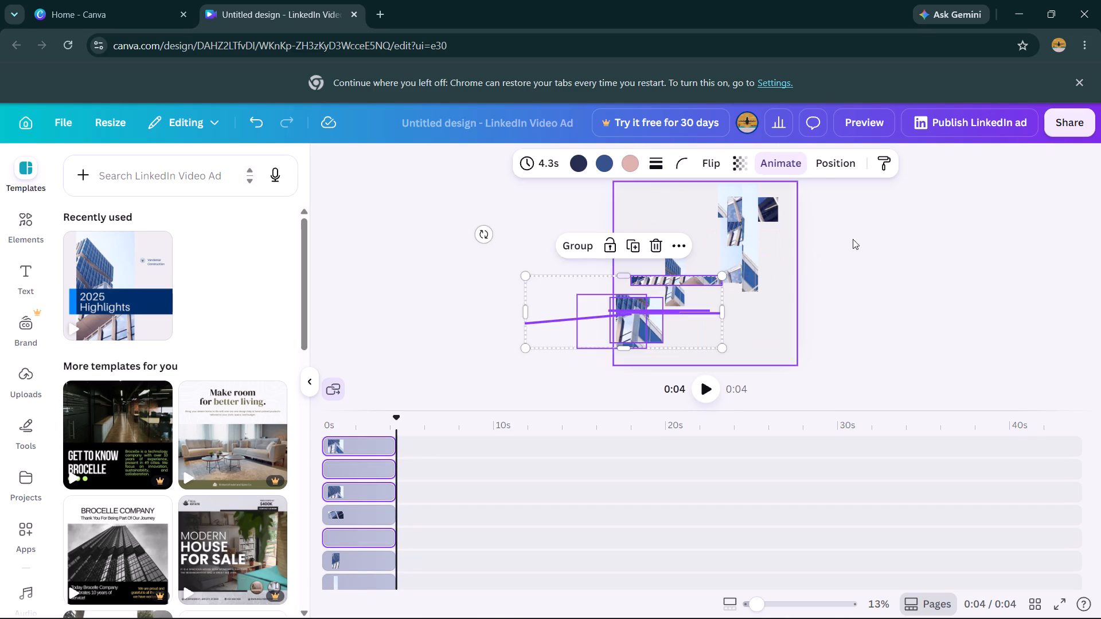
{"action": "left_click", "coordinate": [869, 234]}
Move the building photo copies at the page's lower left up and right past its centre.
{"action": "left_click_drag", "start_coordinate": [671, 294], "coordinate": [735, 242]}
{"action": "left_click_drag", "start_coordinate": [641, 313], "coordinate": [713, 264]}
{"action": "left_click_drag", "start_coordinate": [628, 312], "coordinate": [708, 263]}
Move the building photo copies from the page's right and upper right down and left around its centre.
{"action": "left_click_drag", "start_coordinate": [745, 256], "coordinate": [701, 283]}
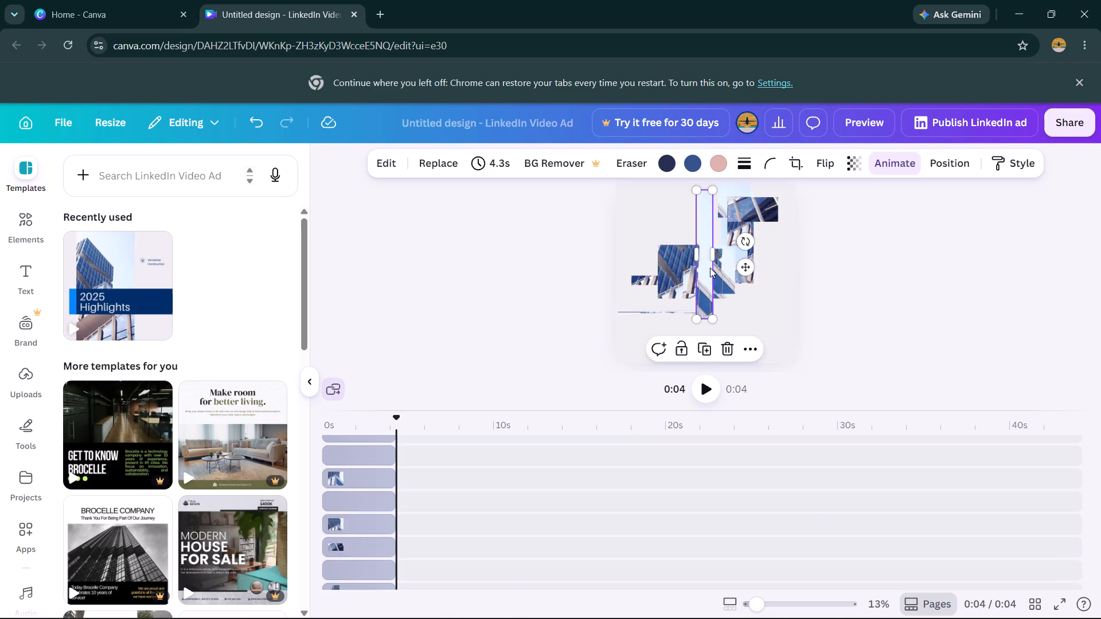
{"action": "left_click_drag", "start_coordinate": [720, 256], "coordinate": [688, 295]}
{"action": "left_click_drag", "start_coordinate": [725, 244], "coordinate": [697, 277]}
{"action": "left_click_drag", "start_coordinate": [724, 246], "coordinate": [704, 279]}
{"action": "left_click_drag", "start_coordinate": [721, 257], "coordinate": [692, 290]}
{"action": "left_click_drag", "start_coordinate": [717, 253], "coordinate": [705, 268]}
{"action": "left_click_drag", "start_coordinate": [743, 218], "coordinate": [713, 276]}
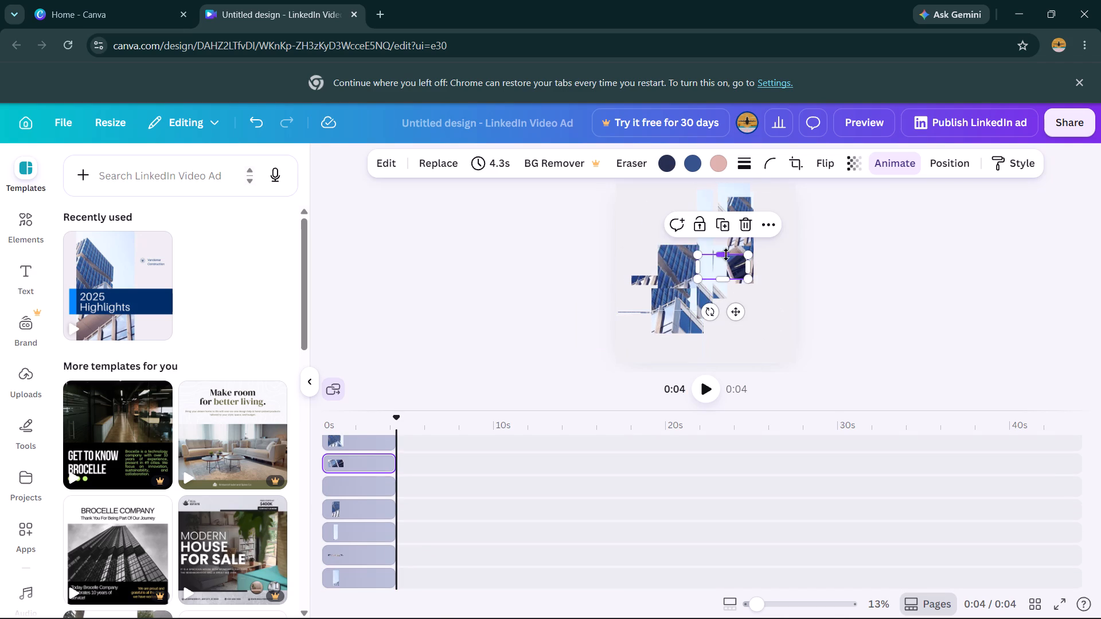
{"action": "left_click_drag", "start_coordinate": [720, 265], "coordinate": [694, 281]}
{"action": "left_click_drag", "start_coordinate": [736, 222], "coordinate": [686, 289]}
{"action": "left_click_drag", "start_coordinate": [749, 254], "coordinate": [722, 265]}
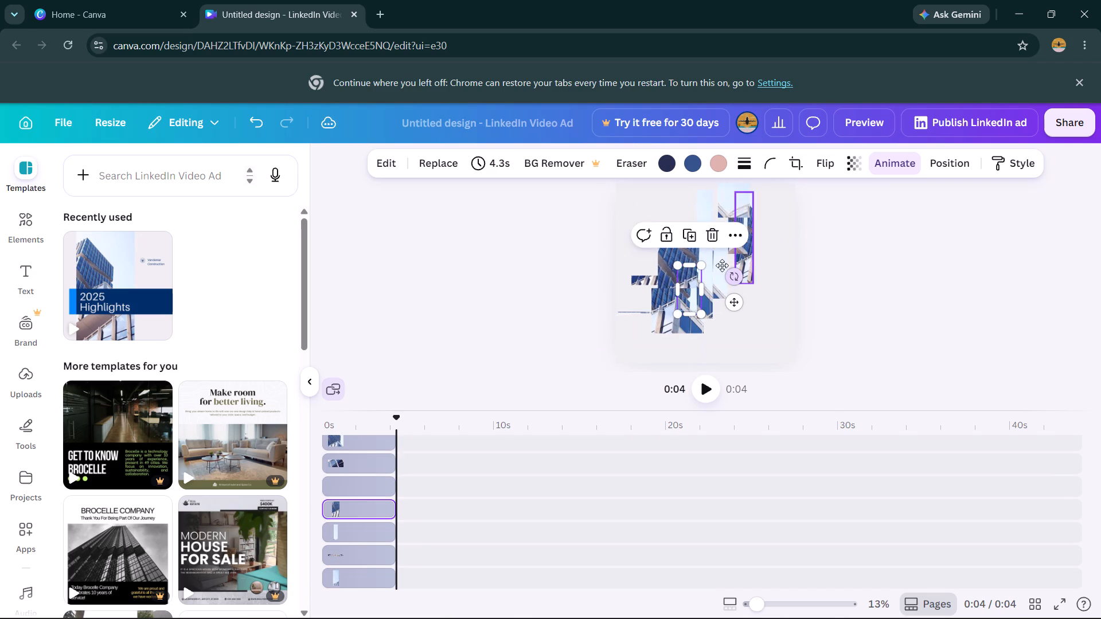
{"action": "left_click_drag", "start_coordinate": [722, 265], "coordinate": [679, 293]}
{"action": "left_click_drag", "start_coordinate": [725, 238], "coordinate": [659, 323]}
{"action": "left_click", "coordinate": [994, 242]}
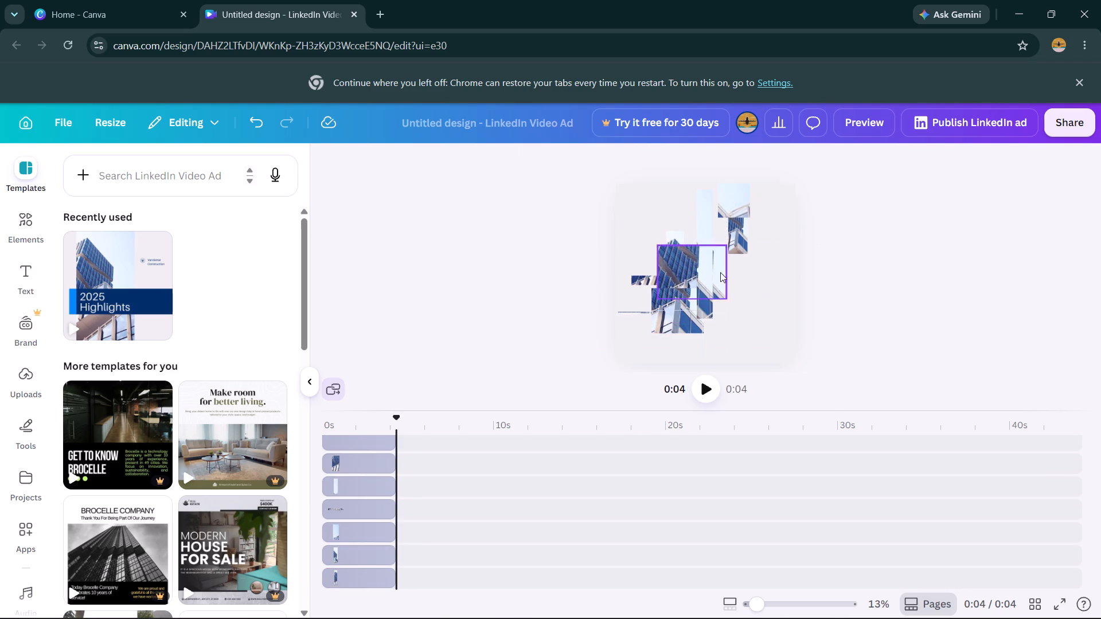
Gather the building photo copies, including the narrow tall one, into a cluster at the page's lower left.
{"action": "left_click_drag", "start_coordinate": [675, 282], "coordinate": [675, 297]}
{"action": "left_click_drag", "start_coordinate": [696, 275], "coordinate": [665, 312]}
{"action": "left_click", "coordinate": [676, 304]}
{"action": "left_click_drag", "start_coordinate": [692, 282], "coordinate": [676, 295]}
{"action": "left_click_drag", "start_coordinate": [705, 223], "coordinate": [666, 312]}
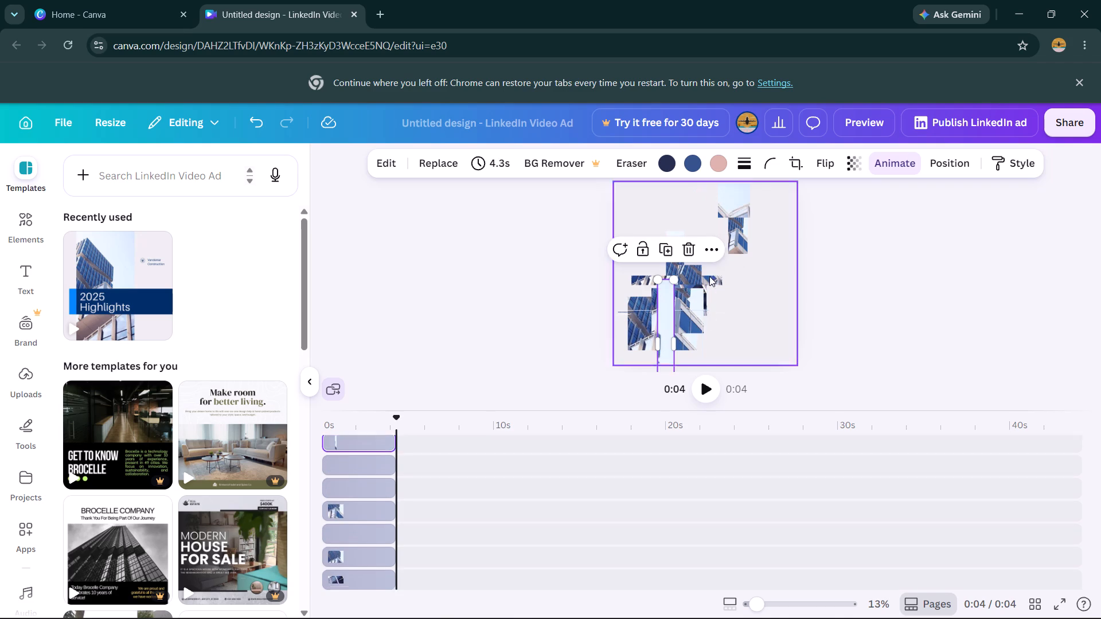
{"action": "left_click_drag", "start_coordinate": [721, 224], "coordinate": [678, 272]}
{"action": "left_click_drag", "start_coordinate": [731, 233], "coordinate": [651, 277]}
Enlarge the sky-filled photo copy at the page's top, shorten it from its bottom edge, and place it right of the lower centre.
{"action": "left_click_drag", "start_coordinate": [730, 206], "coordinate": [714, 218]}
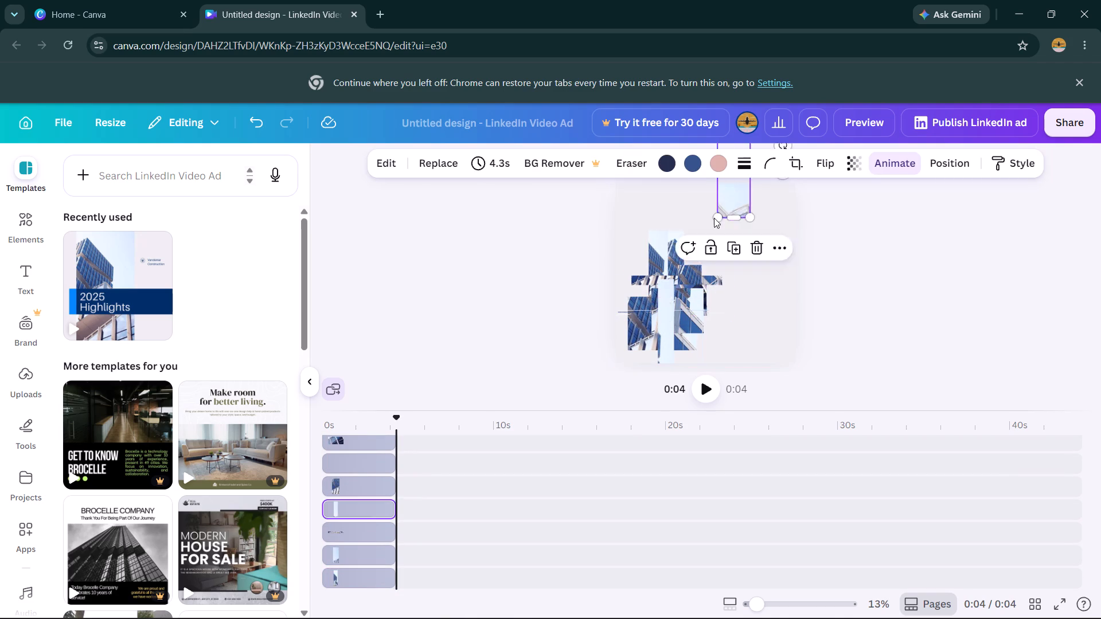
{"action": "left_click_drag", "start_coordinate": [714, 218], "coordinate": [682, 282]}
{"action": "left_click_drag", "start_coordinate": [702, 232], "coordinate": [734, 229]}
{"action": "left_click", "coordinate": [744, 226]}
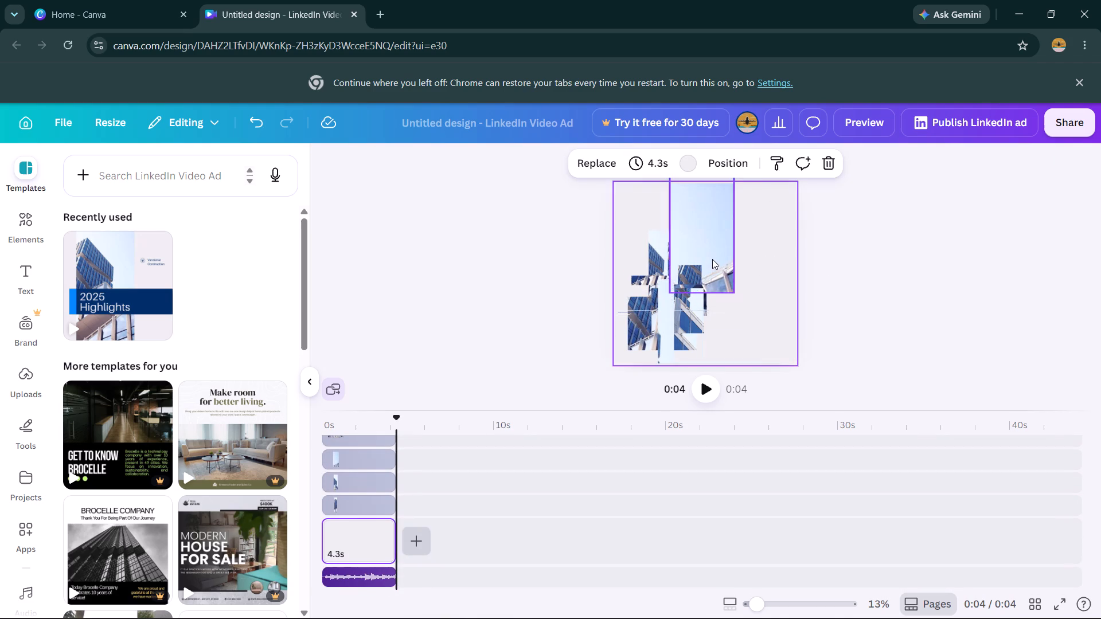
{"action": "left_click", "coordinate": [717, 287]}
{"action": "left_click_drag", "start_coordinate": [700, 293], "coordinate": [701, 245]}
{"action": "left_click_drag", "start_coordinate": [702, 229], "coordinate": [708, 328]}
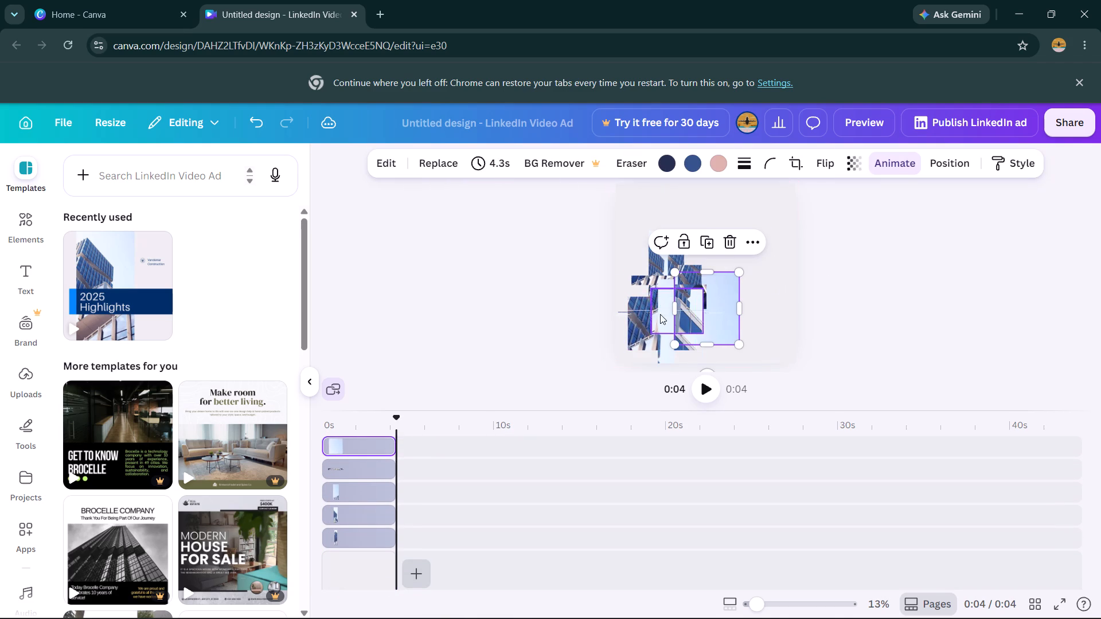
Move the lower-left building photo copy up to the page's centre and widen the narrow tall copy leftward.
{"action": "left_click_drag", "start_coordinate": [639, 308], "coordinate": [676, 252]}
{"action": "left_click", "coordinate": [662, 332]}
{"action": "left_click_drag", "start_coordinate": [653, 334], "coordinate": [652, 334]}
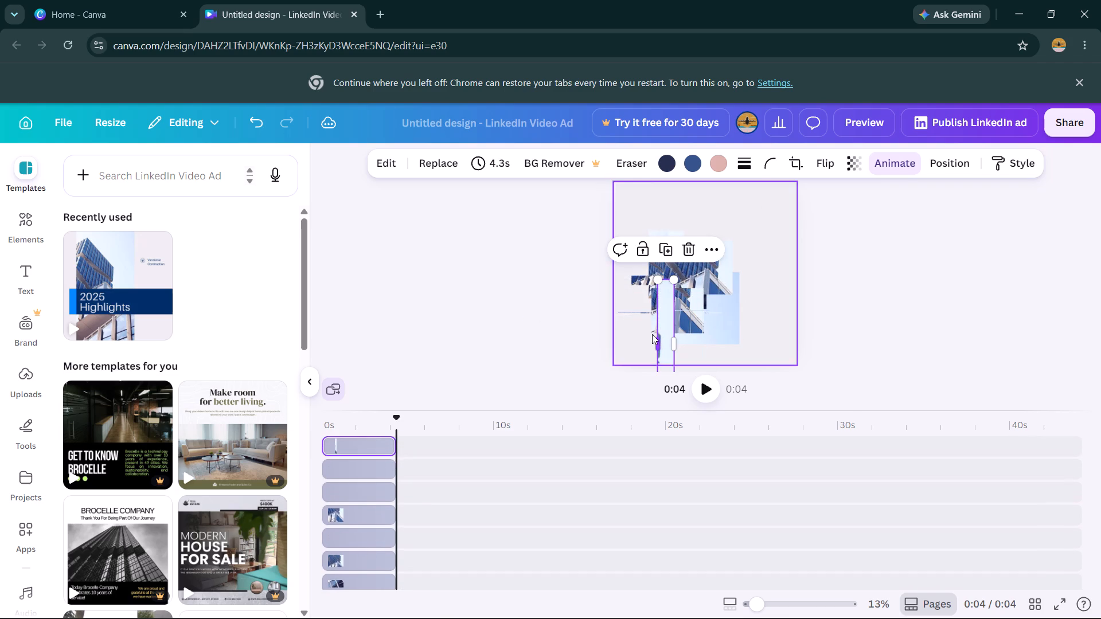
{"action": "left_click_drag", "start_coordinate": [652, 334], "coordinate": [608, 335]}
{"action": "left_click_drag", "start_coordinate": [650, 276], "coordinate": [647, 303]}
Move the building photo copies from the page's lower left and centre up toward its upper centre.
{"action": "left_click_drag", "start_coordinate": [647, 331], "coordinate": [685, 241]}
{"action": "left_click_drag", "start_coordinate": [671, 291], "coordinate": [620, 302]}
{"action": "left_click_drag", "start_coordinate": [646, 291], "coordinate": [693, 239]}
{"action": "left_click_drag", "start_coordinate": [653, 279], "coordinate": [681, 234]}
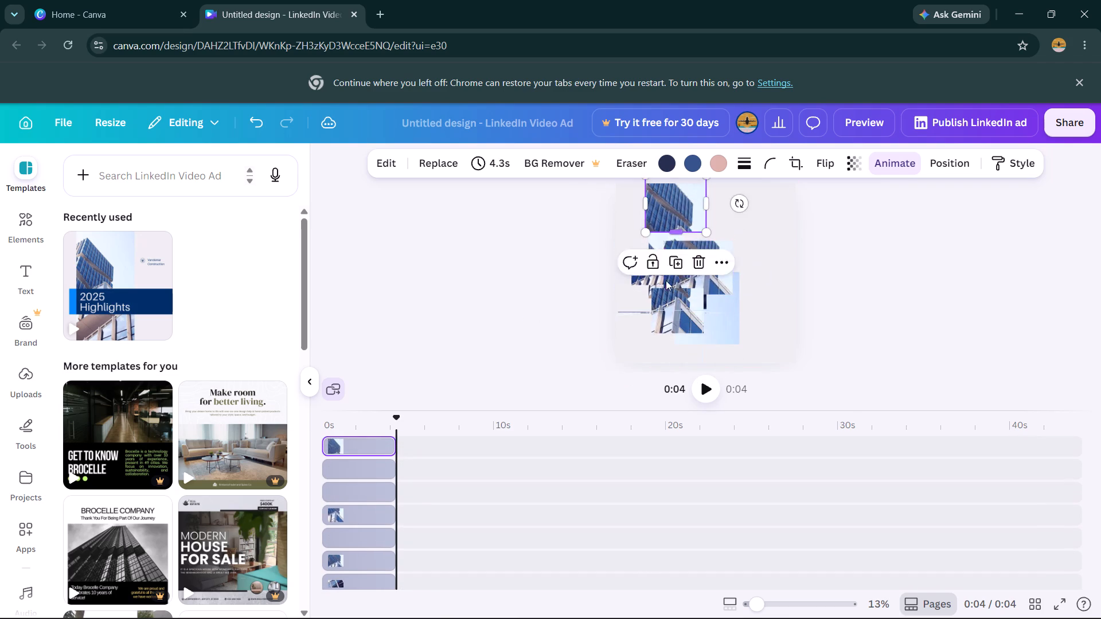
{"action": "left_click_drag", "start_coordinate": [666, 292], "coordinate": [713, 212]}
{"action": "left_click_drag", "start_coordinate": [695, 261], "coordinate": [719, 186]}
{"action": "left_click_drag", "start_coordinate": [711, 207], "coordinate": [723, 167]}
{"action": "left_click_drag", "start_coordinate": [686, 241], "coordinate": [698, 181]}
{"action": "left_click_drag", "start_coordinate": [685, 246], "coordinate": [693, 213]}
{"action": "left_click_drag", "start_coordinate": [685, 264], "coordinate": [688, 244]}
Move the remaining lower and central building photo copies up and right toward the page's upper right.
{"action": "left_click_drag", "start_coordinate": [693, 305], "coordinate": [689, 242]}
{"action": "left_click_drag", "start_coordinate": [710, 297], "coordinate": [710, 266]}
{"action": "left_click_drag", "start_coordinate": [709, 284], "coordinate": [718, 229]}
{"action": "left_click_drag", "start_coordinate": [707, 264], "coordinate": [721, 214]}
{"action": "left_click_drag", "start_coordinate": [678, 277], "coordinate": [709, 238]}
{"action": "left_click_drag", "start_coordinate": [673, 307], "coordinate": [712, 228]}
{"action": "left_click_drag", "start_coordinate": [688, 280], "coordinate": [723, 224]}
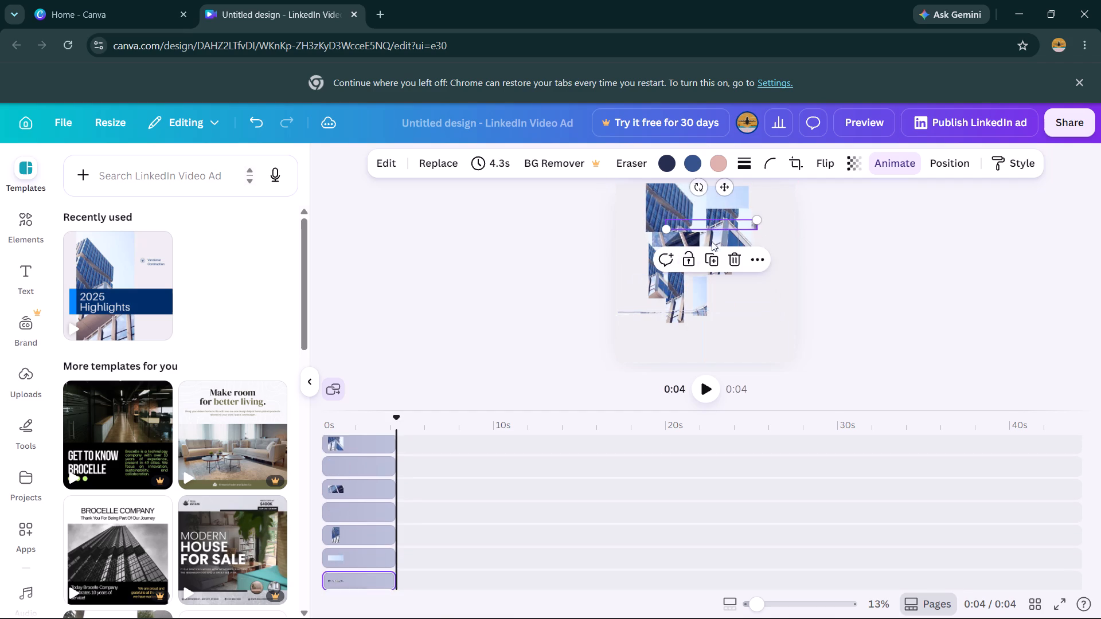
{"action": "left_click_drag", "start_coordinate": [696, 261], "coordinate": [718, 205]}
{"action": "left_click_drag", "start_coordinate": [698, 264], "coordinate": [737, 213]}
{"action": "left_click_drag", "start_coordinate": [676, 292], "coordinate": [693, 261]}
Stretch the thin photo strip at the page's lower left into a taller copy and move it to the centre.
{"action": "left_click", "coordinate": [628, 311]}
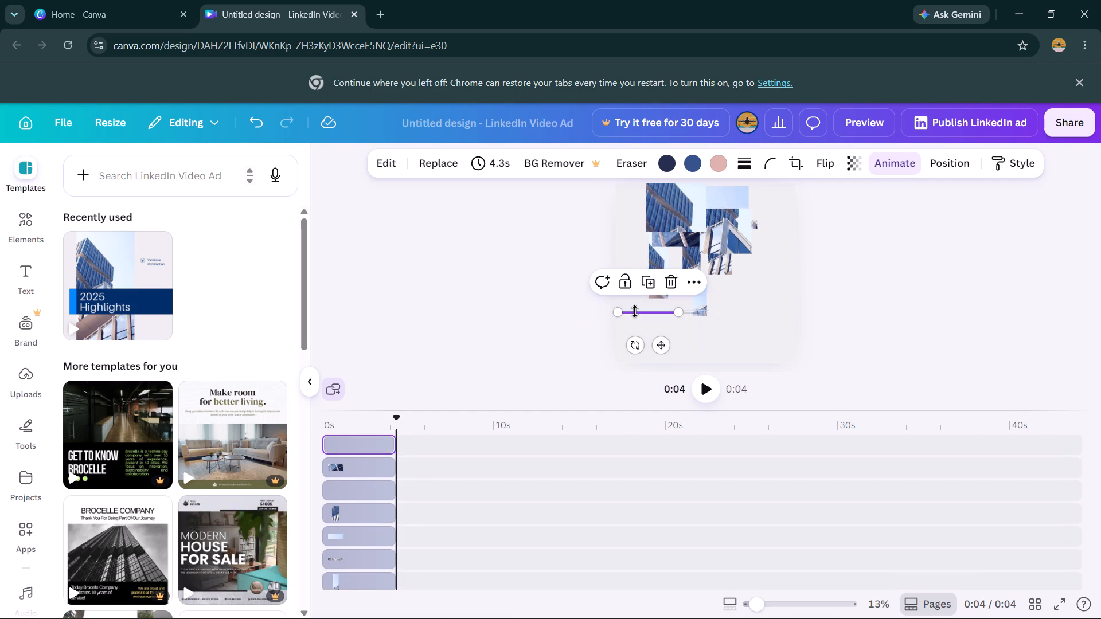
{"action": "left_click_drag", "start_coordinate": [635, 311], "coordinate": [654, 227]}
{"action": "left_click_drag", "start_coordinate": [638, 276], "coordinate": [693, 253]}
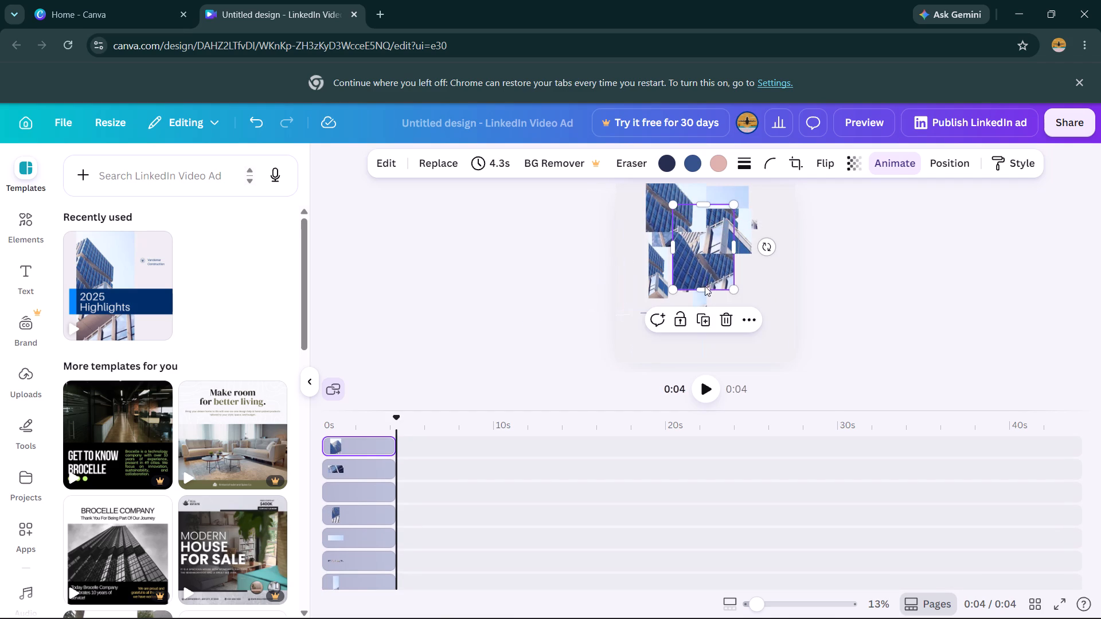
Adjust the bottom edge of the central building photo copy to make it taller, keeping its width at 648.
{"action": "left_click", "coordinate": [704, 285]}
{"action": "left_click_drag", "start_coordinate": [704, 290], "coordinate": [704, 264]}
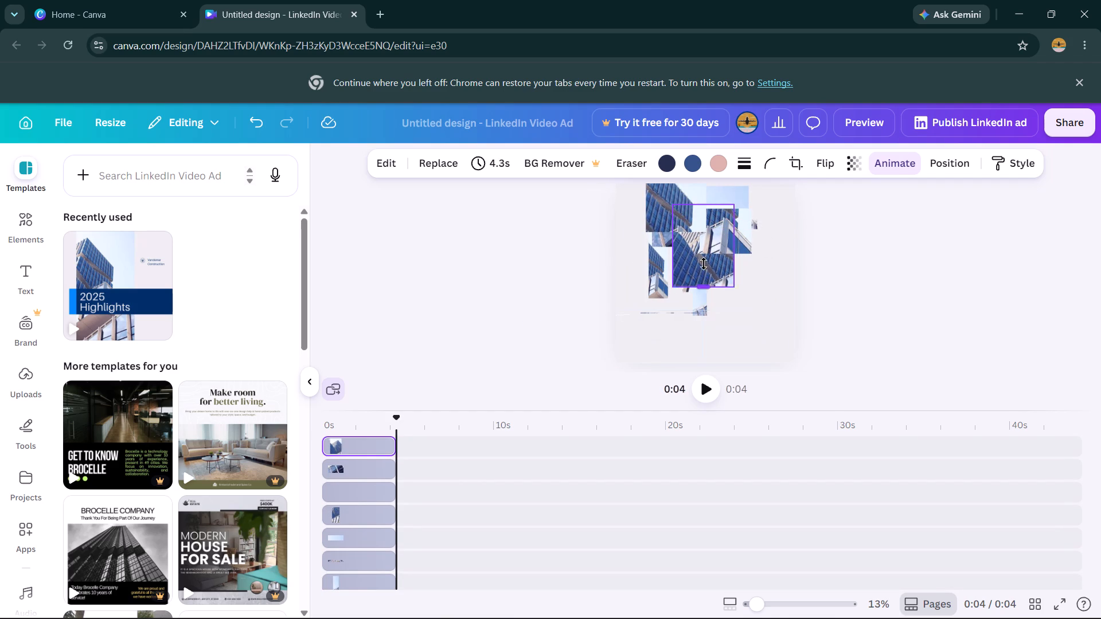
{"action": "left_click_drag", "start_coordinate": [704, 264], "coordinate": [682, 515]}
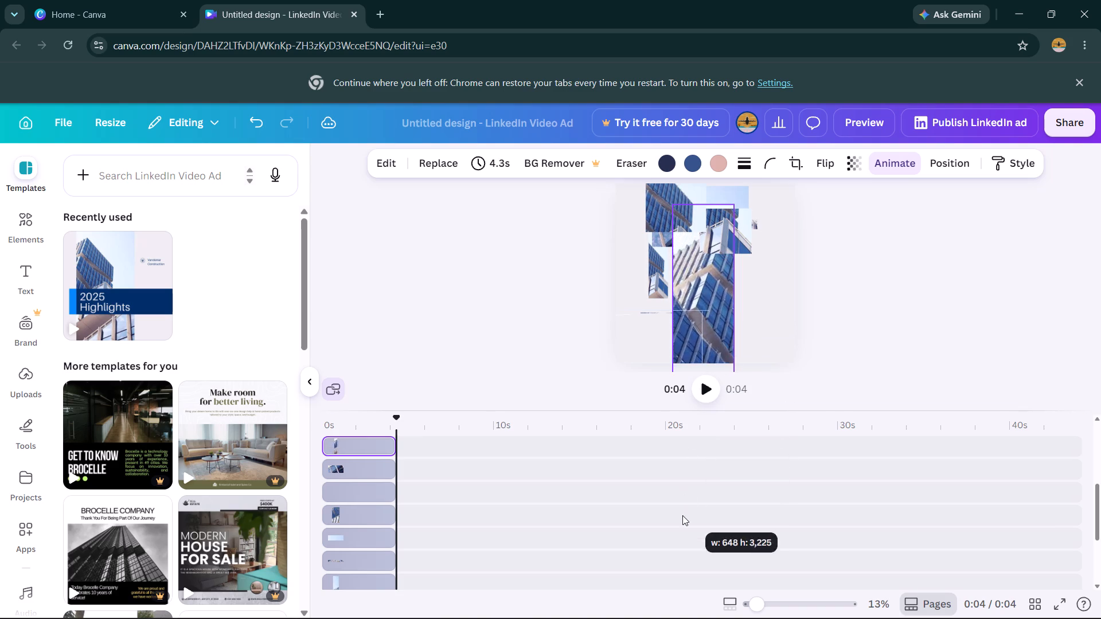
{"action": "left_click_drag", "start_coordinate": [682, 515], "coordinate": [695, 292]}
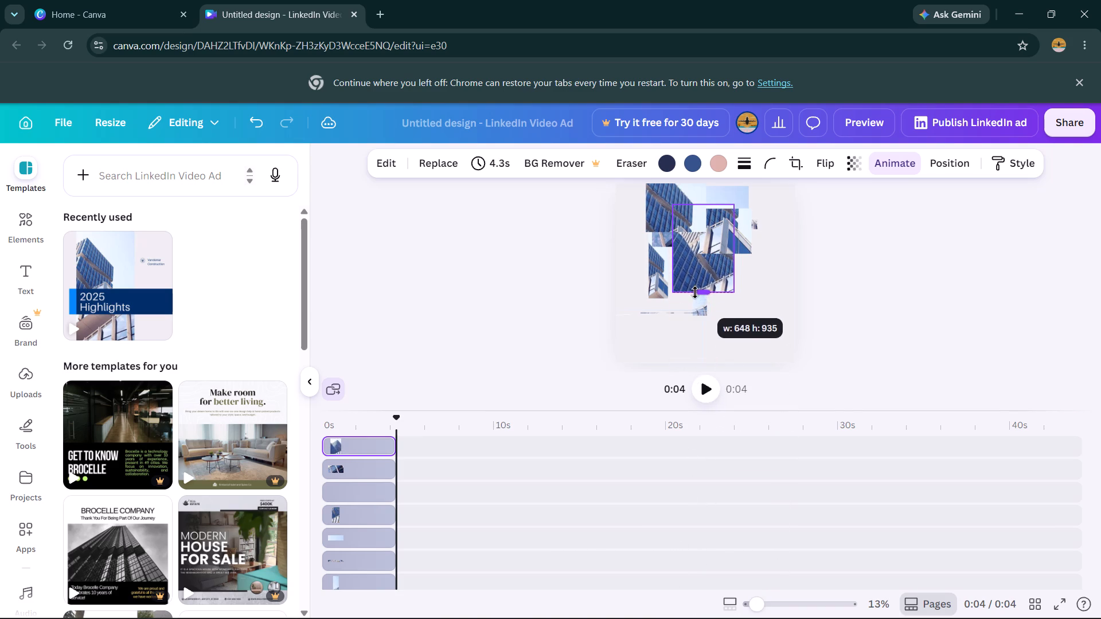
{"action": "left_click_drag", "start_coordinate": [695, 292], "coordinate": [650, 412]}
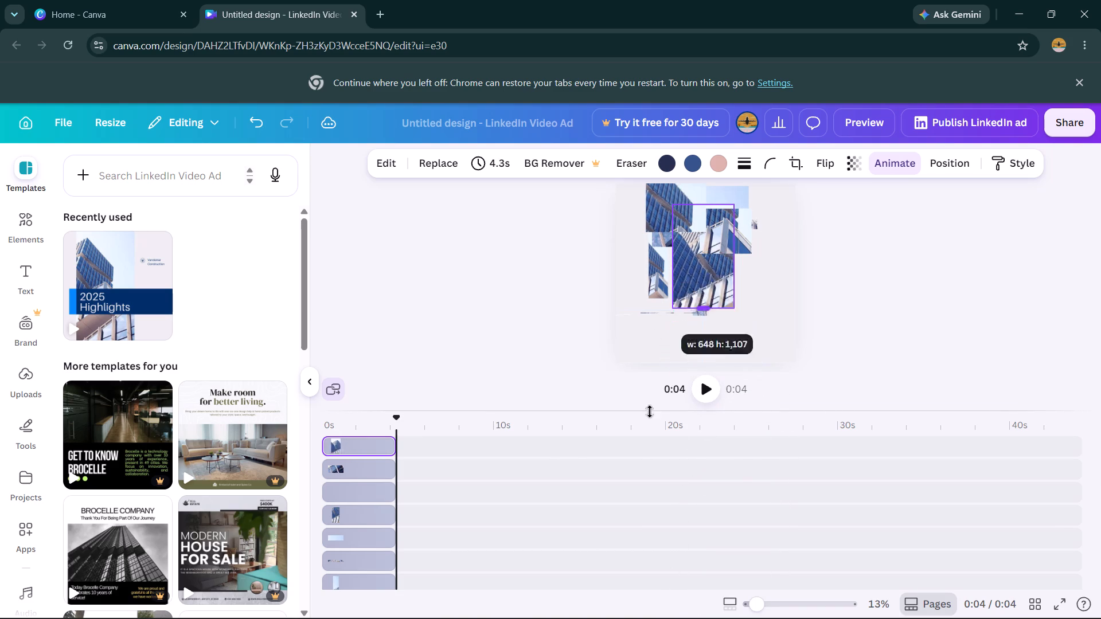
{"action": "left_click_drag", "start_coordinate": [650, 412], "coordinate": [656, 315]}
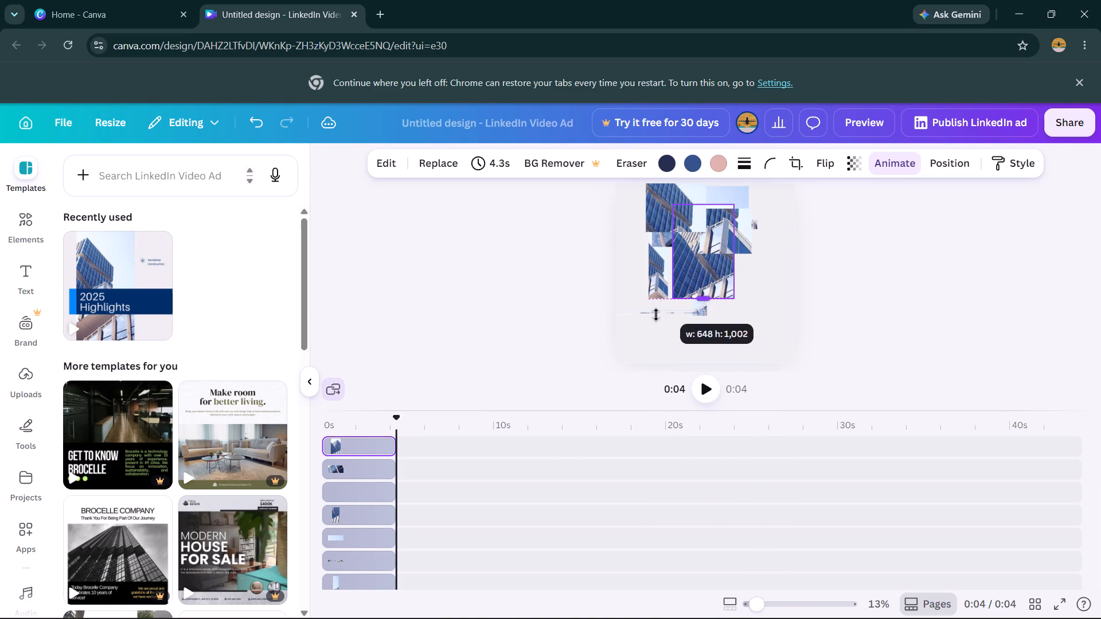
{"action": "left_click_drag", "start_coordinate": [656, 315], "coordinate": [652, 347]}
Move the tall building photo copy to the page's lower right of centre and bring the small upper copies down.
{"action": "left_click_drag", "start_coordinate": [695, 277], "coordinate": [651, 230]}
{"action": "left_click_drag", "start_coordinate": [658, 261], "coordinate": [714, 337]}
{"action": "left_click_drag", "start_coordinate": [669, 233], "coordinate": [673, 271]}
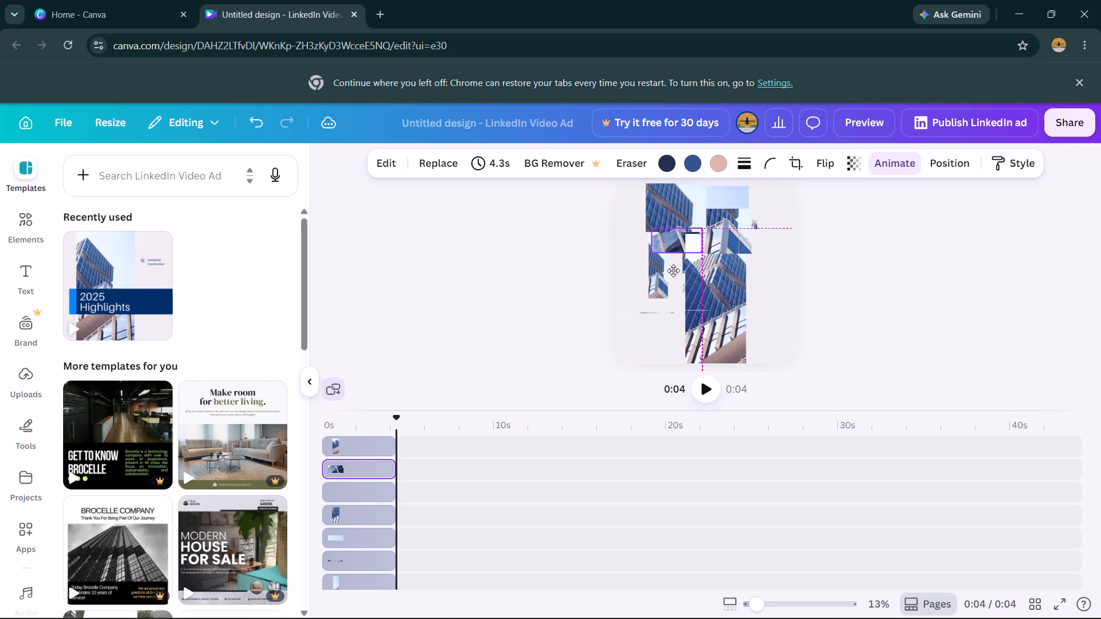
{"action": "left_click_drag", "start_coordinate": [673, 271], "coordinate": [692, 322]}
{"action": "left_click_drag", "start_coordinate": [677, 225], "coordinate": [698, 343]}
Move the building photo copies from the page's upper centre and middle down and left.
{"action": "left_click_drag", "start_coordinate": [713, 209], "coordinate": [647, 292]}
{"action": "left_click_drag", "start_coordinate": [730, 204], "coordinate": [690, 261]}
{"action": "left_click_drag", "start_coordinate": [722, 221], "coordinate": [685, 277]}
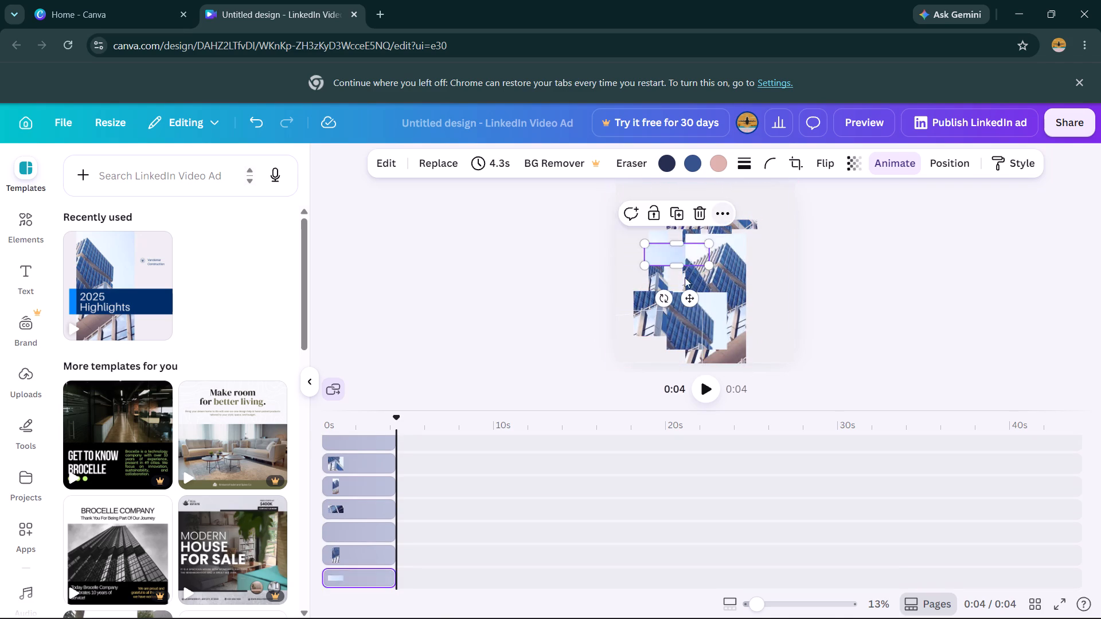
{"action": "left_click_drag", "start_coordinate": [685, 277], "coordinate": [680, 300]}
{"action": "left_click_drag", "start_coordinate": [716, 282], "coordinate": [663, 307]}
{"action": "left_click_drag", "start_coordinate": [712, 290], "coordinate": [653, 309]}
Move the building photo copies at the page's lower left back up and right toward the upper centre.
{"action": "left_click_drag", "start_coordinate": [664, 312], "coordinate": [694, 257]}
{"action": "left_click_drag", "start_coordinate": [675, 305], "coordinate": [691, 286]}
{"action": "left_click_drag", "start_coordinate": [681, 292], "coordinate": [690, 286]}
{"action": "left_click", "coordinate": [807, 274]}
Shift the building photo copies around the page's centre and upper right down and left in a staggered stack.
{"action": "left_click_drag", "start_coordinate": [720, 253], "coordinate": [680, 280]}
{"action": "left_click_drag", "start_coordinate": [702, 254], "coordinate": [669, 281]}
{"action": "left_click_drag", "start_coordinate": [701, 250], "coordinate": [676, 269]}
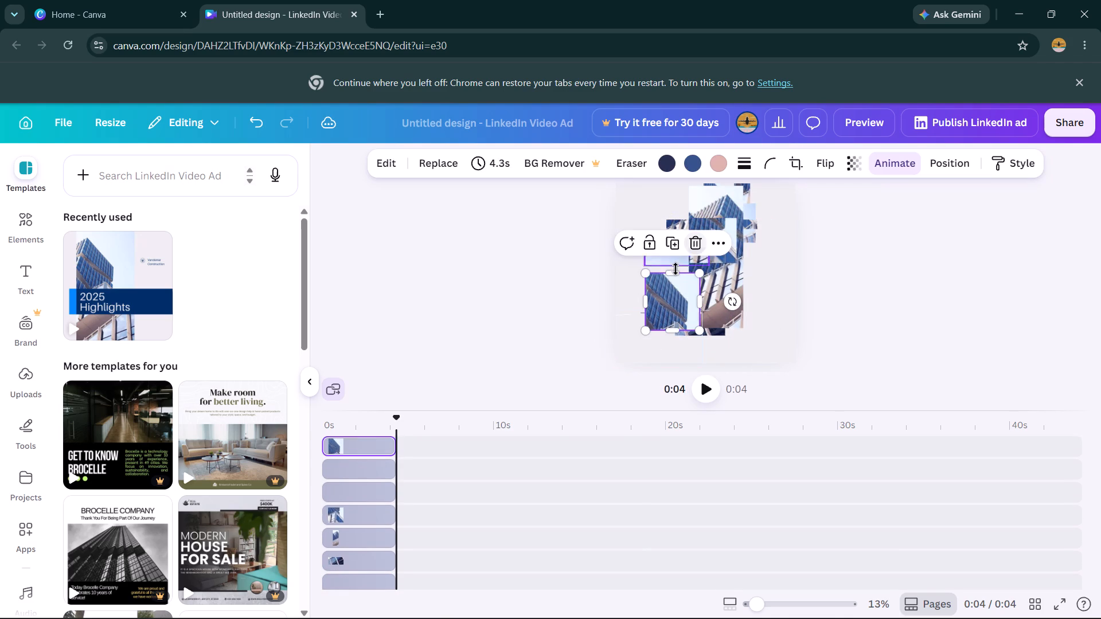
{"action": "left_click_drag", "start_coordinate": [676, 269], "coordinate": [677, 268]}
{"action": "left_click_drag", "start_coordinate": [713, 238], "coordinate": [692, 260]}
{"action": "left_click_drag", "start_coordinate": [716, 220], "coordinate": [701, 242]}
{"action": "left_click_drag", "start_coordinate": [720, 215], "coordinate": [701, 248]}
{"action": "left_click_drag", "start_coordinate": [706, 256], "coordinate": [688, 273]}
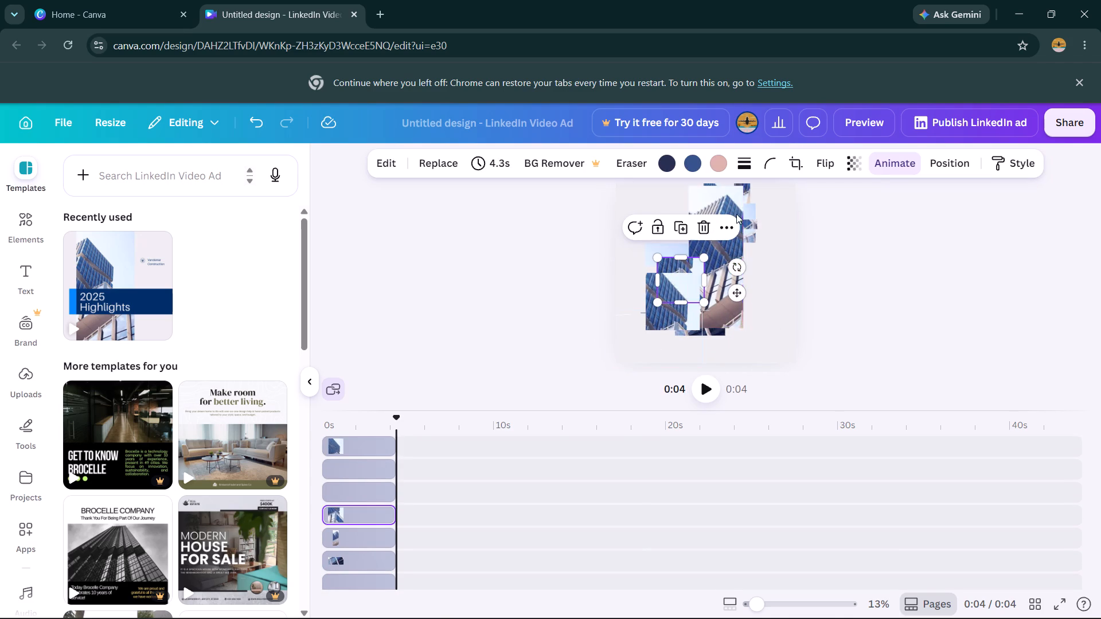
{"action": "left_click_drag", "start_coordinate": [727, 194], "coordinate": [709, 224]}
Move the small building photo copy right of the page's centre and reduce its height to a flat strip.
{"action": "left_click_drag", "start_coordinate": [663, 258], "coordinate": [707, 249]}
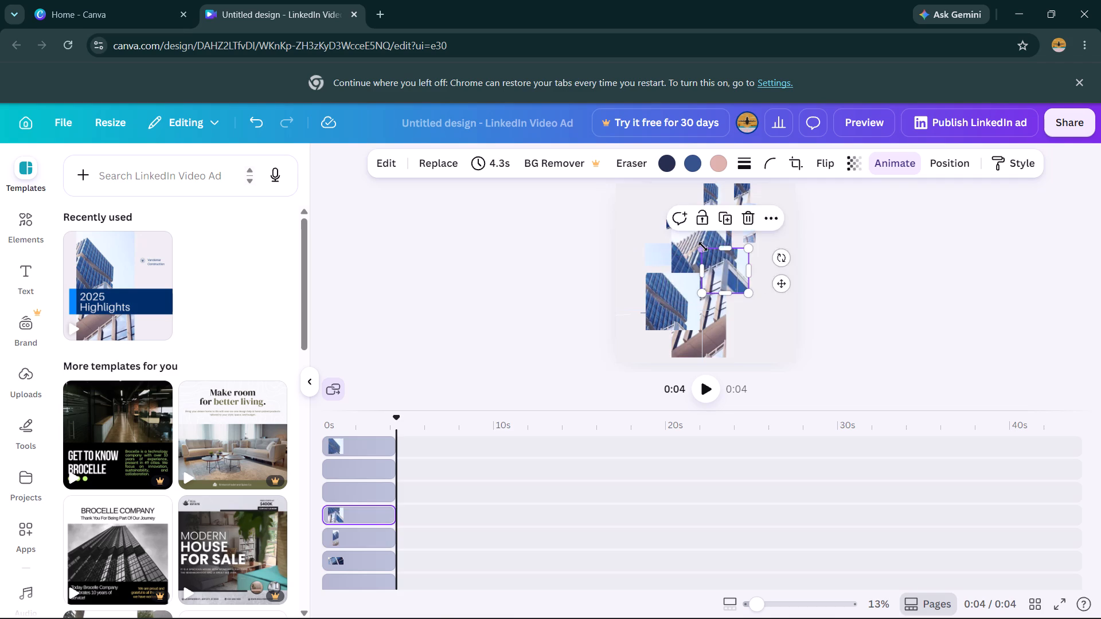
{"action": "left_click_drag", "start_coordinate": [710, 244], "coordinate": [678, 273]}
Move the playhead back to 0:01 and delete the dark blue banner across the page.
{"action": "left_click_drag", "start_coordinate": [645, 427], "coordinate": [654, 468]}
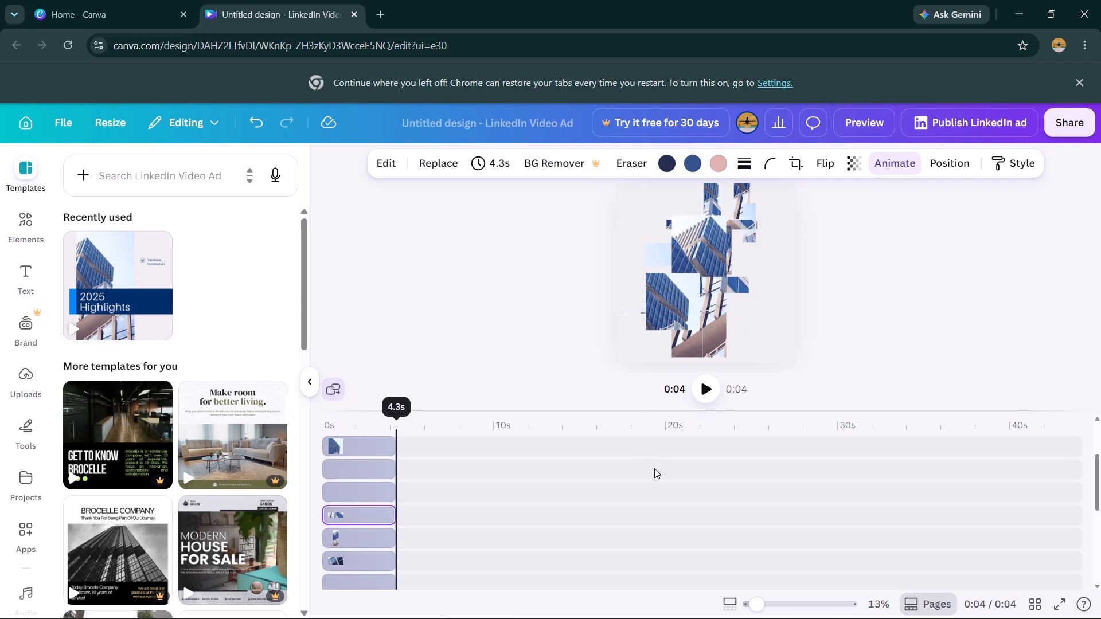
{"action": "left_click_drag", "start_coordinate": [654, 468], "coordinate": [657, 473]}
{"action": "left_click_drag", "start_coordinate": [645, 432], "coordinate": [757, 416]}
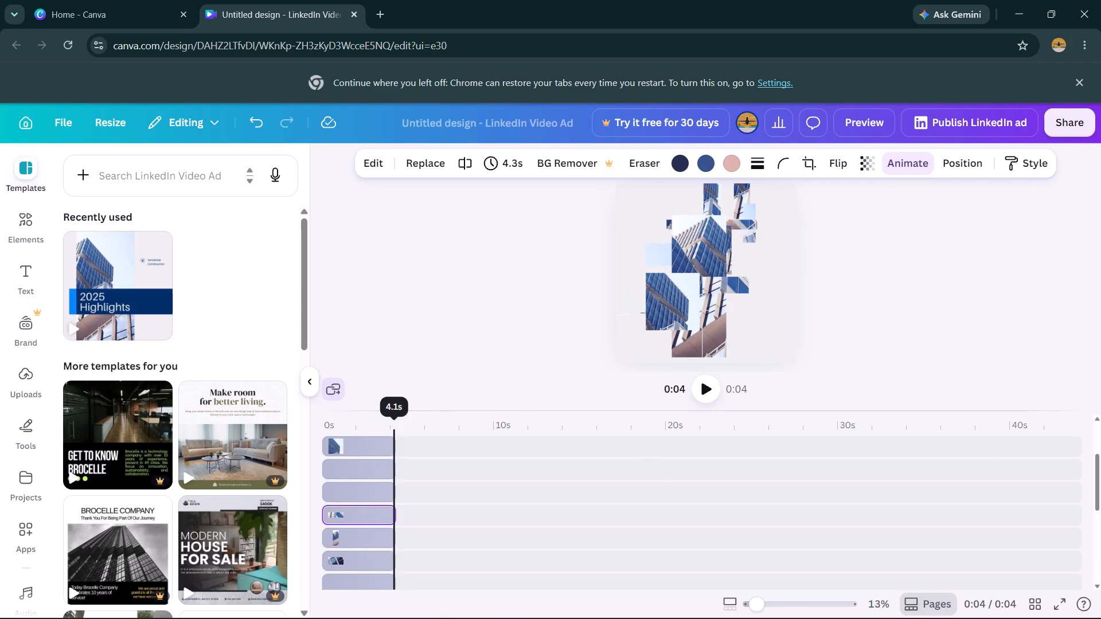
{"action": "left_click_drag", "start_coordinate": [757, 416], "coordinate": [594, 425]}
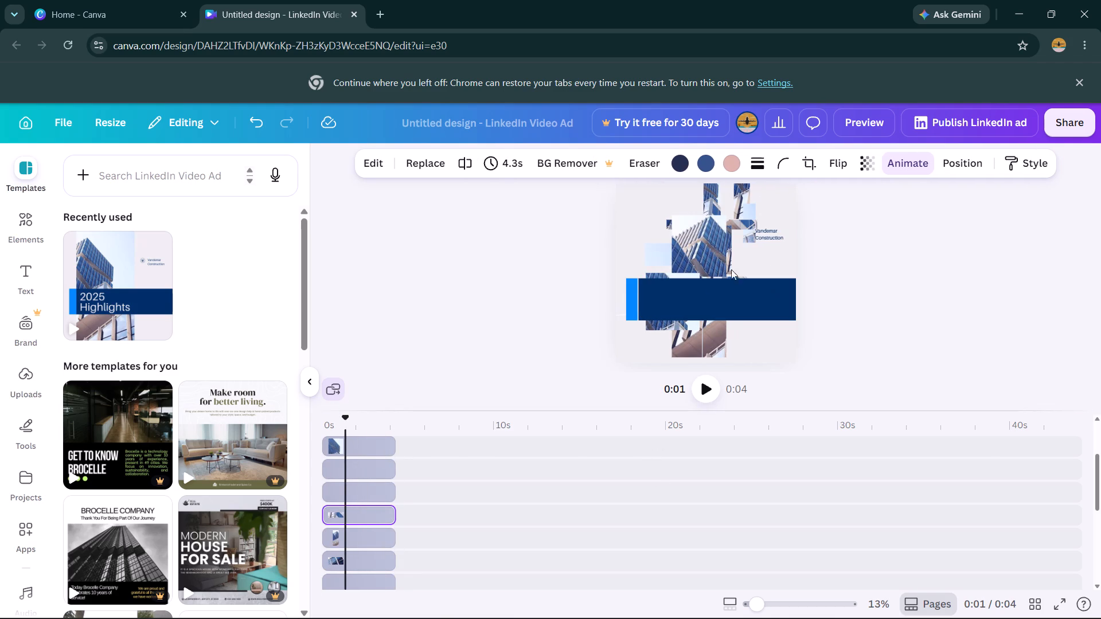
{"action": "left_click_drag", "start_coordinate": [712, 283], "coordinate": [709, 291]}
{"action": "left_click", "coordinate": [757, 247]}
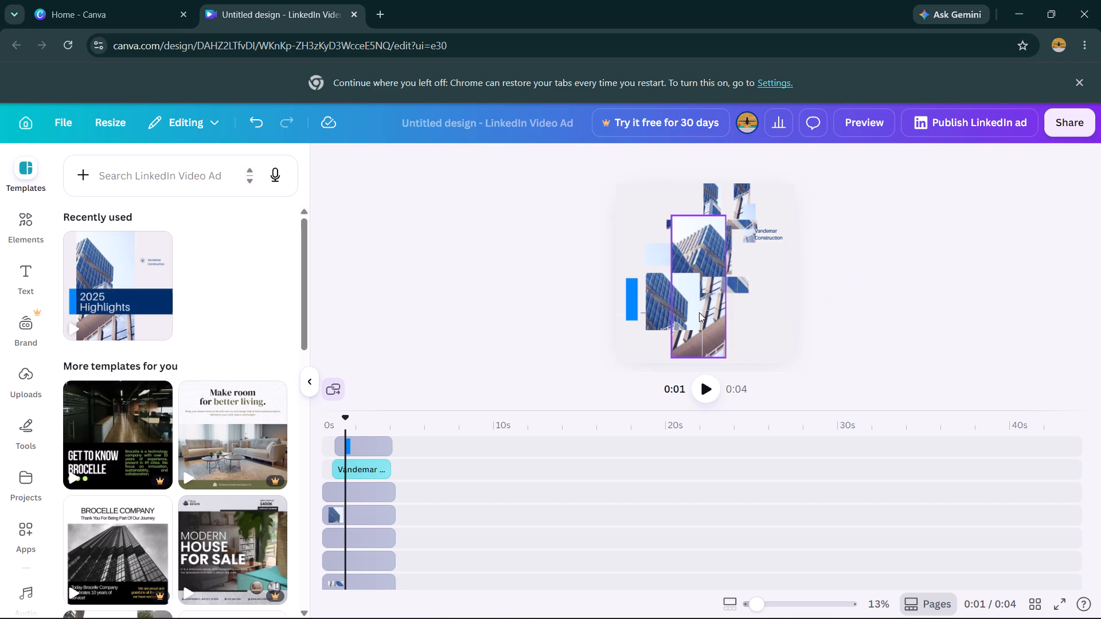
Move the lower-left building photo copies right, past the tall central copy.
{"action": "left_click_drag", "start_coordinate": [682, 300], "coordinate": [719, 293]}
{"action": "left_click_drag", "start_coordinate": [680, 307], "coordinate": [713, 302]}
Delete the bright blue bar at the page's left edge.
{"action": "left_click", "coordinate": [632, 288]}
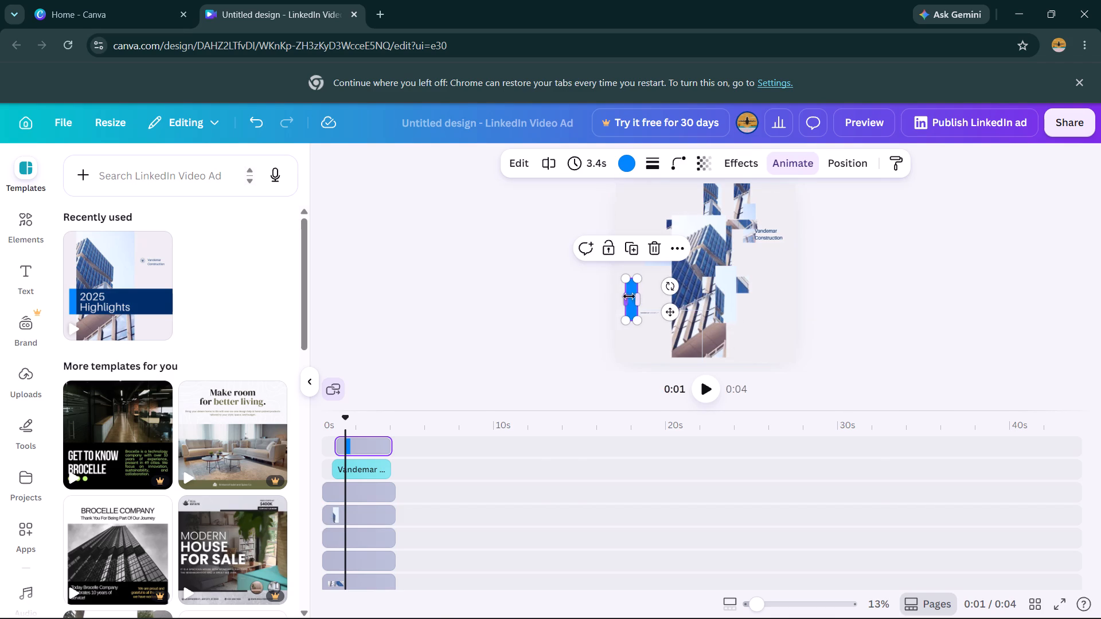
{"action": "left_click", "coordinate": [660, 248]}
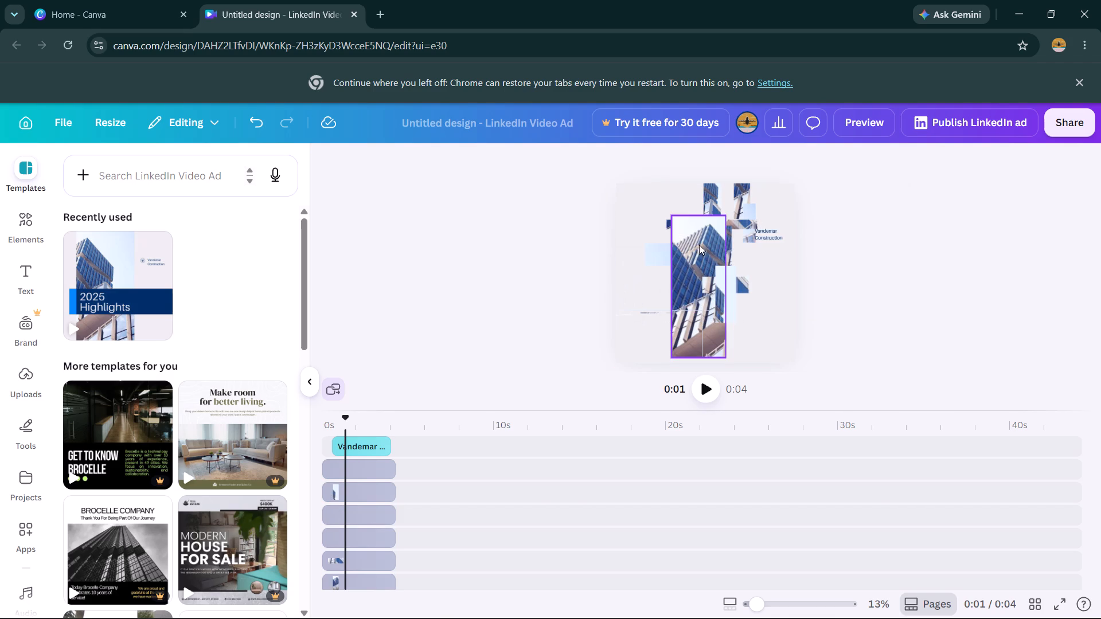
Move the tall central building photo copy and the copies to its upper right down and left.
{"action": "left_click_drag", "start_coordinate": [699, 247], "coordinate": [688, 276]}
{"action": "left_click_drag", "start_coordinate": [712, 258], "coordinate": [699, 265]}
{"action": "left_click_drag", "start_coordinate": [728, 241], "coordinate": [712, 268]}
{"action": "left_click_drag", "start_coordinate": [745, 246], "coordinate": [715, 263]}
{"action": "left_click_drag", "start_coordinate": [749, 241], "coordinate": [736, 259]}
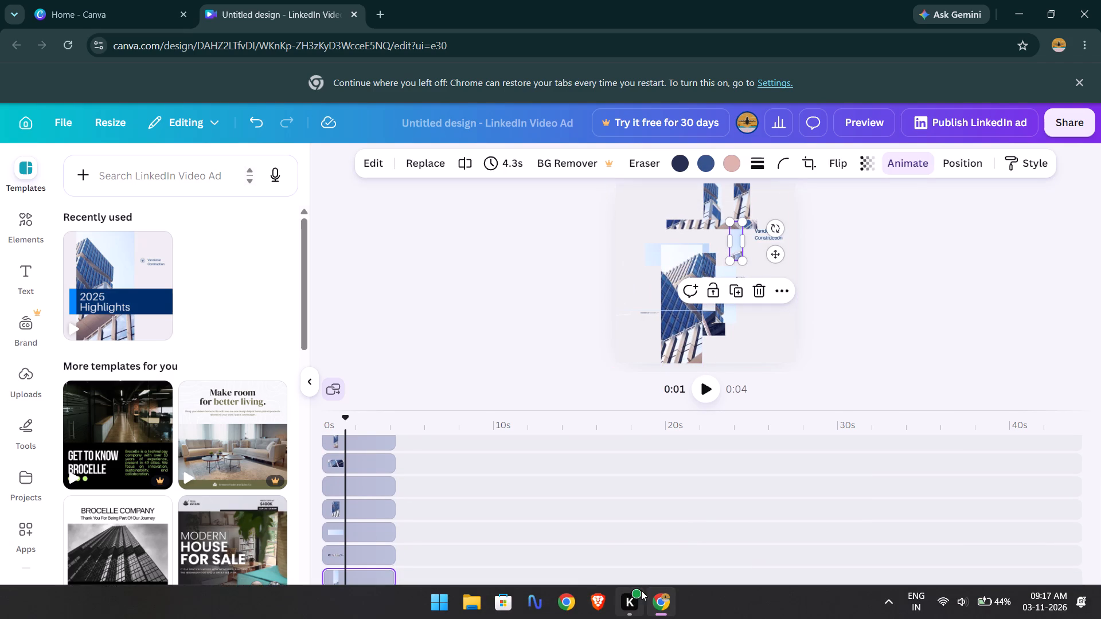
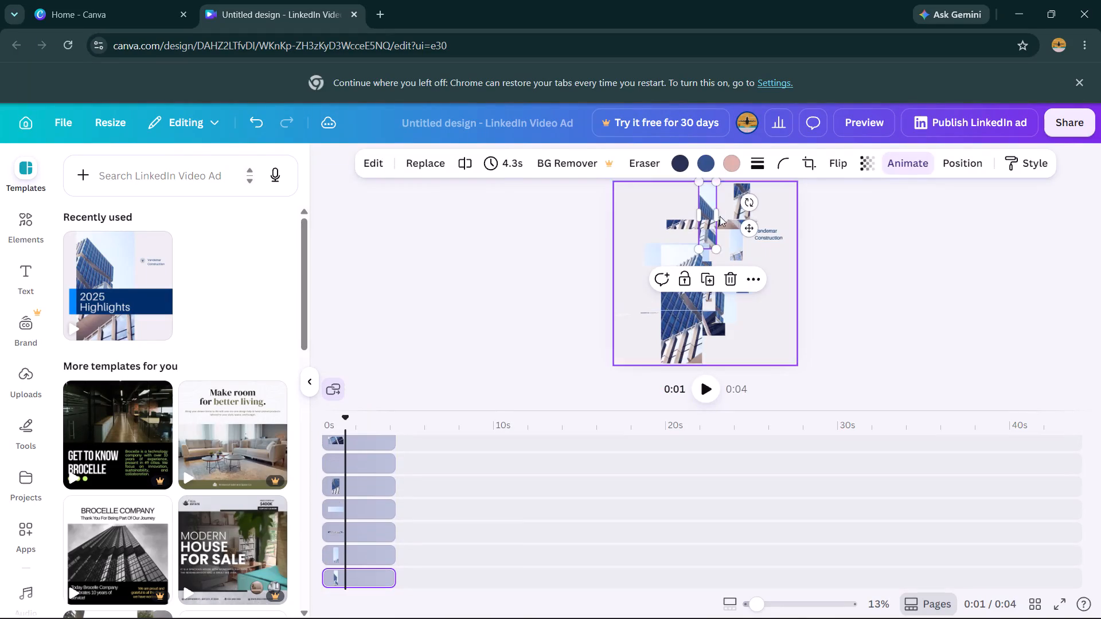
Move the tall narrow building photo copy and the overlapping copies at the page's upper centre and upper right down and left.
{"action": "left_click_drag", "start_coordinate": [720, 216], "coordinate": [709, 234]}
{"action": "left_click_drag", "start_coordinate": [740, 215], "coordinate": [718, 235]}
{"action": "left_click_drag", "start_coordinate": [734, 205], "coordinate": [722, 242]}
{"action": "left_click_drag", "start_coordinate": [733, 211], "coordinate": [723, 230]}
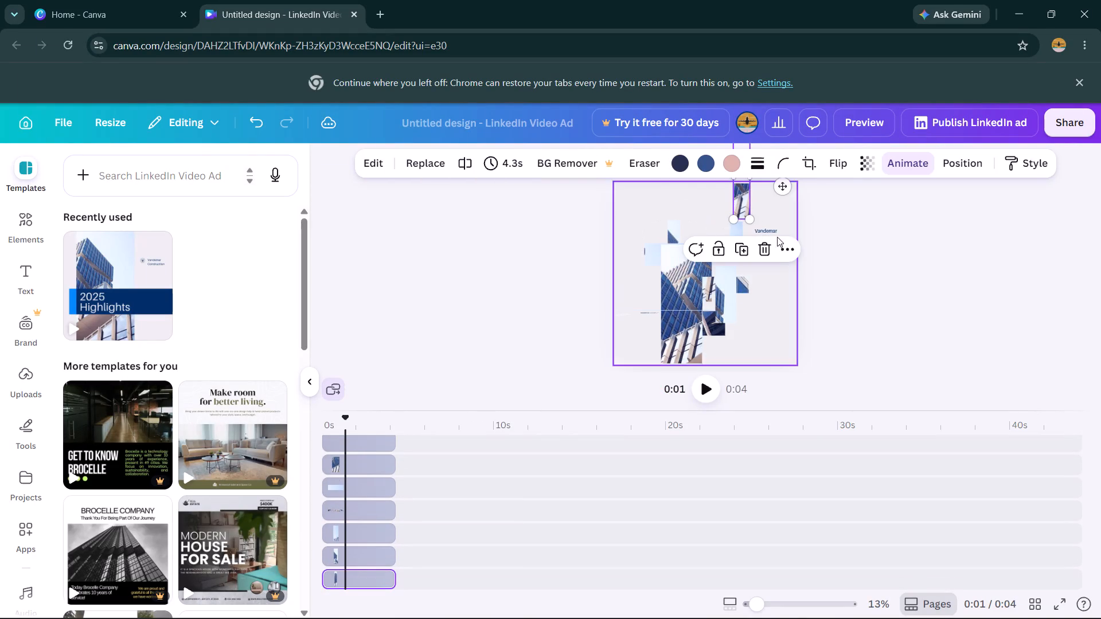
{"action": "left_click", "coordinate": [871, 221]}
Move the lower building photo copies up and right toward the page centre.
{"action": "left_click_drag", "start_coordinate": [702, 297], "coordinate": [728, 268]}
{"action": "left_click_drag", "start_coordinate": [702, 292], "coordinate": [727, 276]}
{"action": "left_click_drag", "start_coordinate": [680, 302], "coordinate": [703, 268]}
{"action": "left_click_drag", "start_coordinate": [680, 283], "coordinate": [688, 279]}
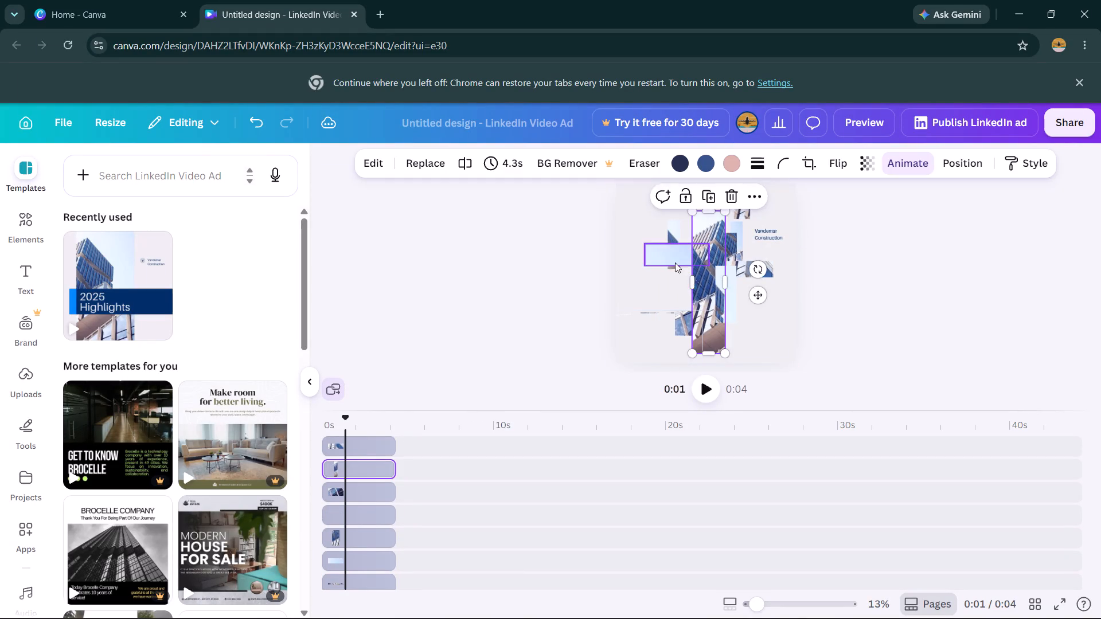
Gather the pale strip and the surrounding building photo copies down around the tall central copy.
{"action": "left_click_drag", "start_coordinate": [661, 256], "coordinate": [671, 256]}
{"action": "left_click_drag", "start_coordinate": [675, 253], "coordinate": [704, 286]}
{"action": "left_click_drag", "start_coordinate": [708, 266], "coordinate": [710, 290]}
{"action": "left_click_drag", "start_coordinate": [725, 255], "coordinate": [712, 305]}
{"action": "left_click_drag", "start_coordinate": [727, 260], "coordinate": [691, 291]}
{"action": "left_click_drag", "start_coordinate": [760, 264], "coordinate": [698, 283]}
Select the overlapping central and right-hand building photo copies together and shrink their width into narrow strips.
{"action": "left_click_drag", "start_coordinate": [769, 261], "coordinate": [726, 296]}
{"action": "left_click_drag", "start_coordinate": [750, 251], "coordinate": [713, 293]}
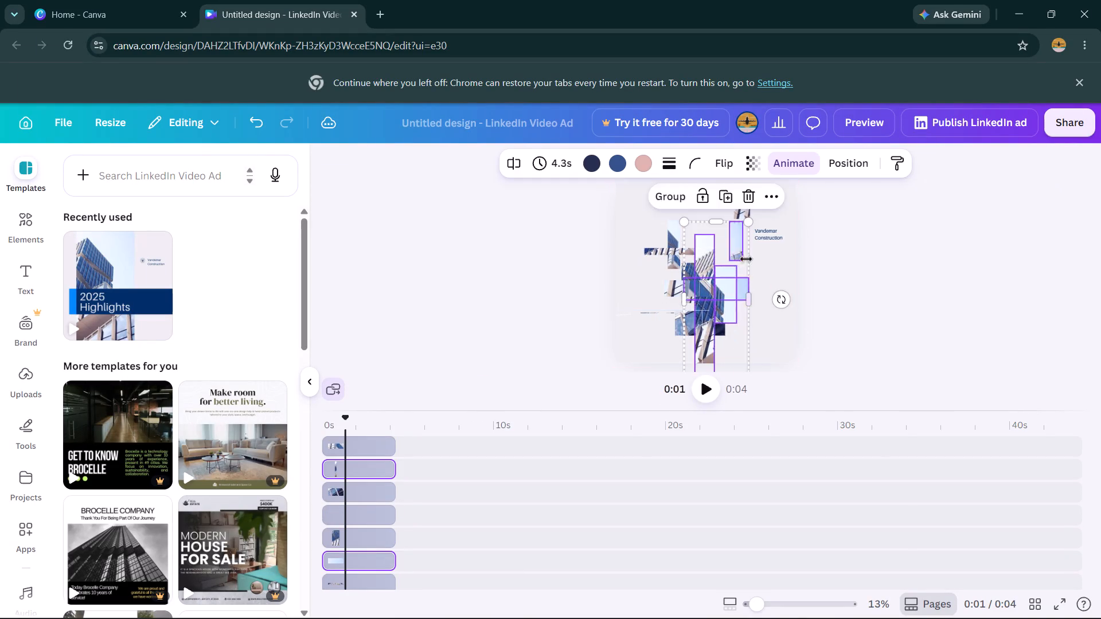
{"action": "left_click_drag", "start_coordinate": [746, 259], "coordinate": [696, 333]}
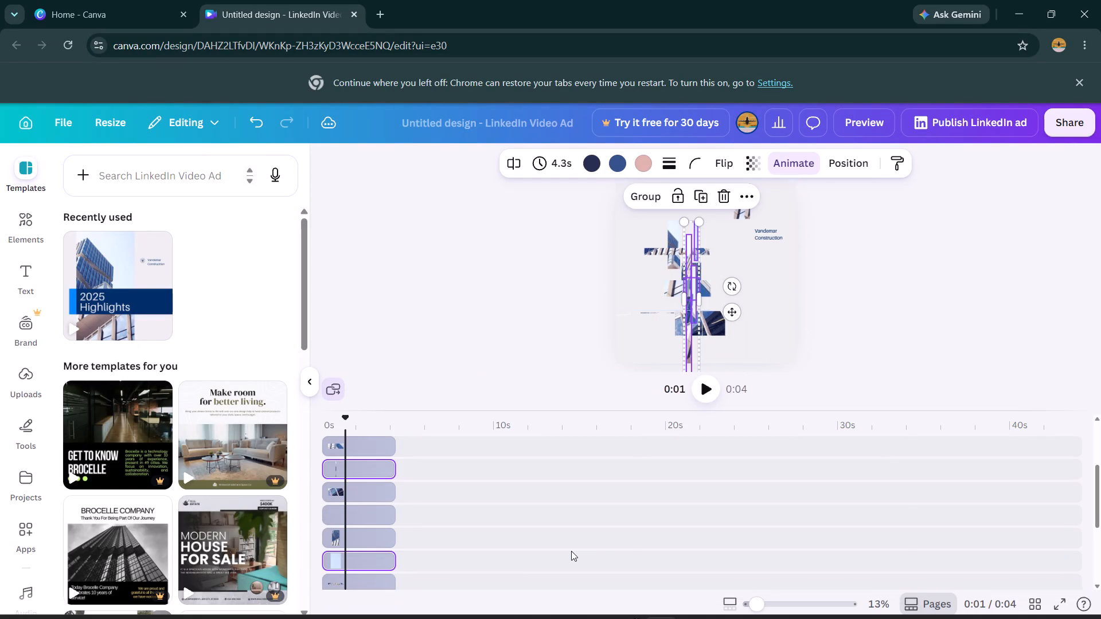
{"action": "left_click", "coordinate": [896, 226]}
Move the narrowed central strips and the photo copies beside them up and right, one by one.
{"action": "left_click_drag", "start_coordinate": [683, 272], "coordinate": [698, 263]}
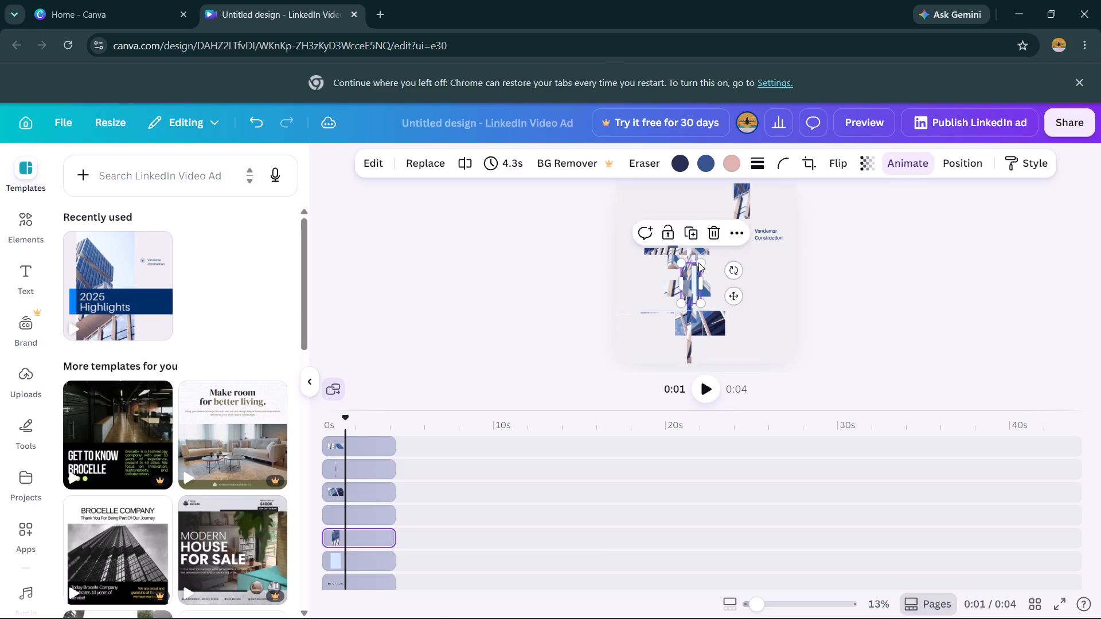
{"action": "left_click_drag", "start_coordinate": [698, 263], "coordinate": [724, 244]}
{"action": "left_click_drag", "start_coordinate": [688, 267], "coordinate": [713, 253]}
{"action": "left_click_drag", "start_coordinate": [667, 281], "coordinate": [692, 245]}
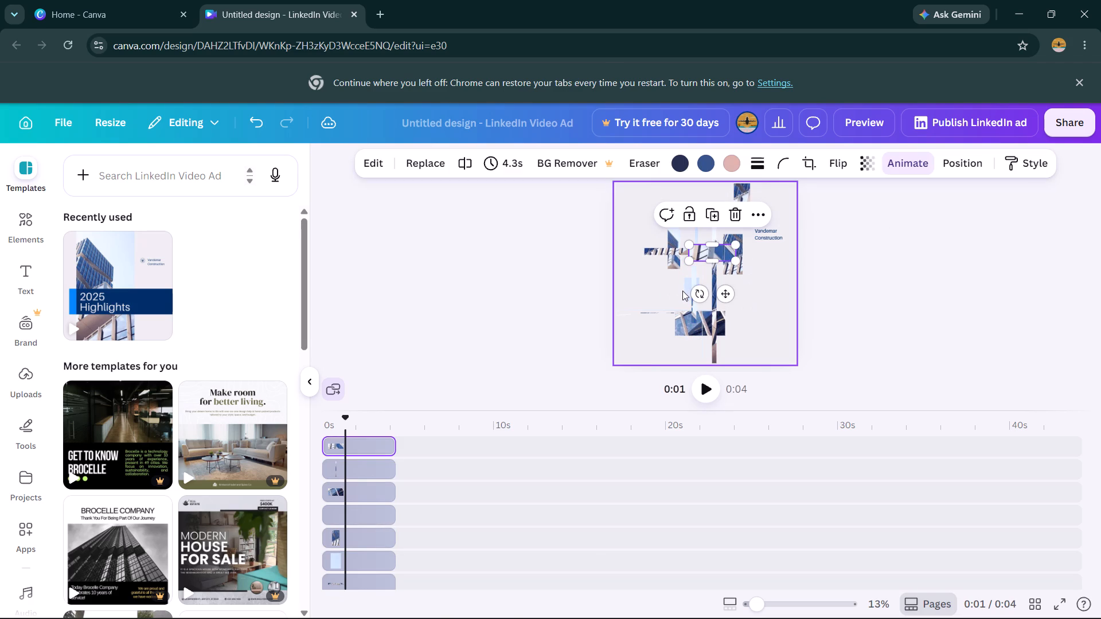
{"action": "left_click_drag", "start_coordinate": [696, 268], "coordinate": [703, 245]}
{"action": "left_click_drag", "start_coordinate": [679, 267], "coordinate": [697, 249]}
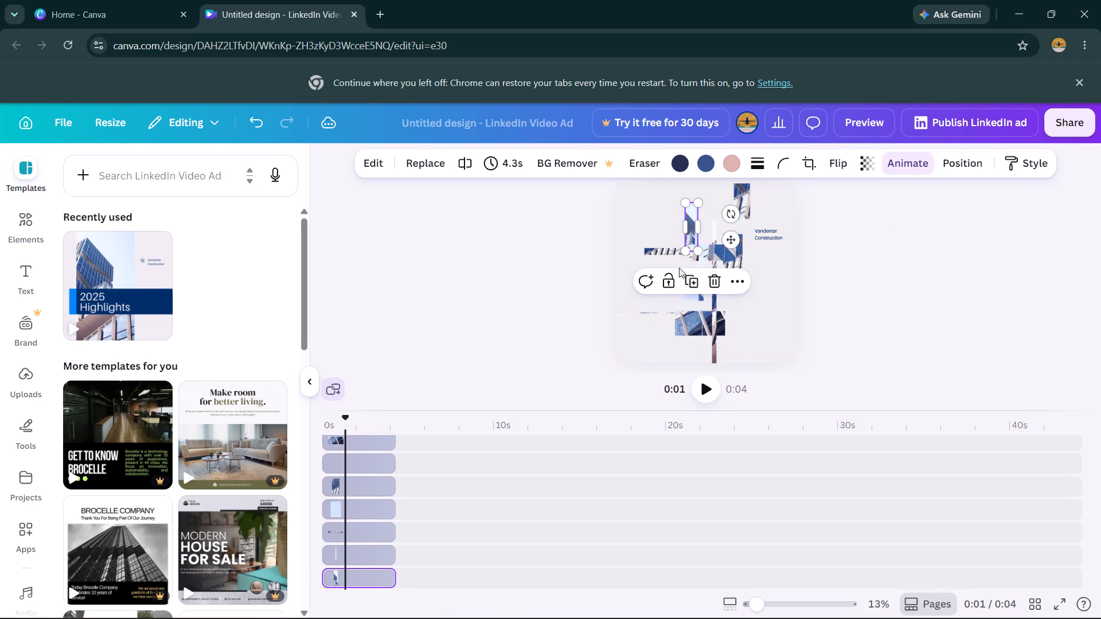
{"action": "left_click", "coordinate": [841, 206]}
Move the narrow photo strips at the page's upper centre down toward the middle of the page.
{"action": "left_click_drag", "start_coordinate": [696, 243], "coordinate": [705, 279]}
{"action": "left_click_drag", "start_coordinate": [705, 236], "coordinate": [709, 284]}
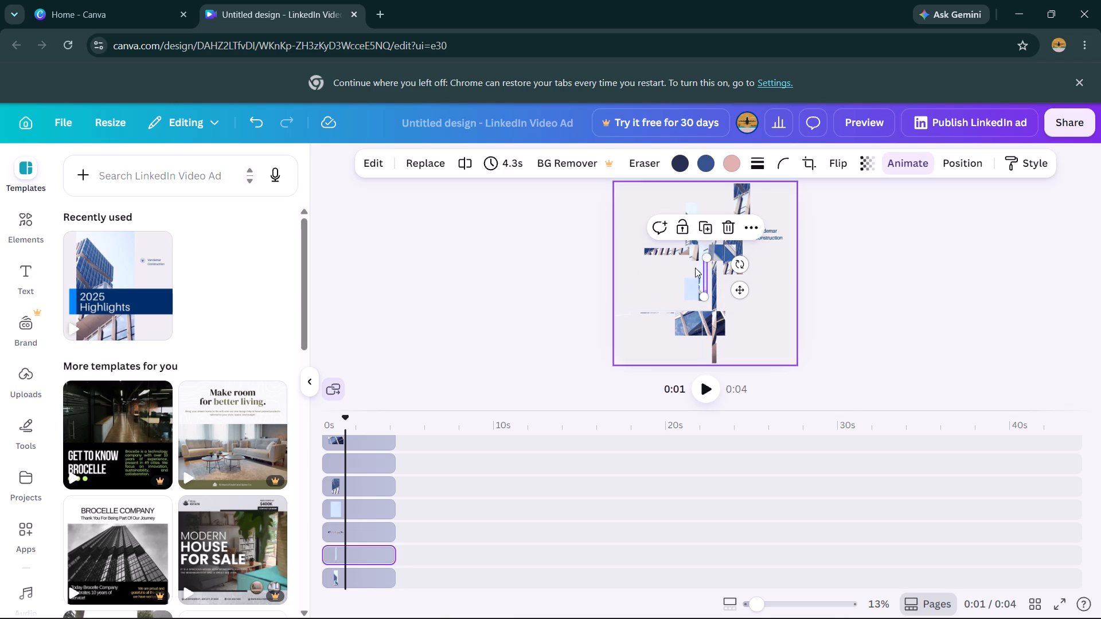
Widen and heighten the thin central photo strip, and move the enlarged copy down to the page's lower left.
{"action": "left_click_drag", "start_coordinate": [703, 271], "coordinate": [648, 273]}
{"action": "left_click_drag", "start_coordinate": [682, 259], "coordinate": [682, 241]}
{"action": "left_click_drag", "start_coordinate": [685, 271], "coordinate": [688, 319]}
Enlarge the building photo copy right of centre by extending its left and top edges.
{"action": "left_click", "coordinate": [730, 238]}
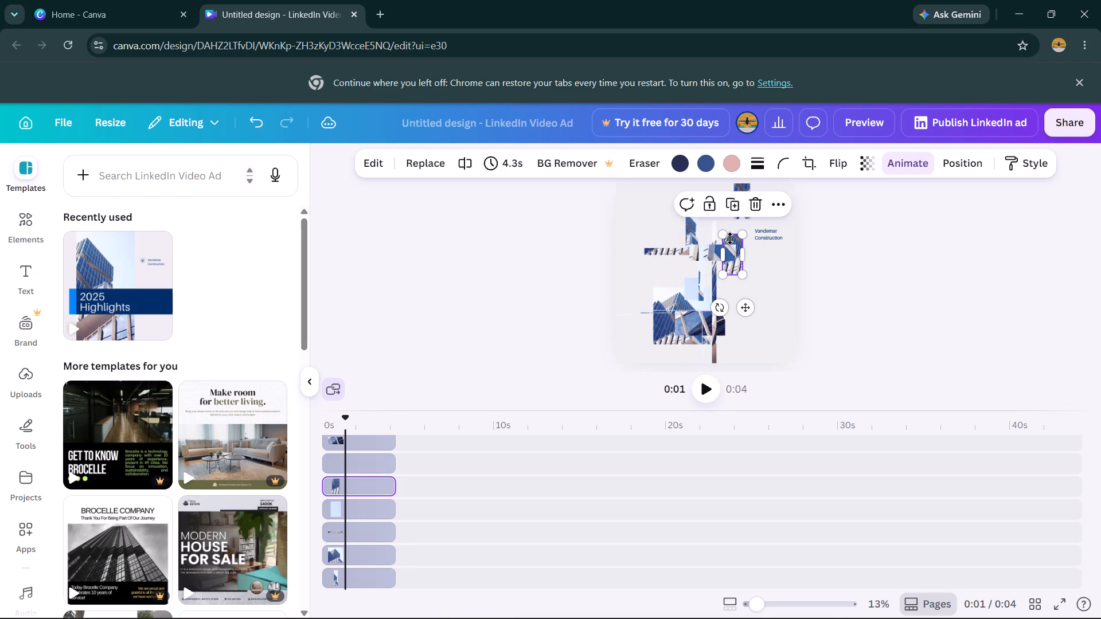
{"action": "left_click_drag", "start_coordinate": [724, 255], "coordinate": [696, 261]}
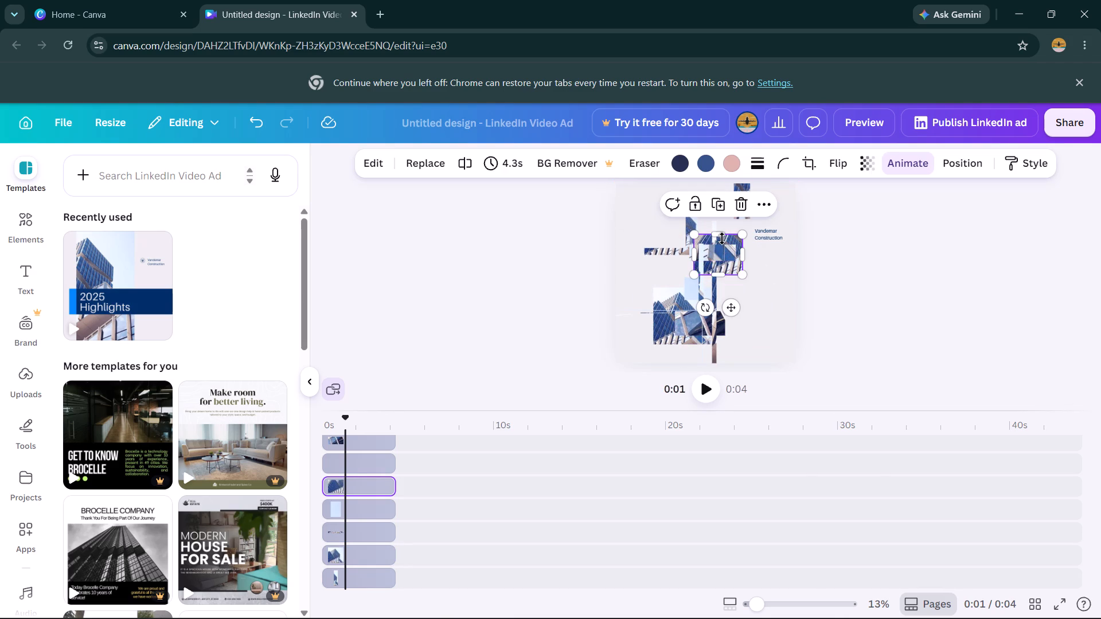
{"action": "left_click_drag", "start_coordinate": [717, 232], "coordinate": [717, 219]}
Extend the short horizontal photo strip left of centre downward and move it to the page's lower left.
{"action": "left_click", "coordinate": [666, 253]}
{"action": "left_click_drag", "start_coordinate": [685, 253], "coordinate": [680, 314]}
{"action": "left_click_drag", "start_coordinate": [678, 273], "coordinate": [661, 309]}
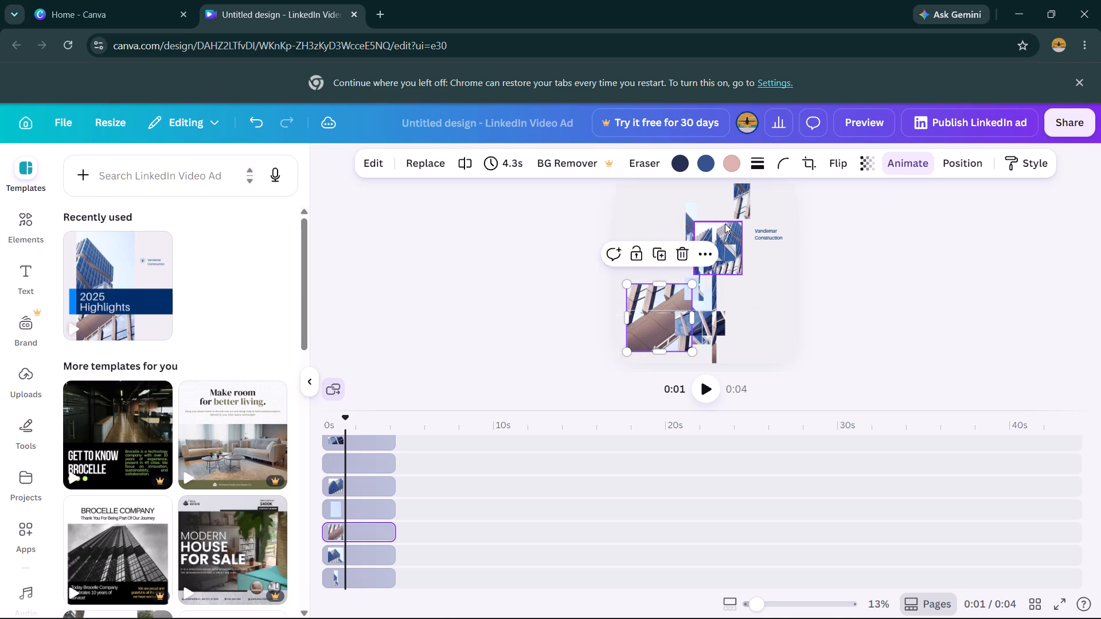
Move the enlarged copy right of centre down and left over the lower photo copies.
{"action": "left_click_drag", "start_coordinate": [725, 224], "coordinate": [691, 266]}
Move the tall top-right photo copy toward the centre, widen it to the right, and place it over the lower copies.
{"action": "left_click_drag", "start_coordinate": [738, 197], "coordinate": [702, 274]}
{"action": "left_click_drag", "start_coordinate": [715, 251], "coordinate": [735, 246]}
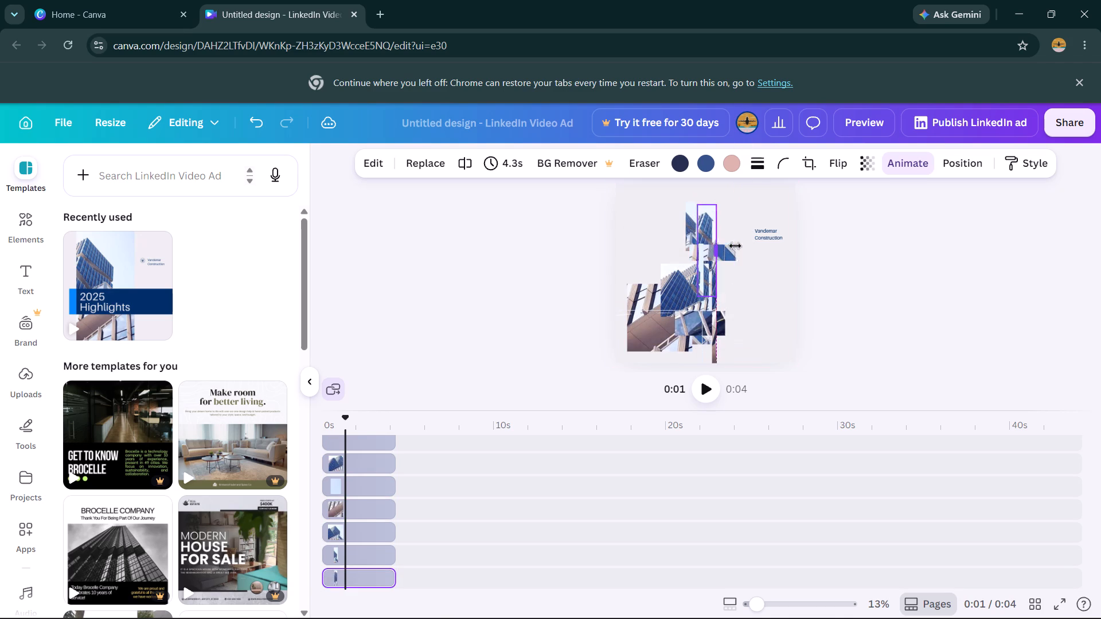
{"action": "left_click_drag", "start_coordinate": [735, 246], "coordinate": [743, 244]}
{"action": "left_click_drag", "start_coordinate": [721, 222], "coordinate": [690, 282]}
Widen the narrow photo copy at the page's upper centre to the right and move it down into the lower cluster.
{"action": "left_click", "coordinate": [690, 213]}
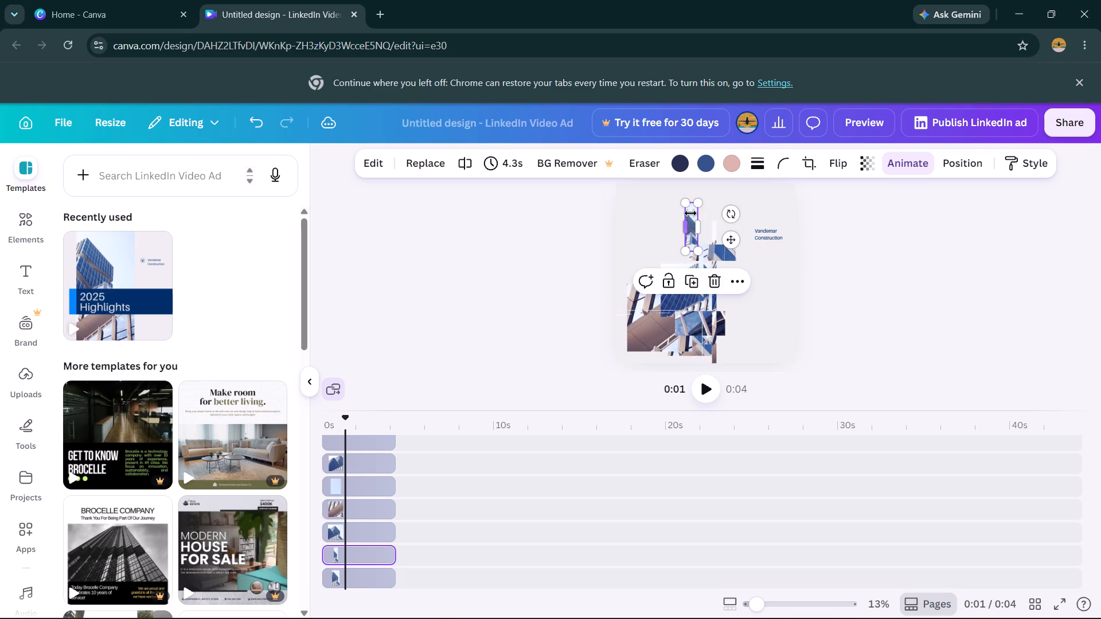
{"action": "left_click_drag", "start_coordinate": [702, 225], "coordinate": [733, 225]}
{"action": "left_click_drag", "start_coordinate": [707, 233], "coordinate": [673, 305]}
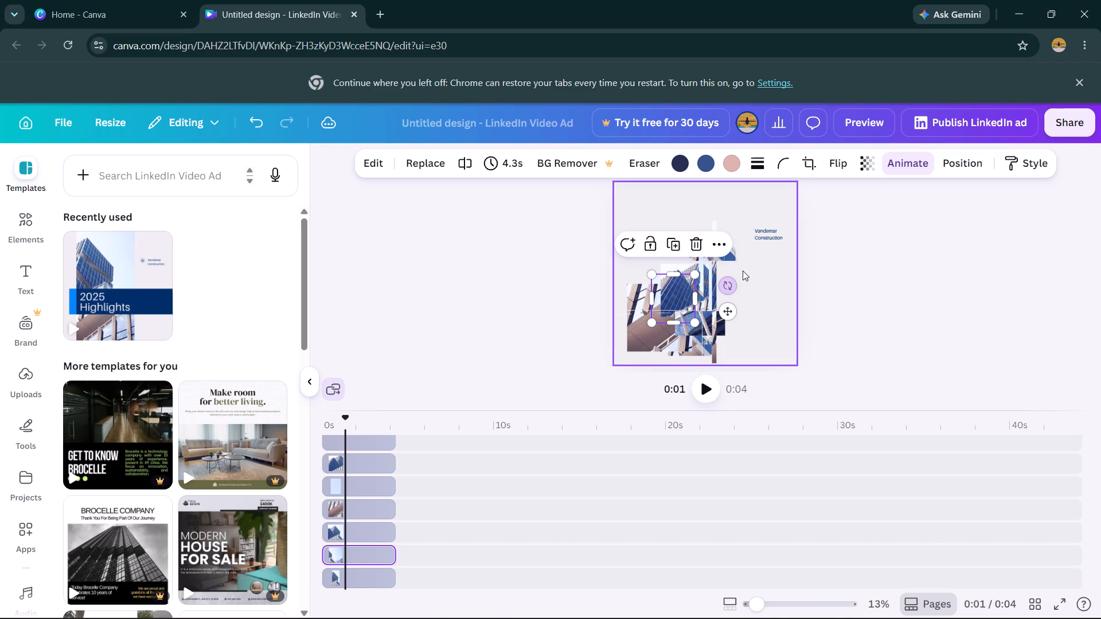
{"action": "left_click", "coordinate": [724, 252]}
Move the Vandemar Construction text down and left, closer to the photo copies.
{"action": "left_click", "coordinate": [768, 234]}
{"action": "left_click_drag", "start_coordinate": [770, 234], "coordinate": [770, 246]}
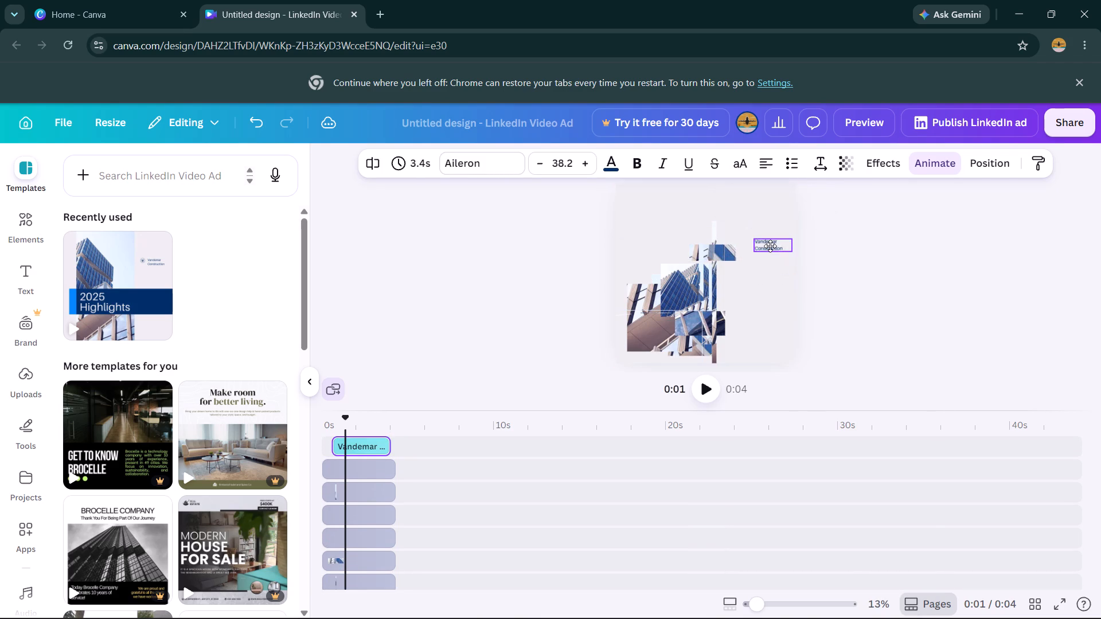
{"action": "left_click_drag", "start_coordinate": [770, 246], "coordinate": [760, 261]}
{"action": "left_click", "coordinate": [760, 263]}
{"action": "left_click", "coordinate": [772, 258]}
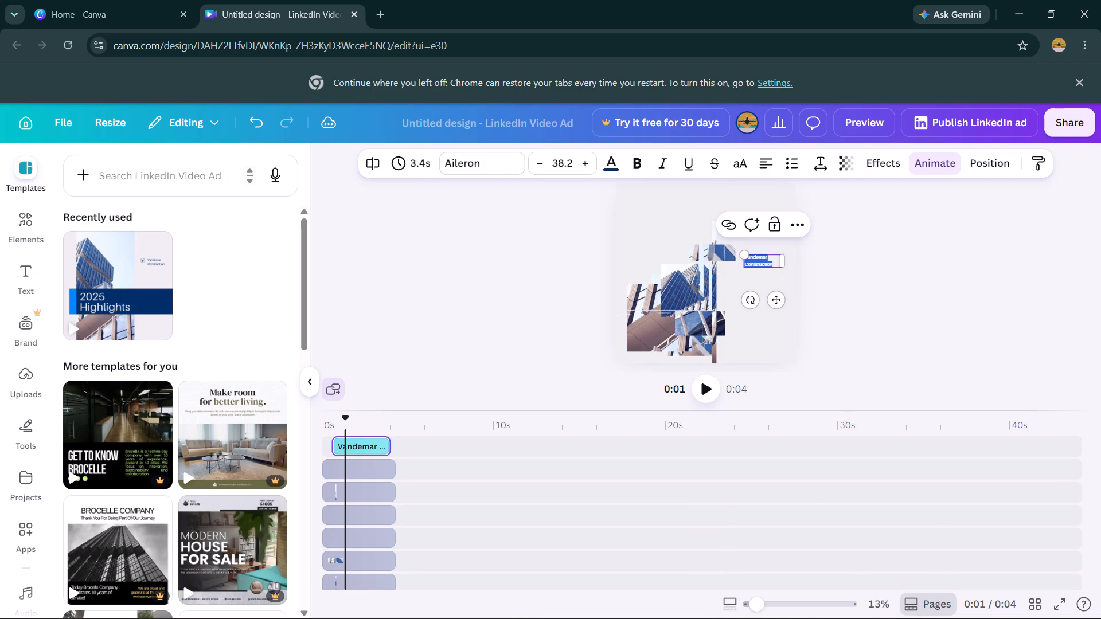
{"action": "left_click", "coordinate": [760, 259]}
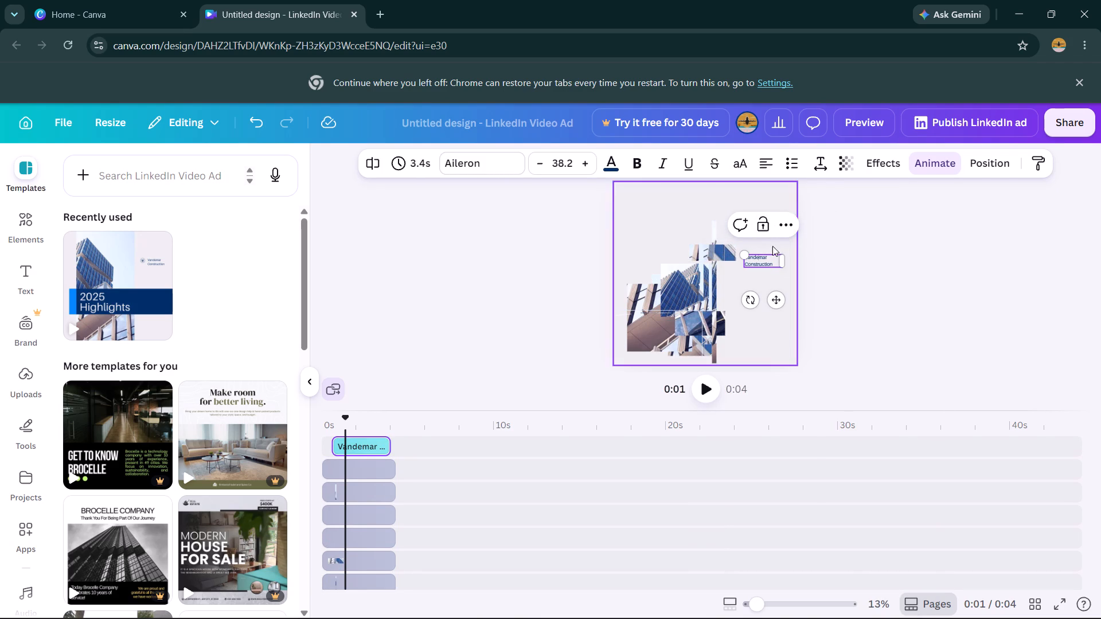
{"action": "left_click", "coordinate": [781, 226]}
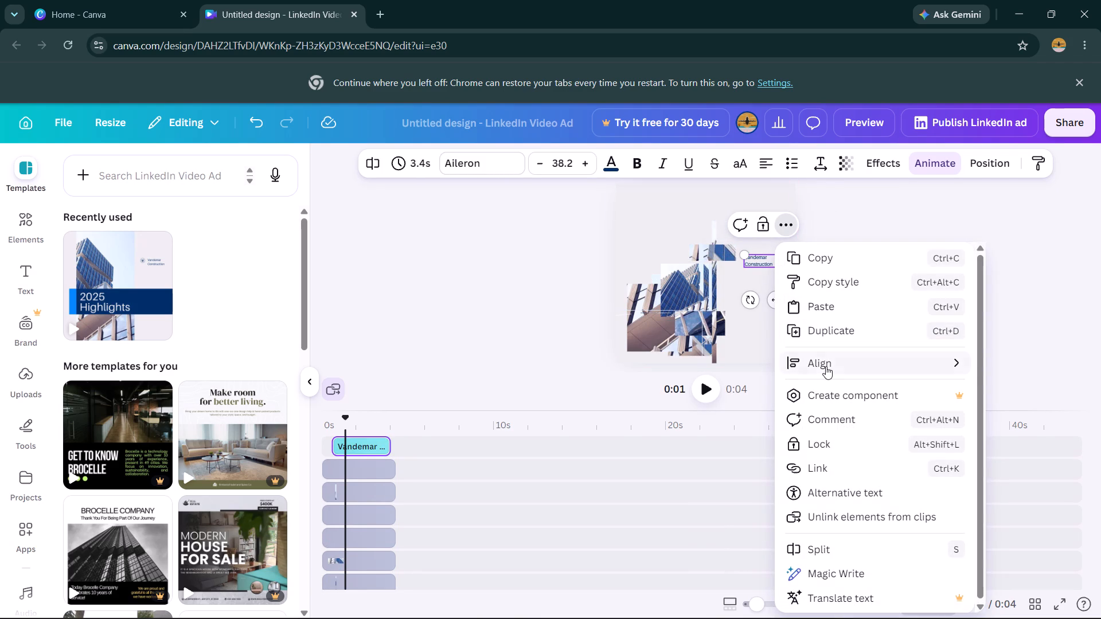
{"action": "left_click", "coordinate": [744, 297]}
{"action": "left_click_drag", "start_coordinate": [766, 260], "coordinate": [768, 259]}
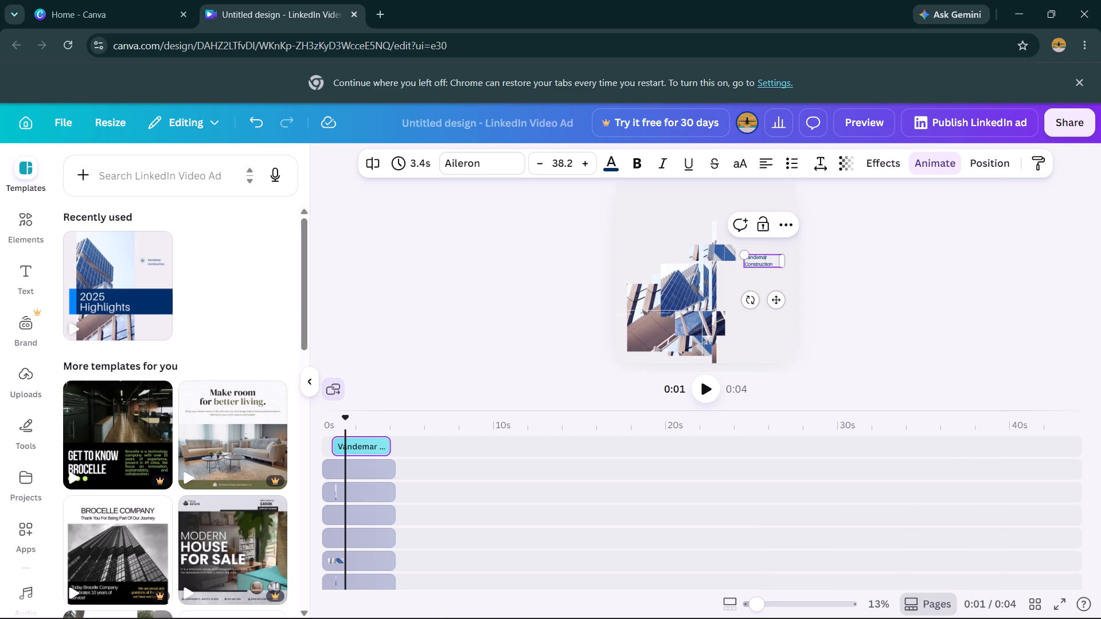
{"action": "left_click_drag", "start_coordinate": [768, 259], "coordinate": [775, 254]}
Cut the words Construction and Vandemar from the company name text box, leaving it empty.
{"action": "left_click", "coordinate": [760, 261]}
{"action": "left_click", "coordinate": [771, 261]}
{"action": "double_click", "coordinate": [762, 263]}
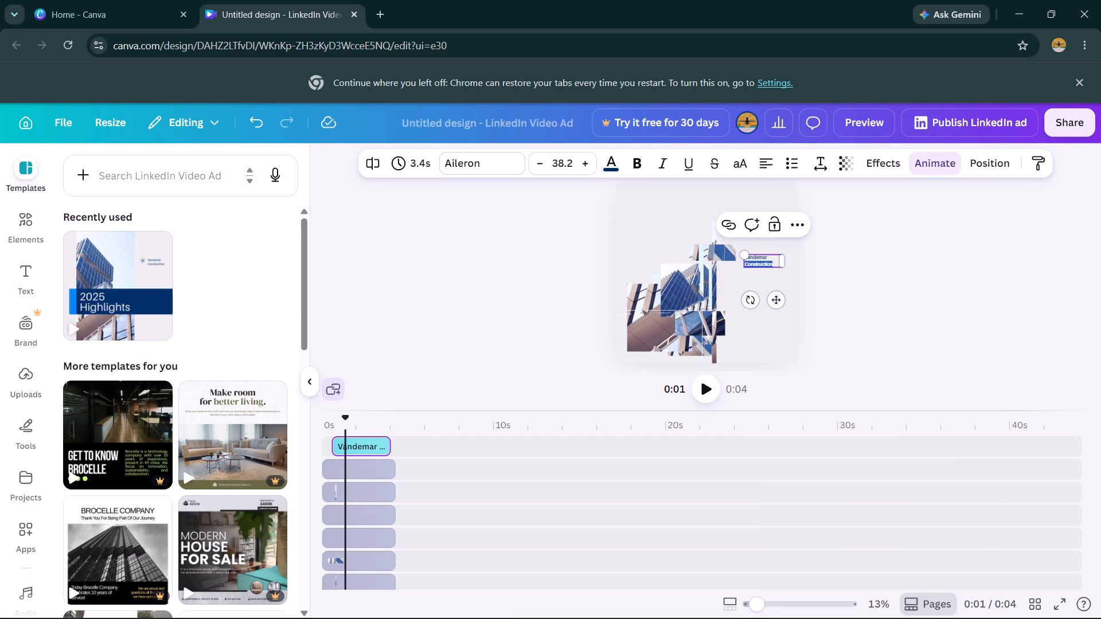
{"action": "right_click", "coordinate": [762, 264]}
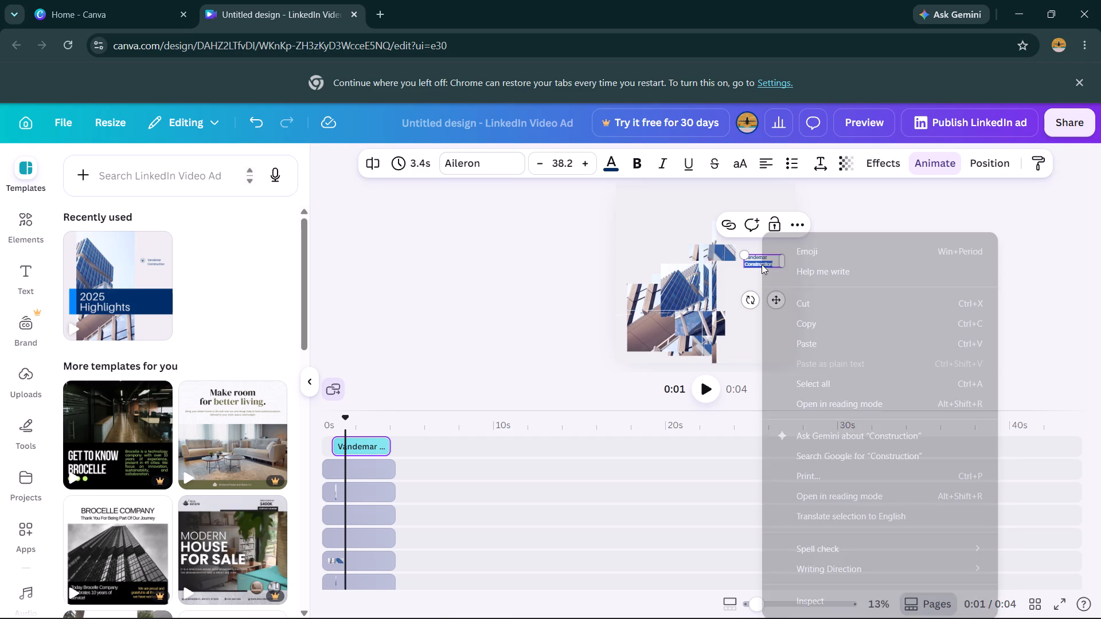
{"action": "left_click", "coordinate": [813, 304]}
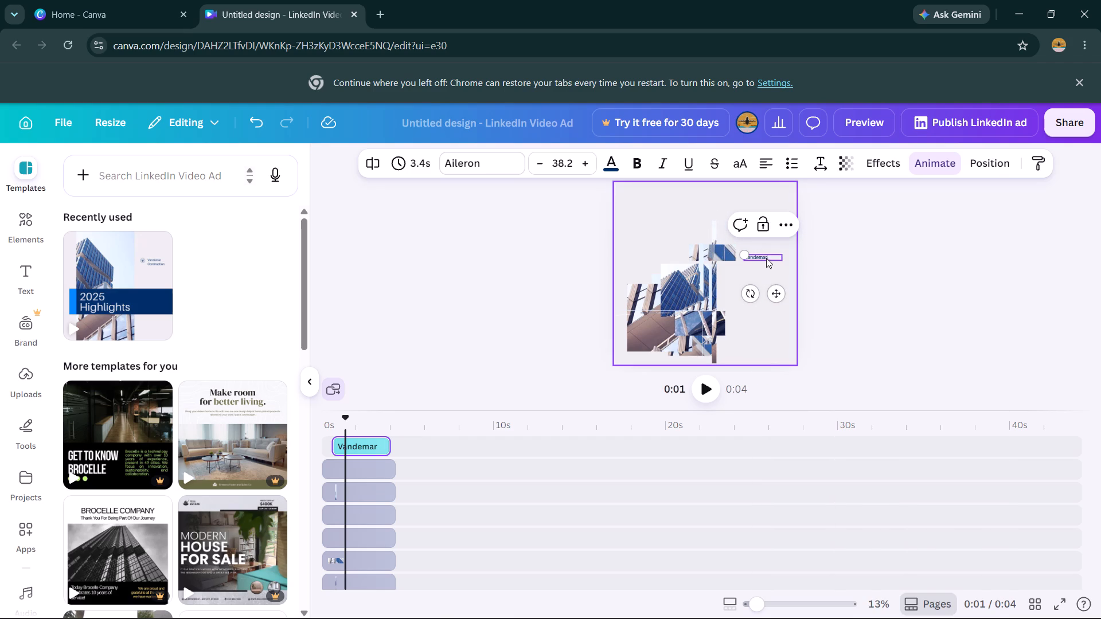
{"action": "double_click", "coordinate": [762, 257]}
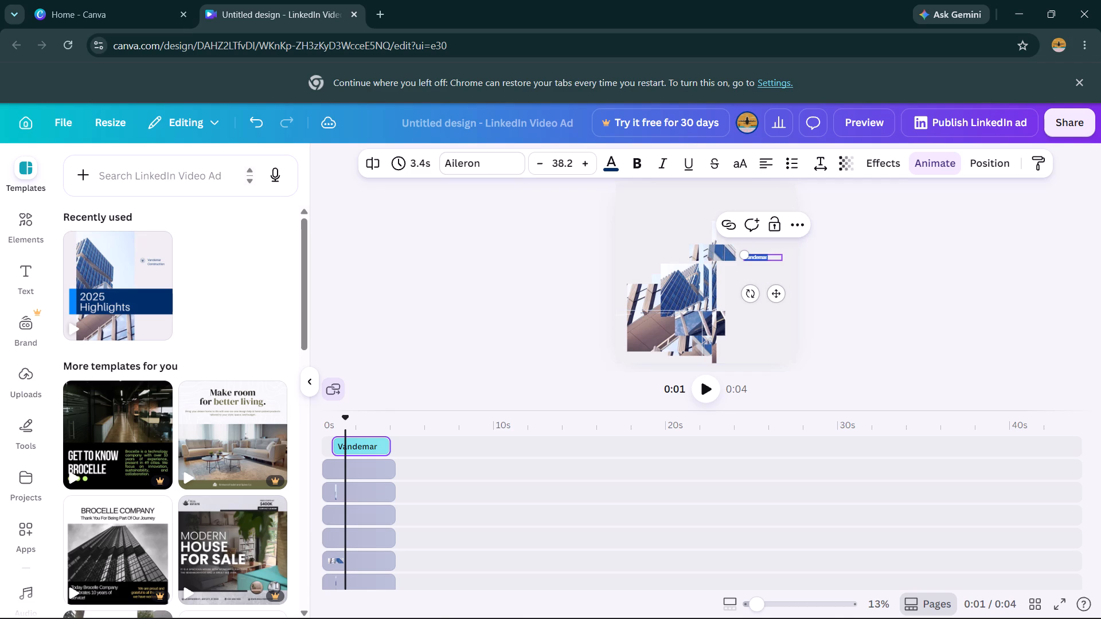
{"action": "right_click", "coordinate": [762, 257]}
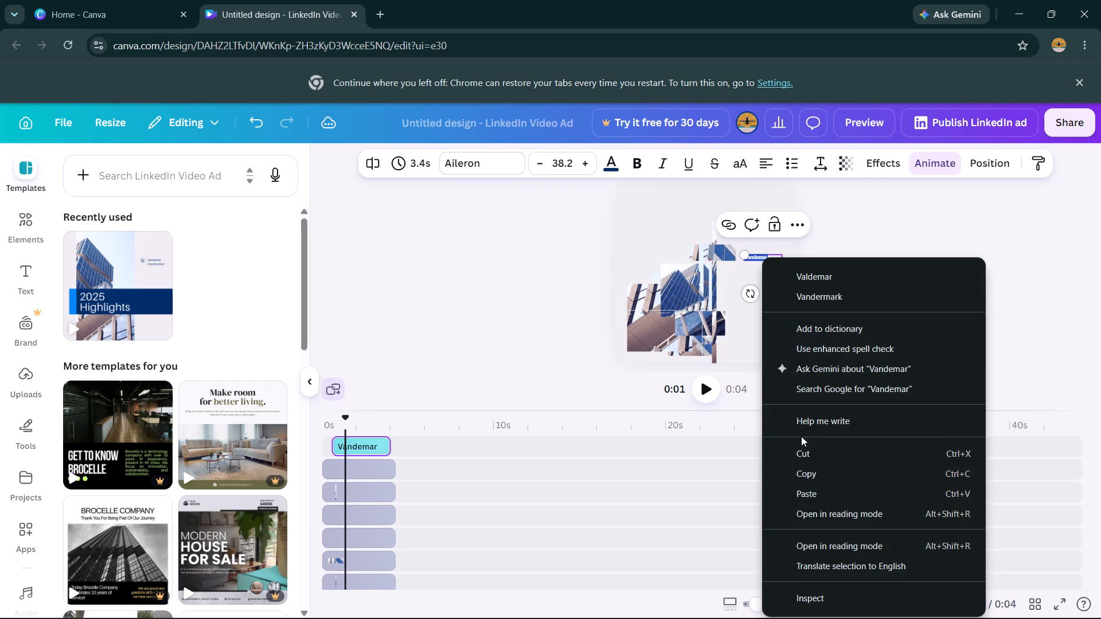
{"action": "left_click", "coordinate": [806, 449]}
{"action": "left_click", "coordinate": [762, 259]}
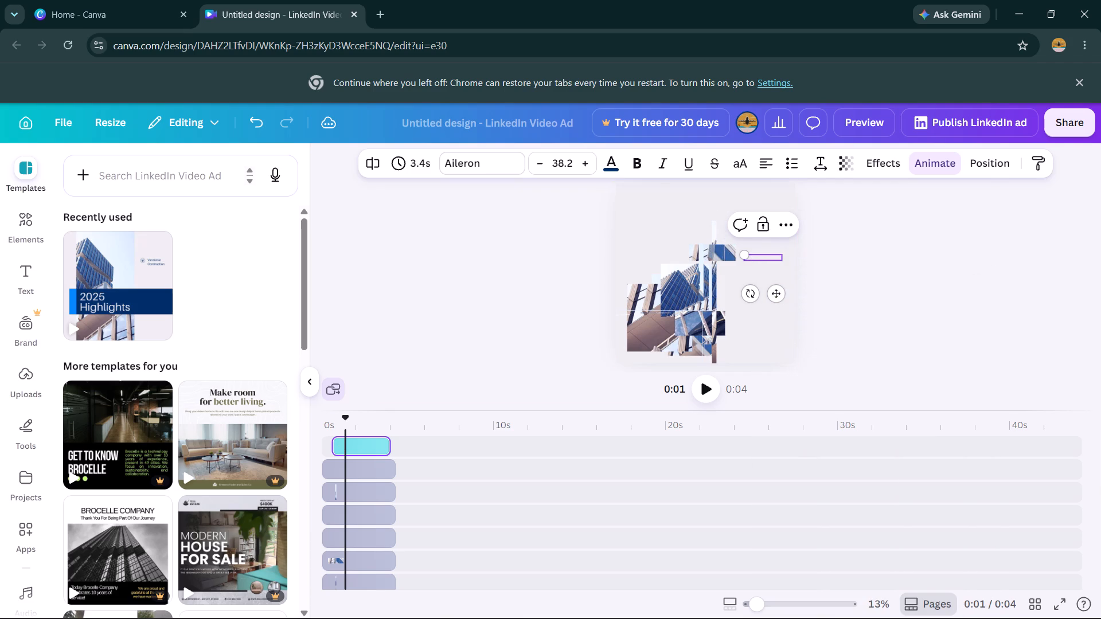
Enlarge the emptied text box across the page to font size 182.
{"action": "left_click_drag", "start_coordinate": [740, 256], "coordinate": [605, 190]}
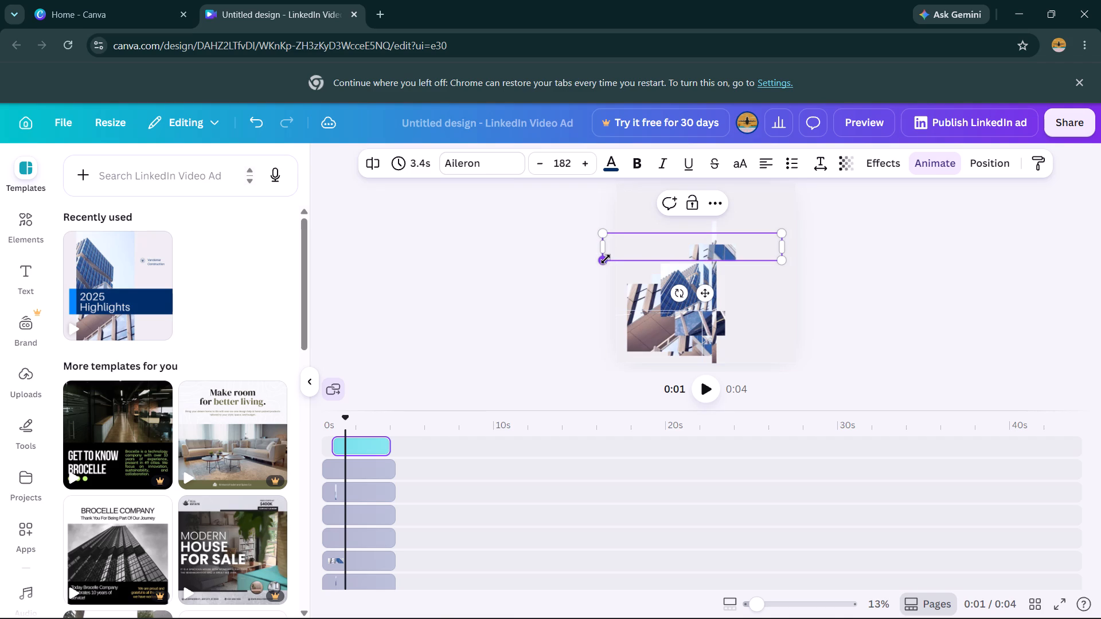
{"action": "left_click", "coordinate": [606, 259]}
Duplicate the empty text box and remove it from the page.
{"action": "left_click", "coordinate": [715, 206]}
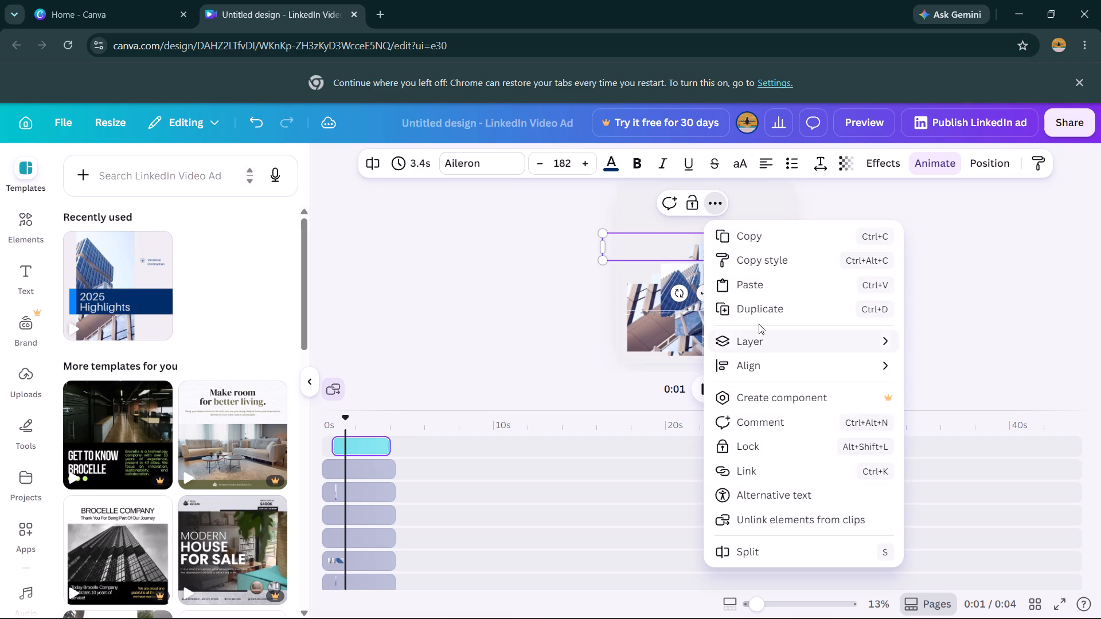
{"action": "left_click", "coordinate": [763, 309]}
{"action": "right_click", "coordinate": [645, 249]}
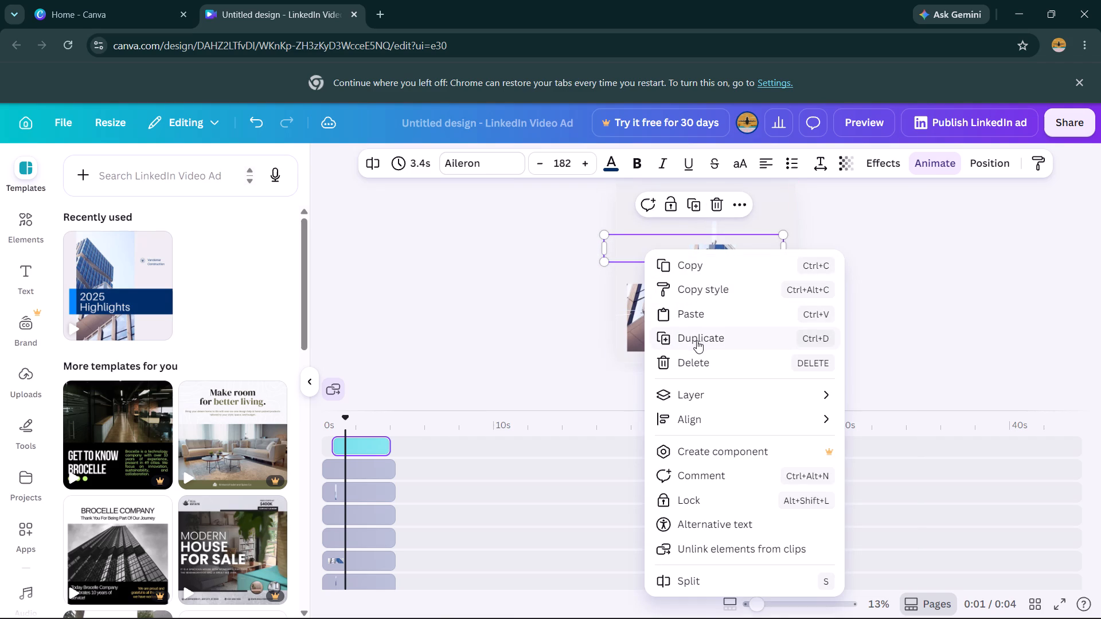
{"action": "left_click", "coordinate": [696, 351]}
Move the upper building photo copies in the cluster further up and right.
{"action": "right_click", "coordinate": [714, 248]}
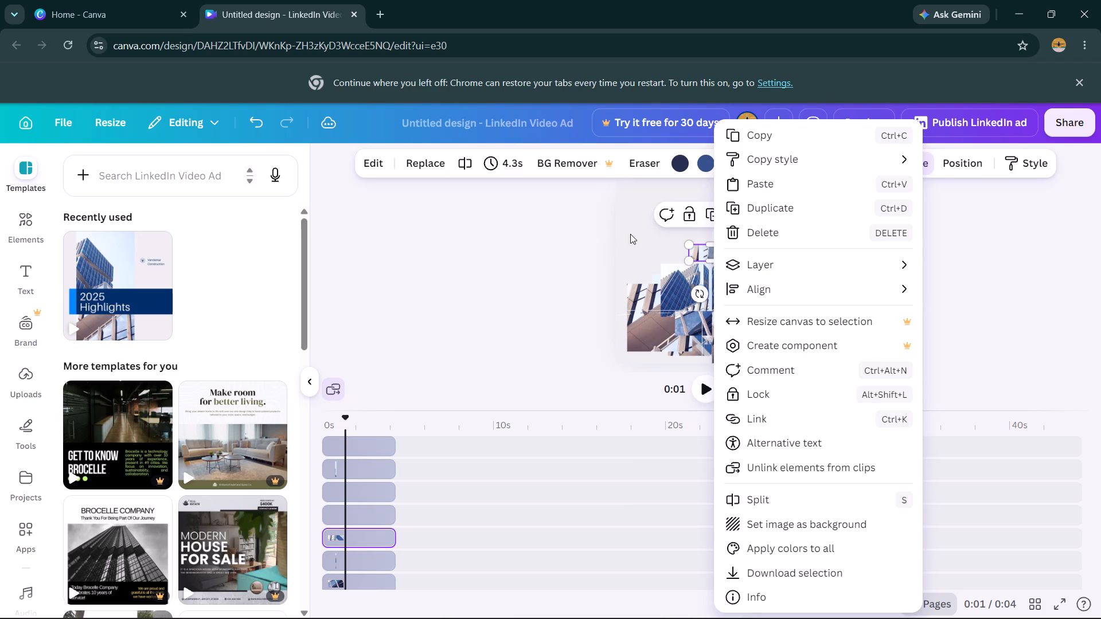
{"action": "left_click_drag", "start_coordinate": [606, 220], "coordinate": [627, 225]}
{"action": "left_click_drag", "start_coordinate": [672, 273], "coordinate": [689, 264]}
{"action": "left_click_drag", "start_coordinate": [680, 277], "coordinate": [696, 258]}
{"action": "left_click_drag", "start_coordinate": [682, 277], "coordinate": [694, 265]}
{"action": "left_click_drag", "start_coordinate": [685, 275], "coordinate": [702, 270]}
{"action": "left_click_drag", "start_coordinate": [688, 276], "coordinate": [715, 237]}
{"action": "left_click_drag", "start_coordinate": [706, 246], "coordinate": [731, 221]}
{"action": "left_click_drag", "start_coordinate": [694, 258], "coordinate": [705, 238]}
Move the remaining lower building photo copies up and right to join the cluster at the page's centre.
{"action": "left_click_drag", "start_coordinate": [676, 303], "coordinate": [701, 273]}
{"action": "left_click_drag", "start_coordinate": [684, 307], "coordinate": [715, 268]}
{"action": "left_click_drag", "start_coordinate": [693, 311], "coordinate": [720, 268]}
{"action": "left_click_drag", "start_coordinate": [700, 309], "coordinate": [713, 267]}
{"action": "left_click_drag", "start_coordinate": [678, 333], "coordinate": [702, 299]}
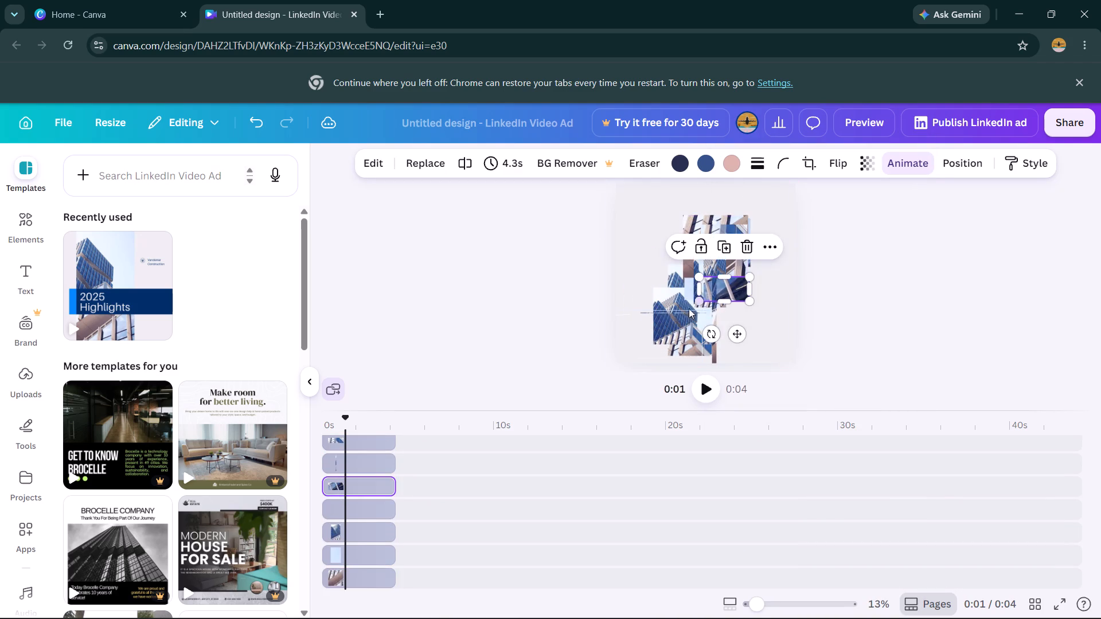
{"action": "left_click_drag", "start_coordinate": [676, 333], "coordinate": [704, 296]}
{"action": "left_click_drag", "start_coordinate": [690, 329], "coordinate": [710, 293]}
{"action": "left_click_drag", "start_coordinate": [713, 338], "coordinate": [710, 297]}
Extend the thin blue photo line left of the cluster upward into a full photo and move it right onto the cluster.
{"action": "left_click", "coordinate": [673, 314]}
{"action": "left_click", "coordinate": [675, 311]}
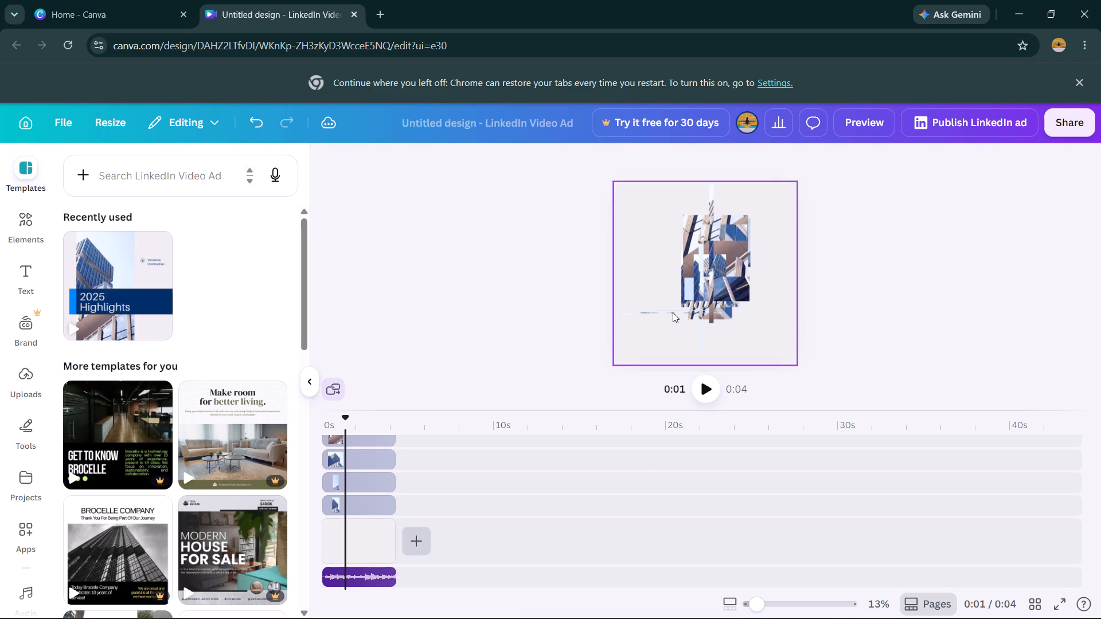
{"action": "left_click", "coordinate": [673, 312]}
{"action": "left_click_drag", "start_coordinate": [673, 312], "coordinate": [665, 232]}
{"action": "left_click_drag", "start_coordinate": [678, 276], "coordinate": [732, 268]}
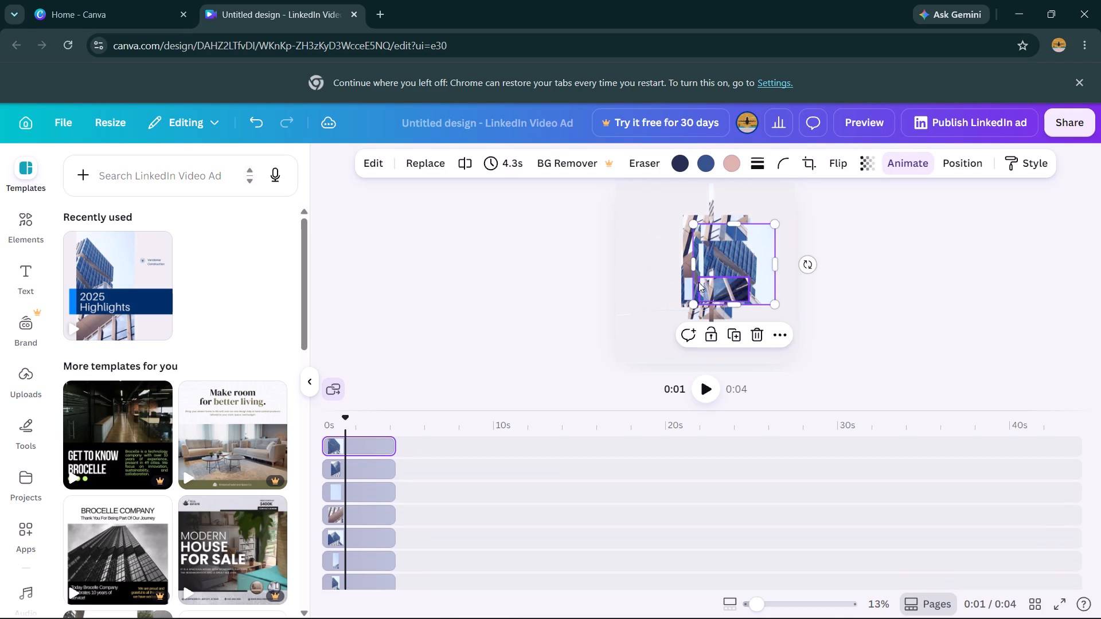
Extend the remaining thin photo line at the page's left upward into a large sky-blue photo area.
{"action": "left_click", "coordinate": [665, 308]}
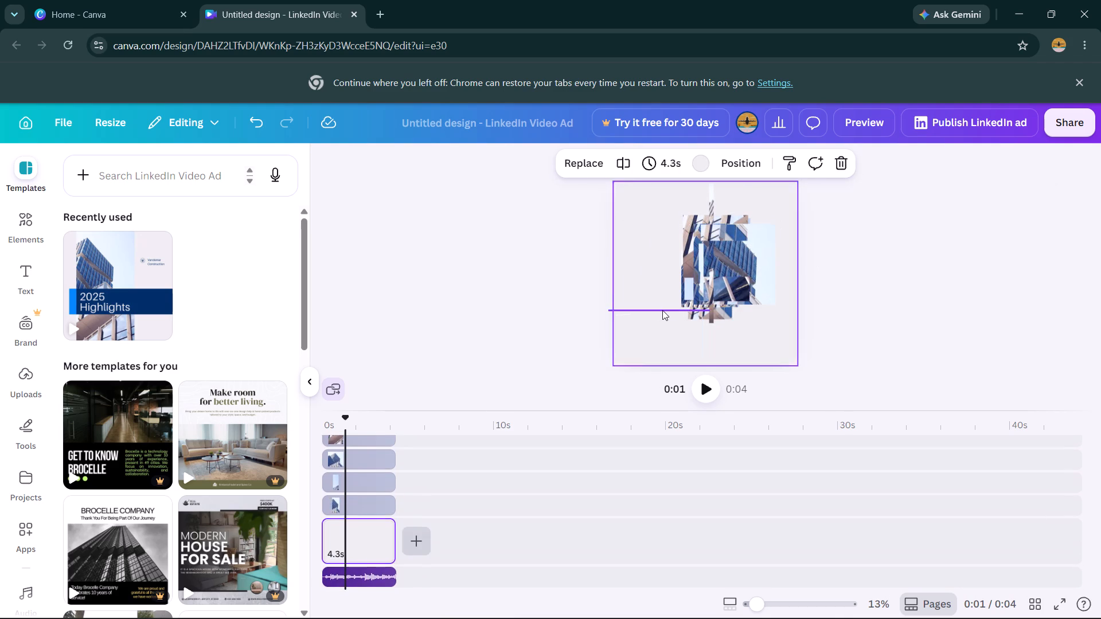
{"action": "left_click", "coordinate": [663, 310]}
{"action": "left_click_drag", "start_coordinate": [663, 310], "coordinate": [659, 215]}
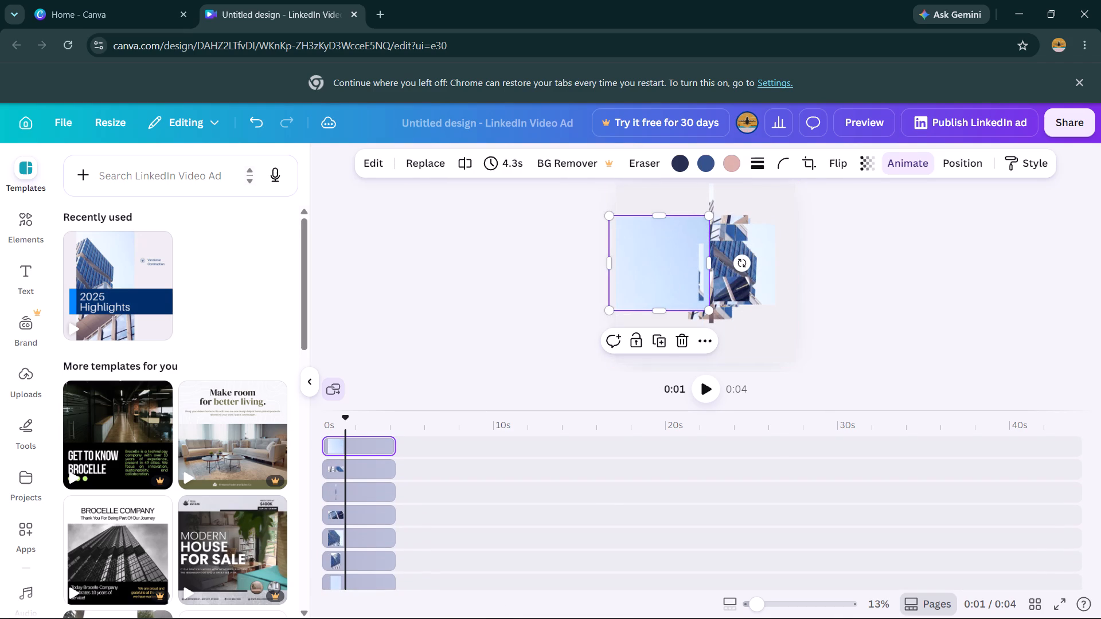
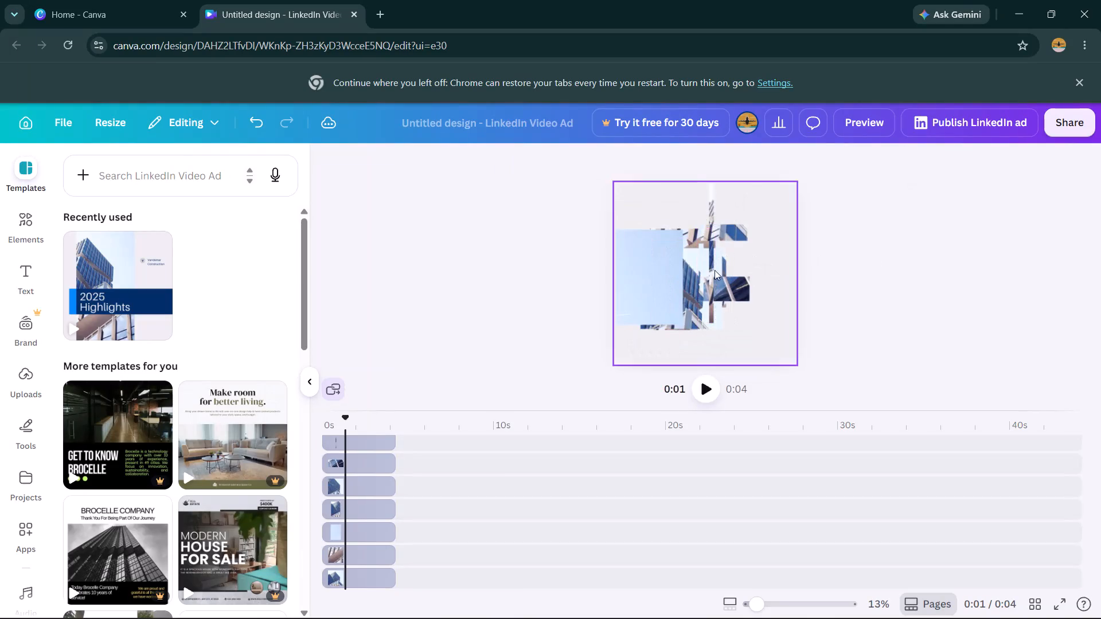
Move the sky-blue photo and the overlapping building photo copies from the page's left up and to the right.
{"action": "left_click_drag", "start_coordinate": [689, 268], "coordinate": [713, 260]}
{"action": "left_click_drag", "start_coordinate": [680, 271], "coordinate": [719, 260]}
{"action": "left_click_drag", "start_coordinate": [674, 274], "coordinate": [702, 266]}
{"action": "left_click_drag", "start_coordinate": [663, 279], "coordinate": [721, 268]}
{"action": "left_click_drag", "start_coordinate": [678, 283], "coordinate": [727, 265]}
{"action": "left_click", "coordinate": [719, 258]}
{"action": "left_click_drag", "start_coordinate": [740, 248], "coordinate": [717, 259]}
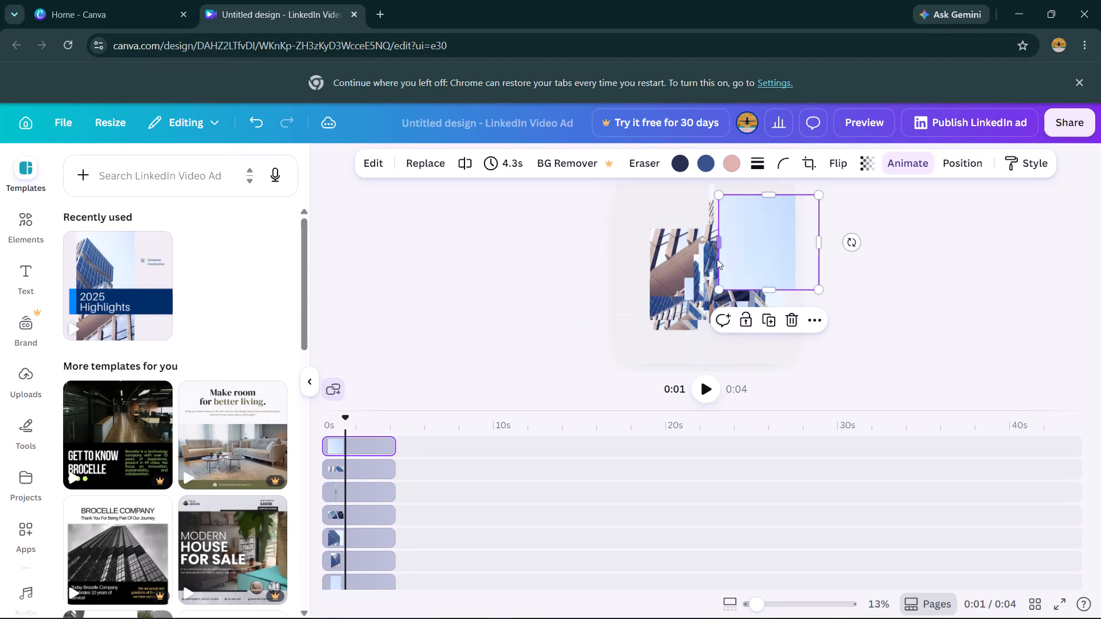
Shift the sky-blue photo and the overlapping building photo copies down toward the bottom centre of the page.
{"action": "left_click_drag", "start_coordinate": [717, 259], "coordinate": [708, 269]}
{"action": "left_click_drag", "start_coordinate": [747, 256], "coordinate": [700, 283]}
{"action": "left_click_drag", "start_coordinate": [710, 268], "coordinate": [696, 280]}
{"action": "left_click_drag", "start_coordinate": [749, 261], "coordinate": [692, 283]}
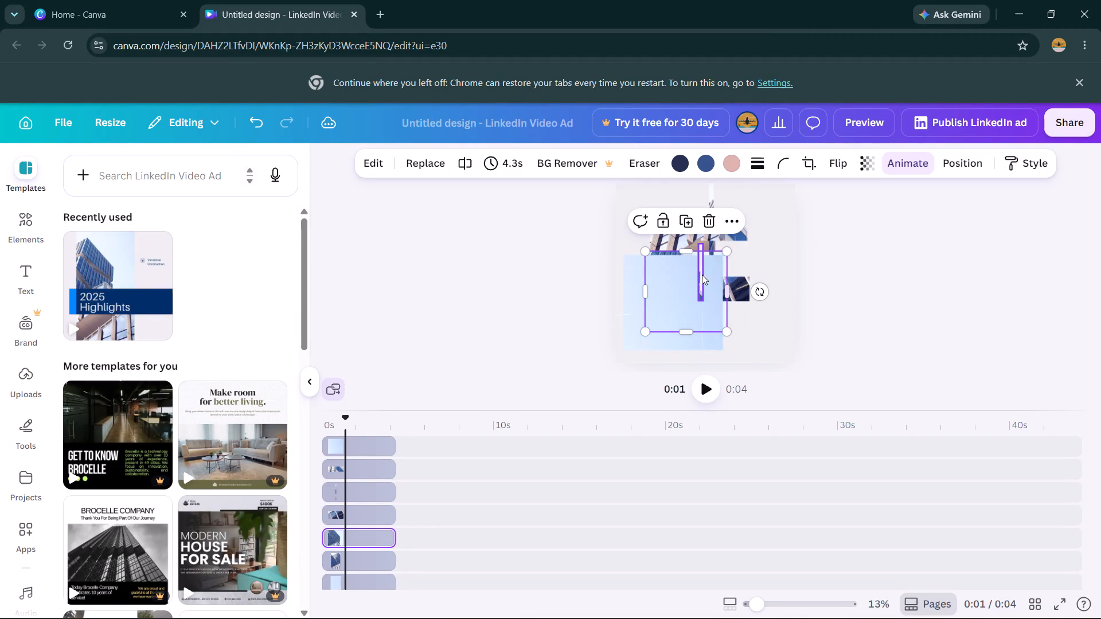
{"action": "left_click_drag", "start_coordinate": [685, 267], "coordinate": [692, 304]}
{"action": "left_click", "coordinate": [694, 293]}
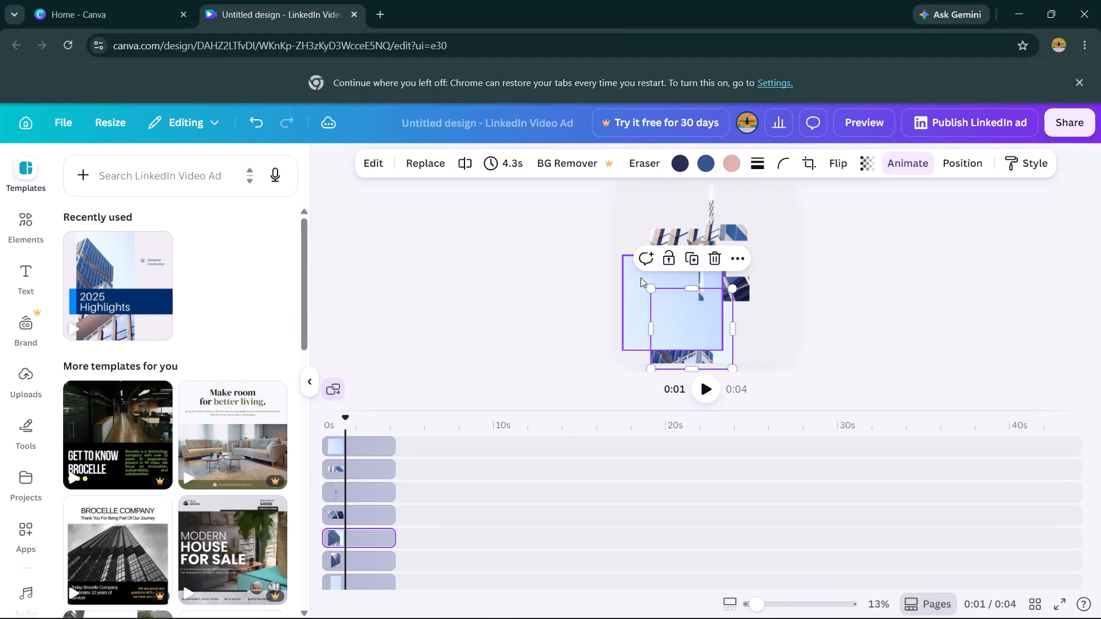
{"action": "left_click_drag", "start_coordinate": [640, 277], "coordinate": [676, 305]}
{"action": "left_click_drag", "start_coordinate": [669, 266], "coordinate": [694, 305]}
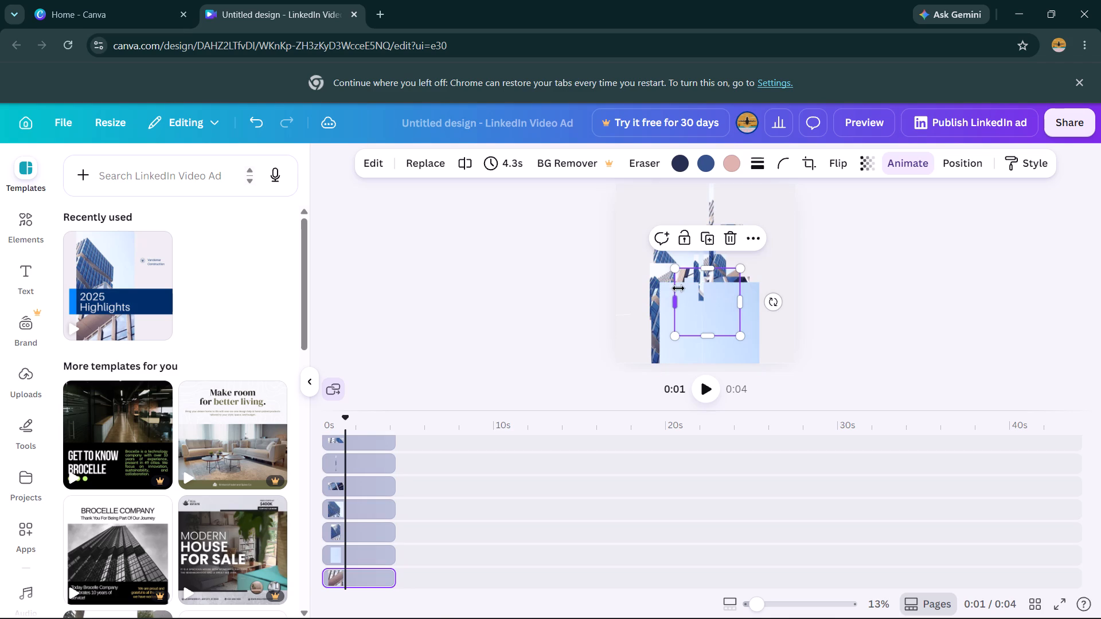
Extend the small building photo copy at the page's centre leftward and upward, and move it down the page.
{"action": "left_click_drag", "start_coordinate": [673, 297], "coordinate": [650, 303]}
{"action": "left_click_drag", "start_coordinate": [695, 267], "coordinate": [695, 257]}
{"action": "left_click_drag", "start_coordinate": [673, 268], "coordinate": [680, 313]}
Move the narrow building photo down to the page's bottom and widen it rightward across the sky-blue area.
{"action": "left_click_drag", "start_coordinate": [669, 249], "coordinate": [673, 304]}
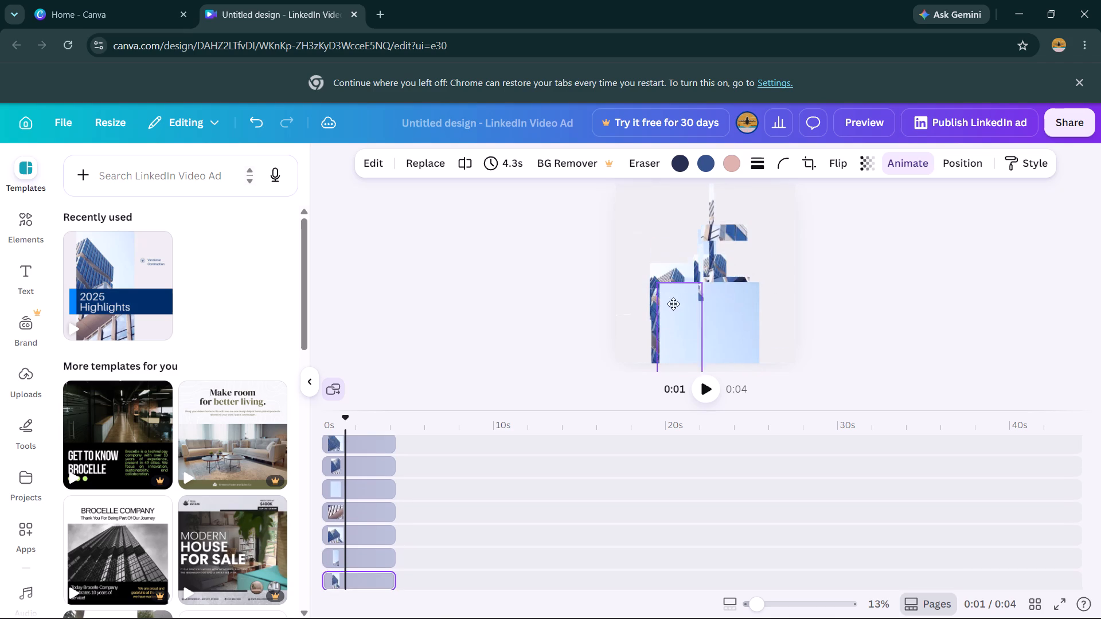
{"action": "left_click_drag", "start_coordinate": [673, 304], "coordinate": [674, 304]}
{"action": "left_click_drag", "start_coordinate": [704, 330], "coordinate": [747, 314]}
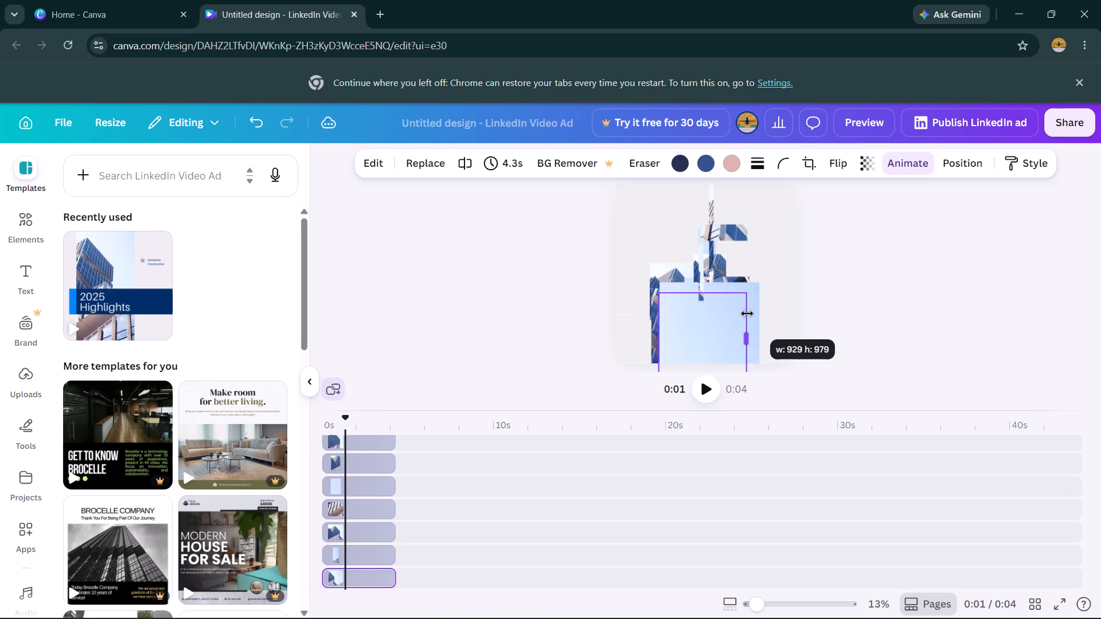
{"action": "left_click_drag", "start_coordinate": [747, 314], "coordinate": [763, 314]}
{"action": "left_click", "coordinate": [721, 305]}
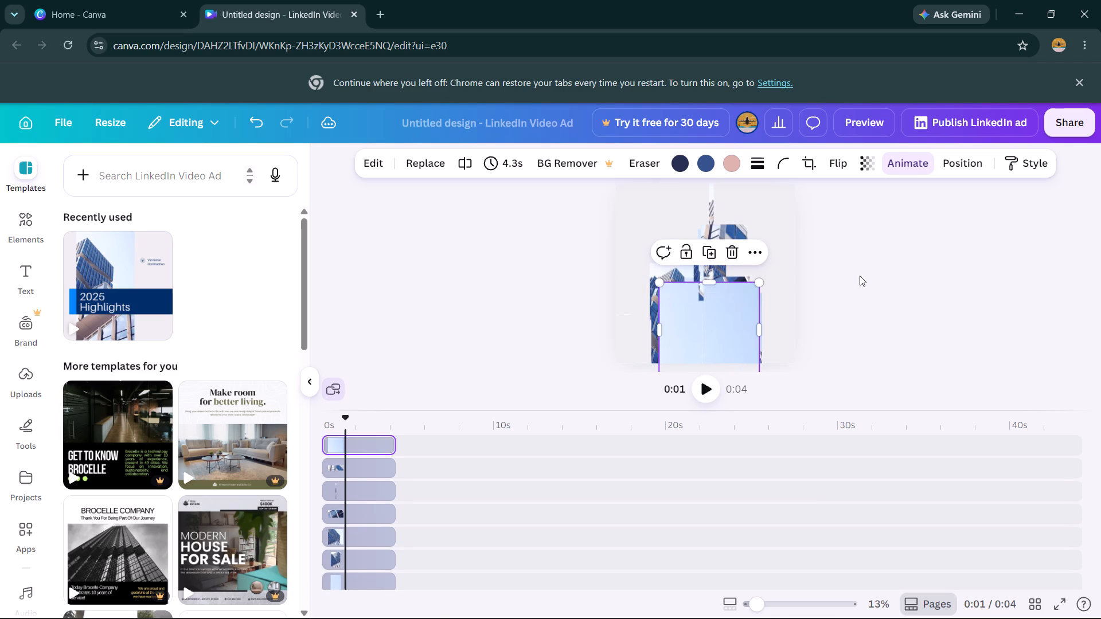
{"action": "left_click", "coordinate": [860, 276]}
Extend the short photo strip near the page's top down and left into a full photo and move it down behind the sky-blue photo.
{"action": "left_click", "coordinate": [715, 234]}
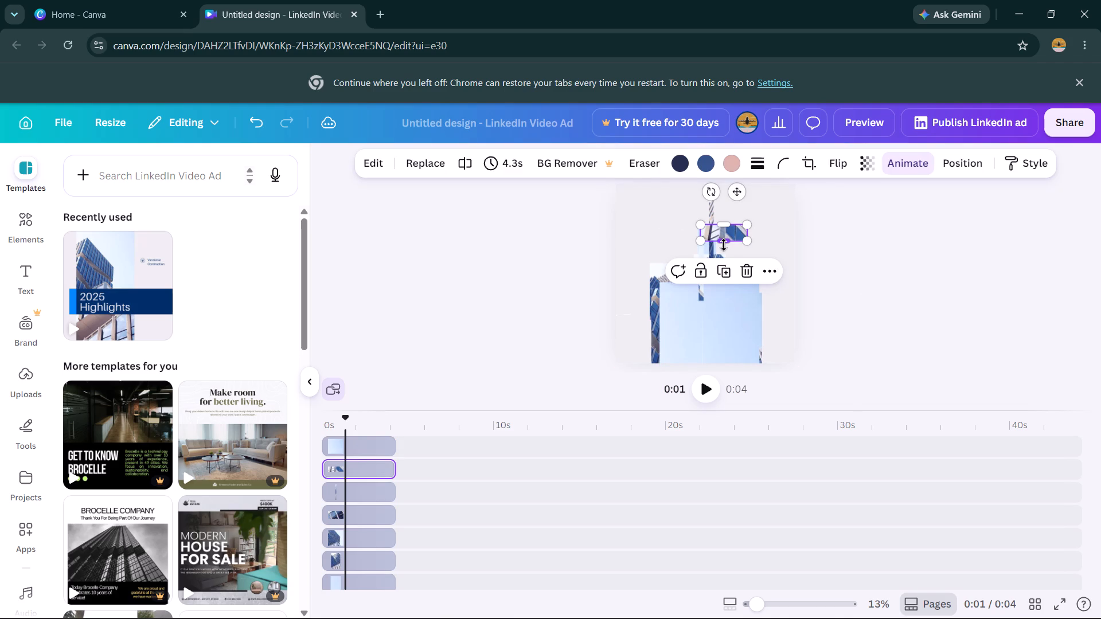
{"action": "left_click_drag", "start_coordinate": [724, 245], "coordinate": [728, 330]}
{"action": "left_click_drag", "start_coordinate": [700, 273], "coordinate": [644, 278]}
{"action": "left_click_drag", "start_coordinate": [678, 248], "coordinate": [688, 300]}
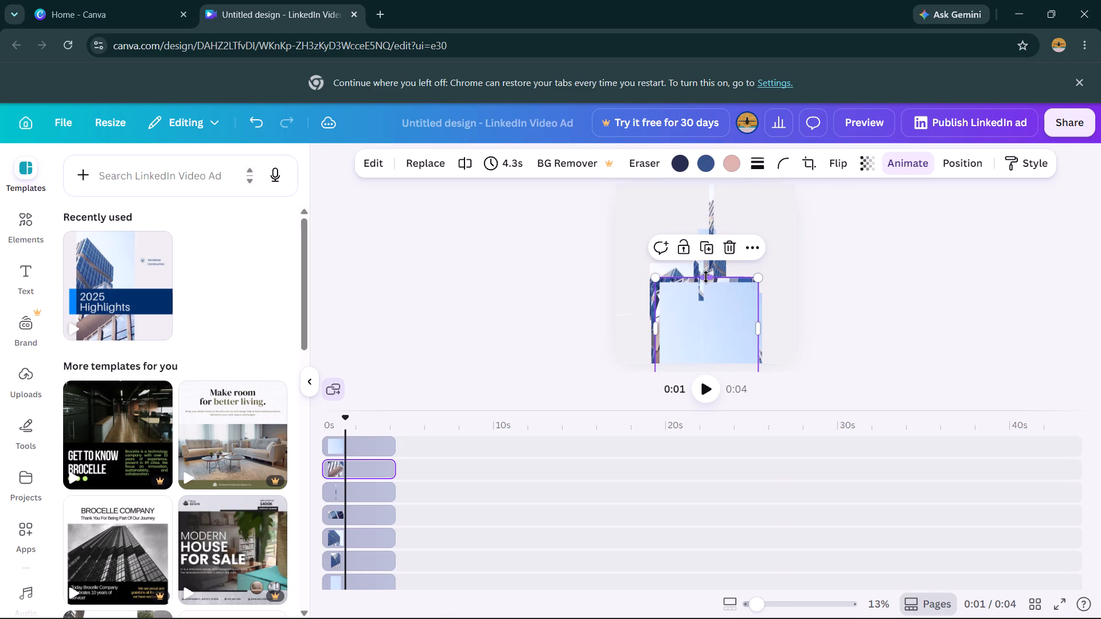
Extend the building photo copy at the page's centre leftward and upward, and move it down and right within the cluster.
{"action": "left_click", "coordinate": [701, 268]}
{"action": "left_click_drag", "start_coordinate": [696, 268], "coordinate": [624, 267]}
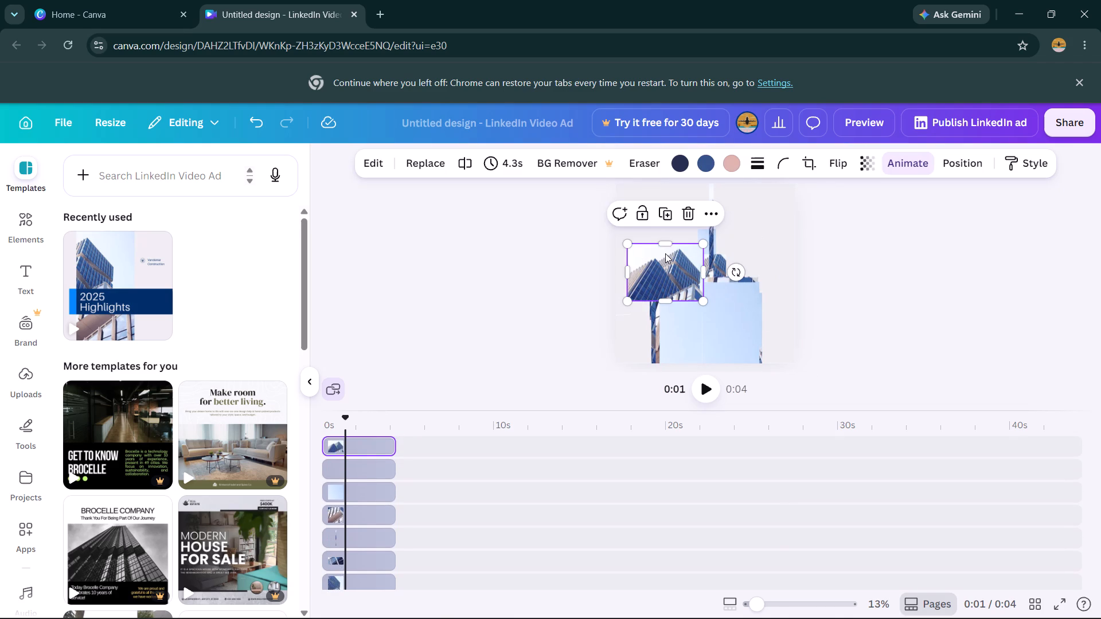
{"action": "left_click_drag", "start_coordinate": [666, 240], "coordinate": [664, 223]}
{"action": "left_click_drag", "start_coordinate": [667, 245], "coordinate": [682, 280]}
Widen the thin vertical photo line to about 934, shorten it from the top, and move it left behind the building photo.
{"action": "left_click", "coordinate": [712, 201]}
{"action": "left_click_drag", "start_coordinate": [712, 201], "coordinate": [707, 211]}
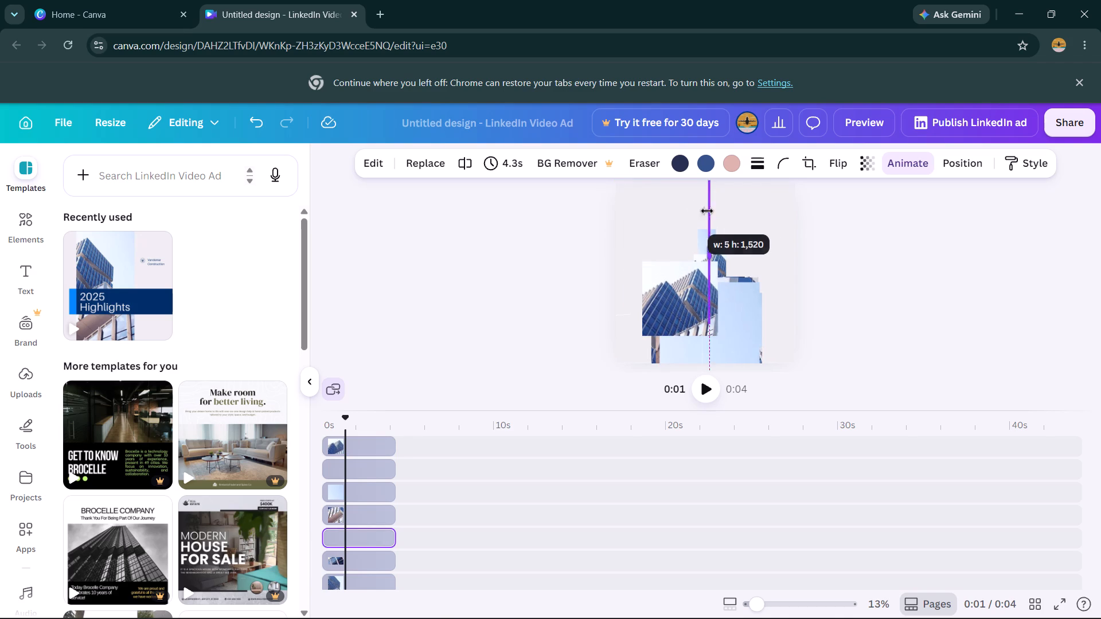
{"action": "left_click_drag", "start_coordinate": [707, 211], "coordinate": [795, 207]}
{"action": "left_click_drag", "start_coordinate": [753, 182], "coordinate": [759, 253]}
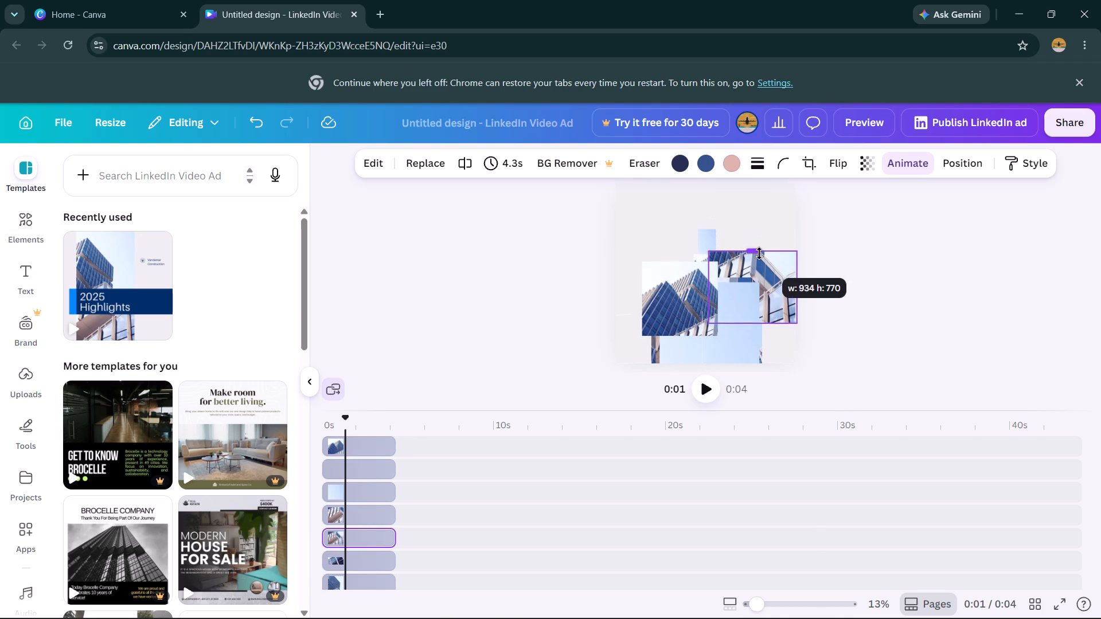
{"action": "left_click_drag", "start_coordinate": [759, 253], "coordinate": [759, 229]}
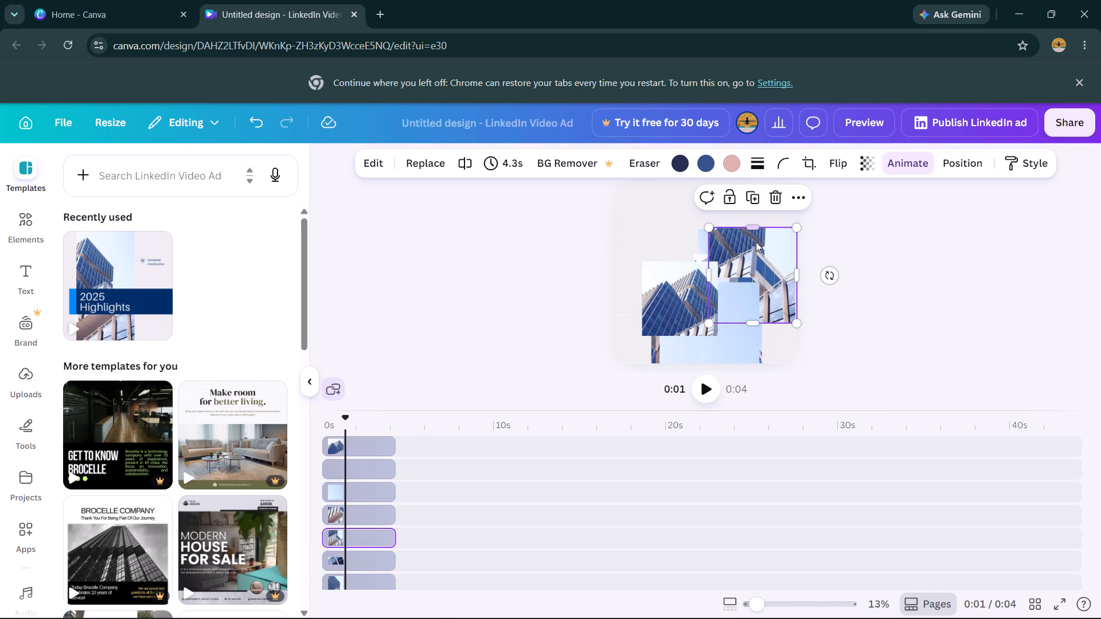
{"action": "left_click_drag", "start_coordinate": [746, 244], "coordinate": [670, 245]}
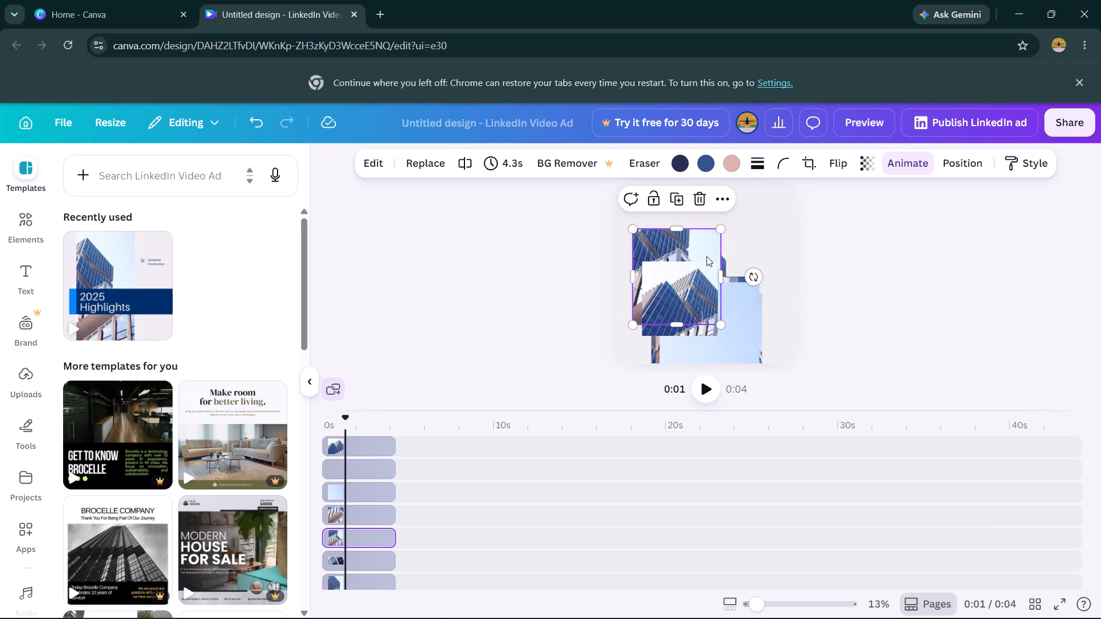
Move the large sky-blue photo up from the bottom of the page into its upper-right corner.
{"action": "left_click_drag", "start_coordinate": [742, 303], "coordinate": [741, 229]}
{"action": "left_click", "coordinate": [708, 210]}
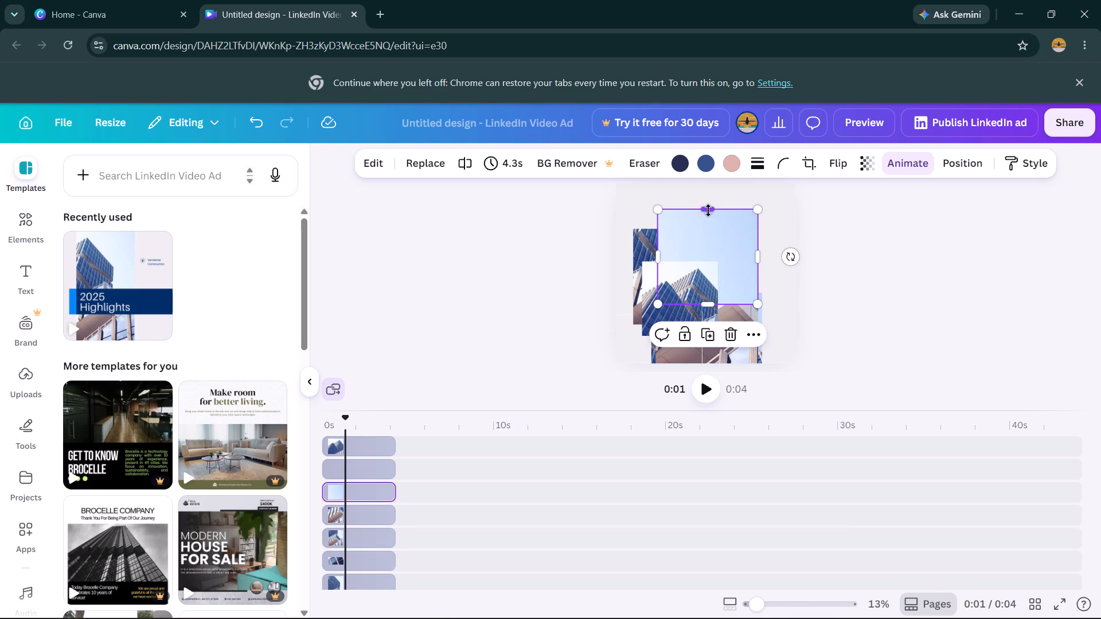
{"action": "left_click_drag", "start_coordinate": [702, 239], "coordinate": [706, 260]}
{"action": "left_click_drag", "start_coordinate": [699, 267], "coordinate": [721, 226]}
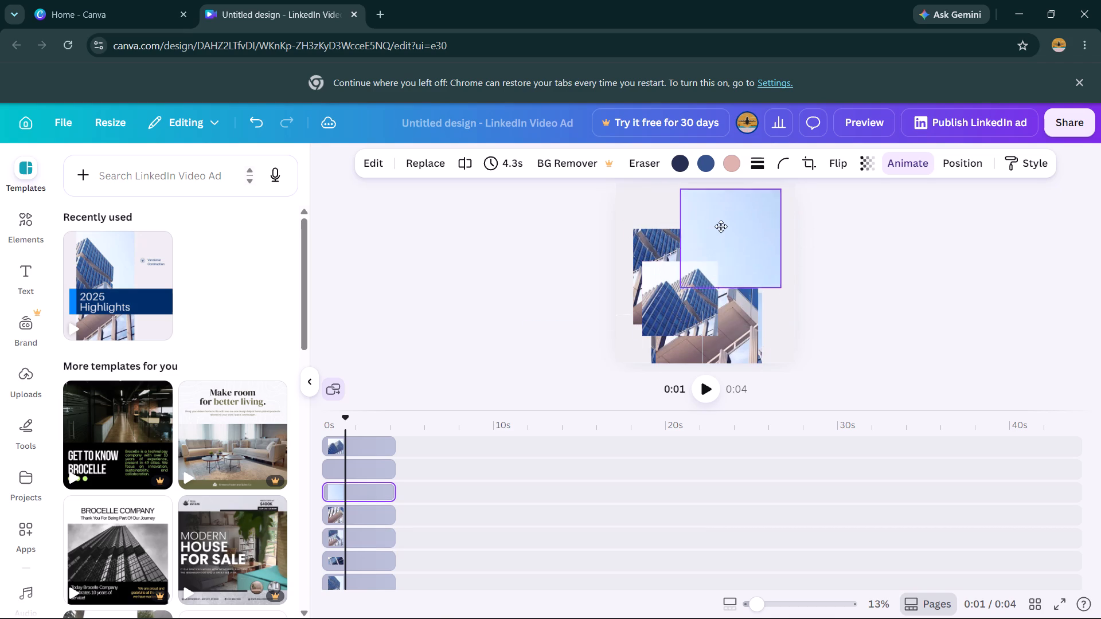
{"action": "left_click_drag", "start_coordinate": [721, 226], "coordinate": [738, 199]}
Move the building photo copies at the page's left and bottom up and right toward the sky-blue photo.
{"action": "left_click_drag", "start_coordinate": [681, 281], "coordinate": [714, 228]}
{"action": "left_click_drag", "start_coordinate": [653, 260], "coordinate": [708, 231]}
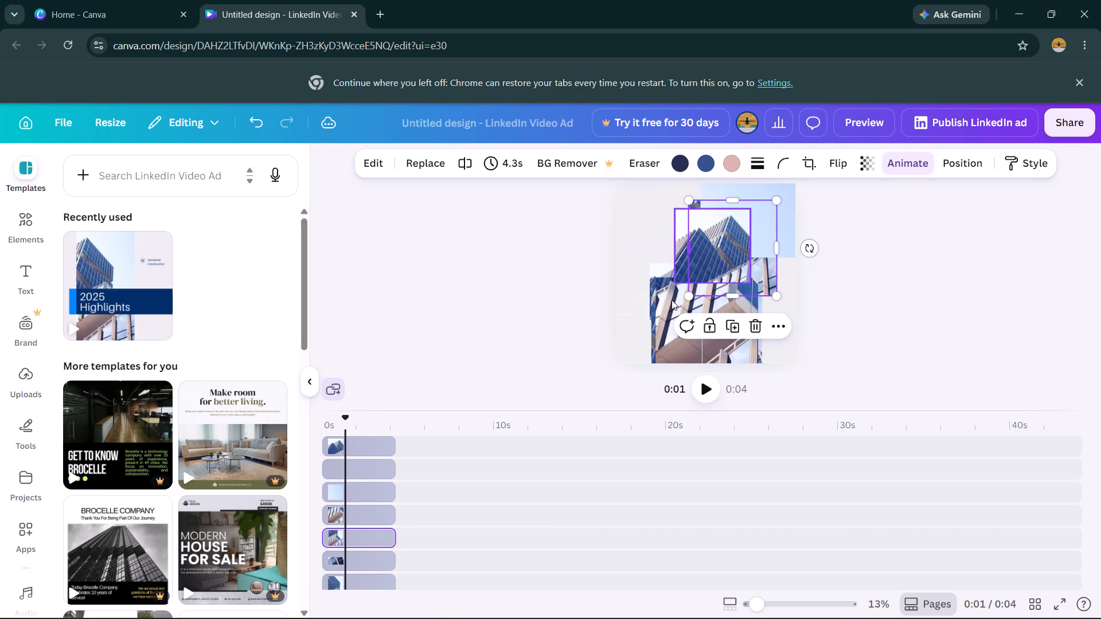
{"action": "left_click_drag", "start_coordinate": [673, 308], "coordinate": [720, 232]}
{"action": "left_click_drag", "start_coordinate": [680, 308], "coordinate": [718, 228]}
{"action": "left_click_drag", "start_coordinate": [674, 288], "coordinate": [735, 210]}
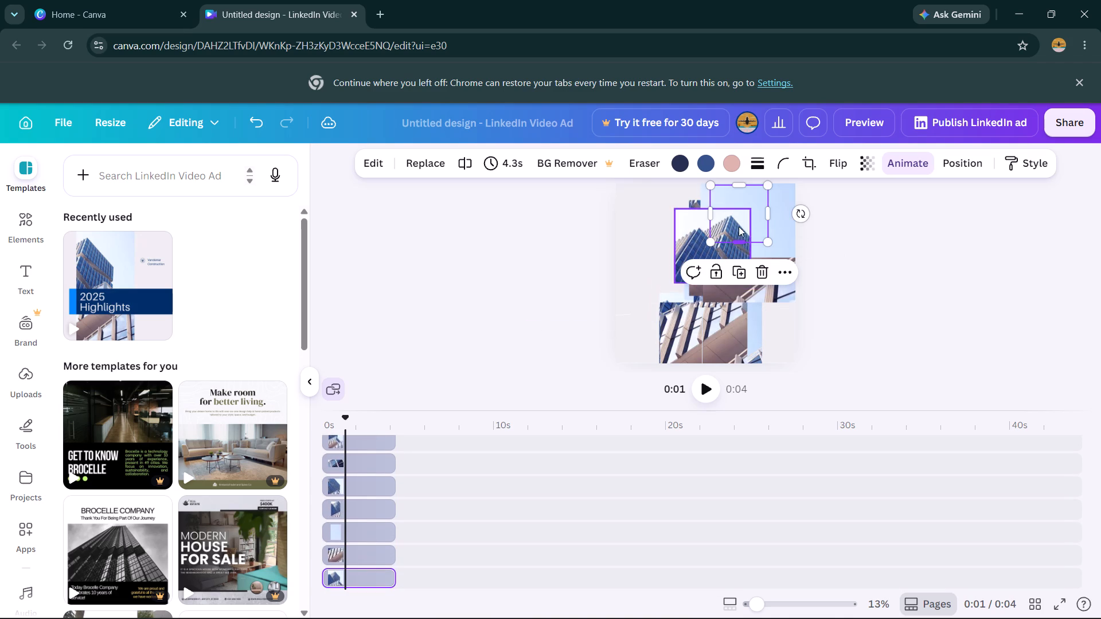
Extend the small upper photo copy leftward and downward, and bring the remaining bottom photo copies up to join it.
{"action": "left_click_drag", "start_coordinate": [707, 214], "coordinate": [674, 211]}
{"action": "left_click_drag", "start_coordinate": [728, 240], "coordinate": [732, 271]}
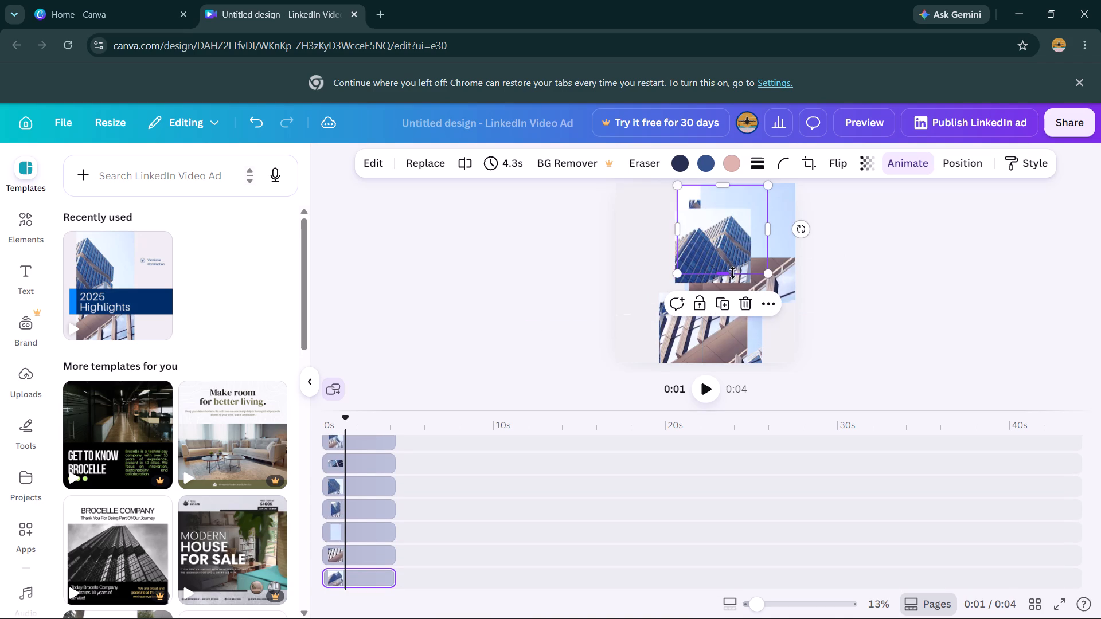
{"action": "left_click_drag", "start_coordinate": [725, 337], "coordinate": [736, 242]}
{"action": "left_click_drag", "start_coordinate": [732, 331], "coordinate": [744, 218]}
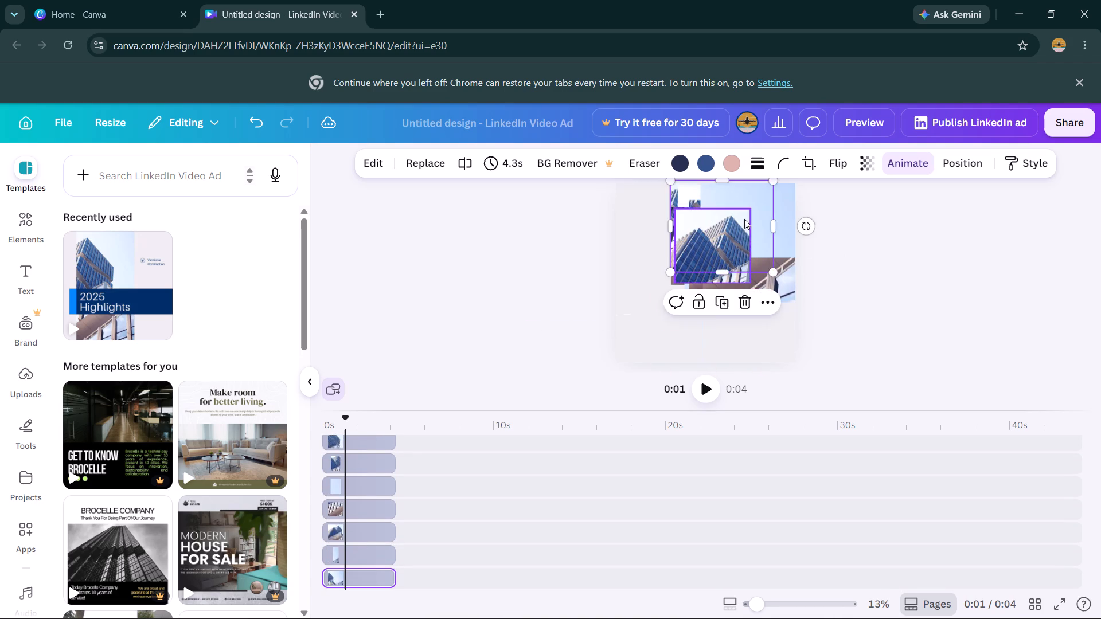
Move the overlapping photo copies from the page's upper right down and left, one after another.
{"action": "left_click_drag", "start_coordinate": [739, 228], "coordinate": [680, 296]}
{"action": "left_click_drag", "start_coordinate": [731, 233], "coordinate": [699, 269]}
{"action": "left_click_drag", "start_coordinate": [762, 220], "coordinate": [701, 271]}
{"action": "left_click_drag", "start_coordinate": [711, 236], "coordinate": [682, 273]}
{"action": "left_click_drag", "start_coordinate": [753, 232], "coordinate": [700, 263]}
{"action": "left_click_drag", "start_coordinate": [720, 260], "coordinate": [696, 274]}
{"action": "left_click_drag", "start_coordinate": [743, 222], "coordinate": [690, 250]}
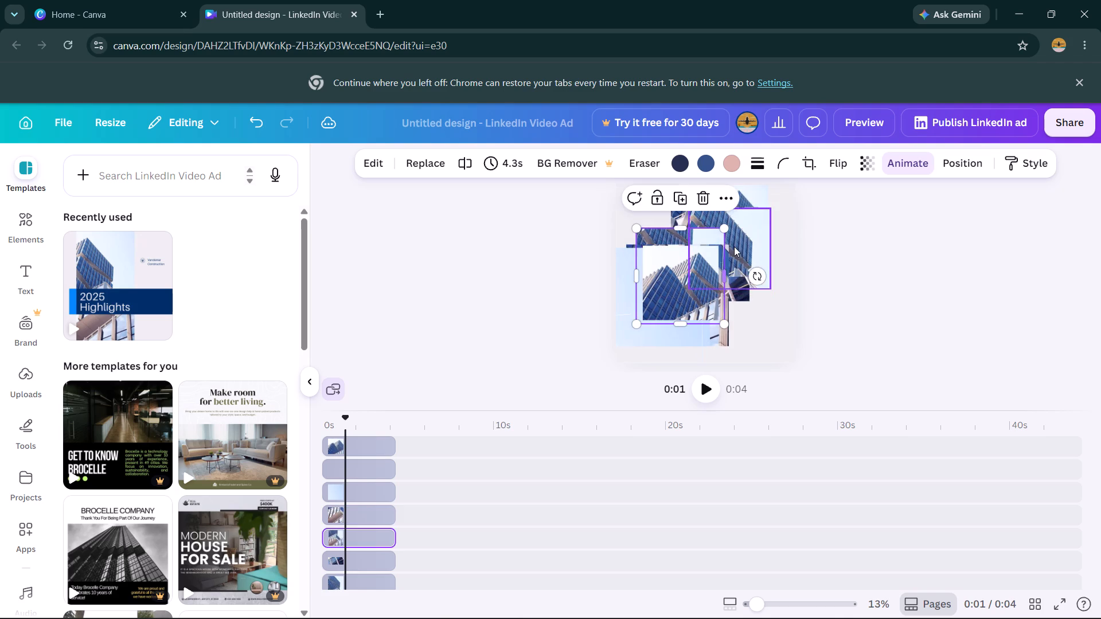
{"action": "left_click_drag", "start_coordinate": [744, 234], "coordinate": [681, 279]}
{"action": "left_click_drag", "start_coordinate": [747, 215], "coordinate": [702, 278]}
{"action": "left_click_drag", "start_coordinate": [748, 217], "coordinate": [691, 266]}
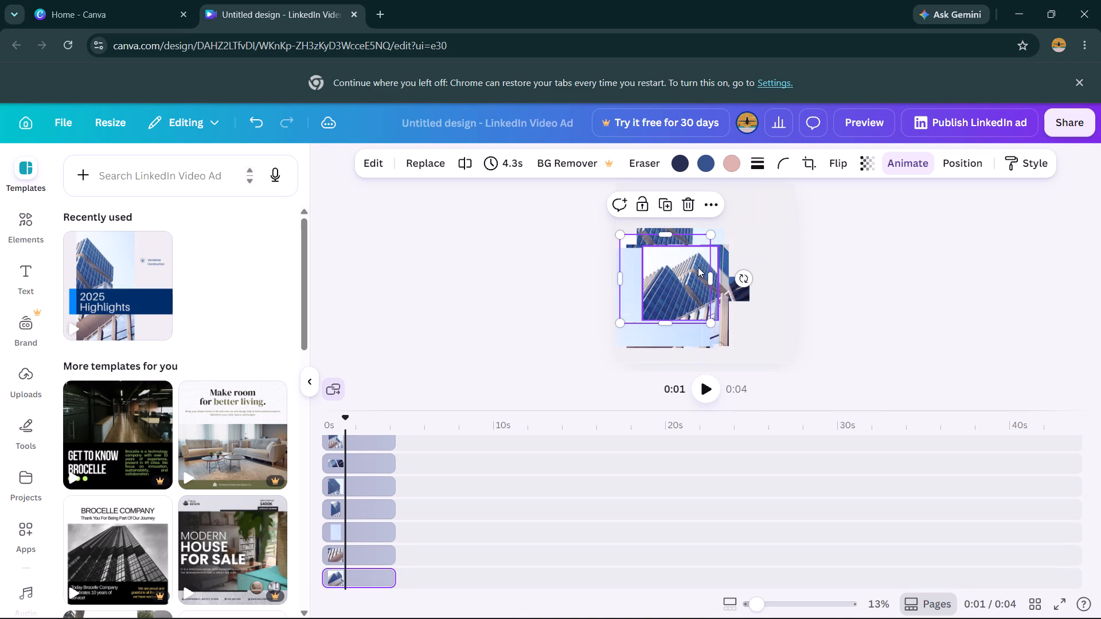
Move the upper layers of the left photo cluster, including the sky-blue photo, back up and to the right.
{"action": "left_click", "coordinate": [725, 237]}
{"action": "left_click_drag", "start_coordinate": [648, 284], "coordinate": [688, 248]}
{"action": "left_click_drag", "start_coordinate": [646, 275], "coordinate": [702, 237]}
{"action": "left_click_drag", "start_coordinate": [650, 285], "coordinate": [716, 244]}
{"action": "left_click_drag", "start_coordinate": [661, 275], "coordinate": [722, 242]}
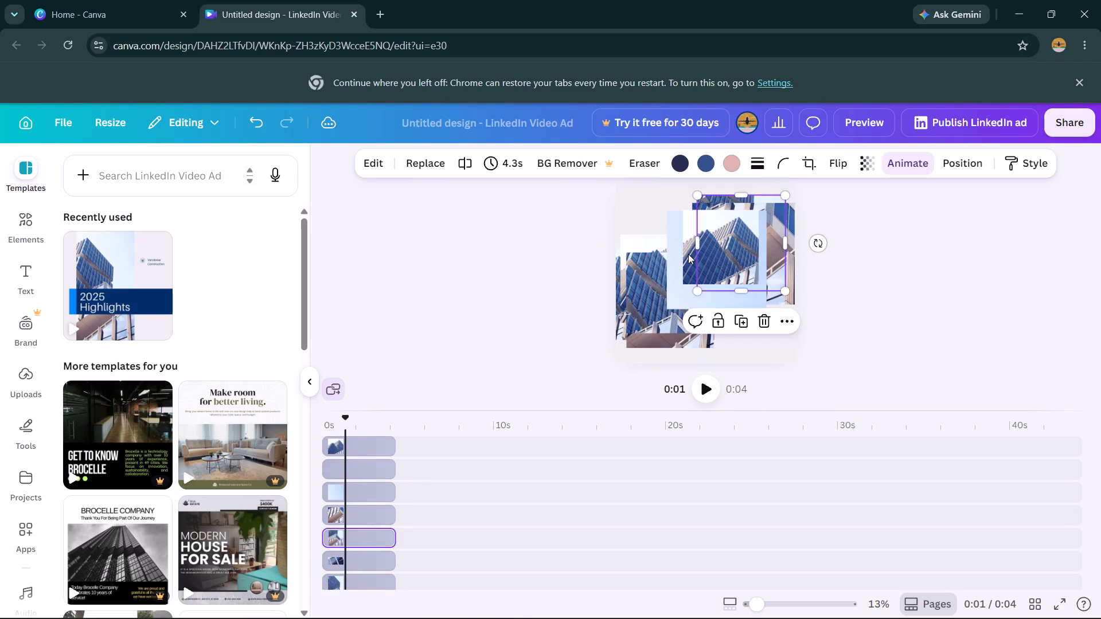
{"action": "left_click_drag", "start_coordinate": [693, 250], "coordinate": [723, 216]}
{"action": "left_click_drag", "start_coordinate": [651, 277], "coordinate": [710, 238]}
{"action": "left_click_drag", "start_coordinate": [657, 303], "coordinate": [720, 244]}
{"action": "left_click_drag", "start_coordinate": [676, 275], "coordinate": [714, 245]}
Move the sky-blue photo and the building photo copies above the cluster out toward the page's upper-right corner.
{"action": "left_click_drag", "start_coordinate": [733, 237], "coordinate": [677, 288]}
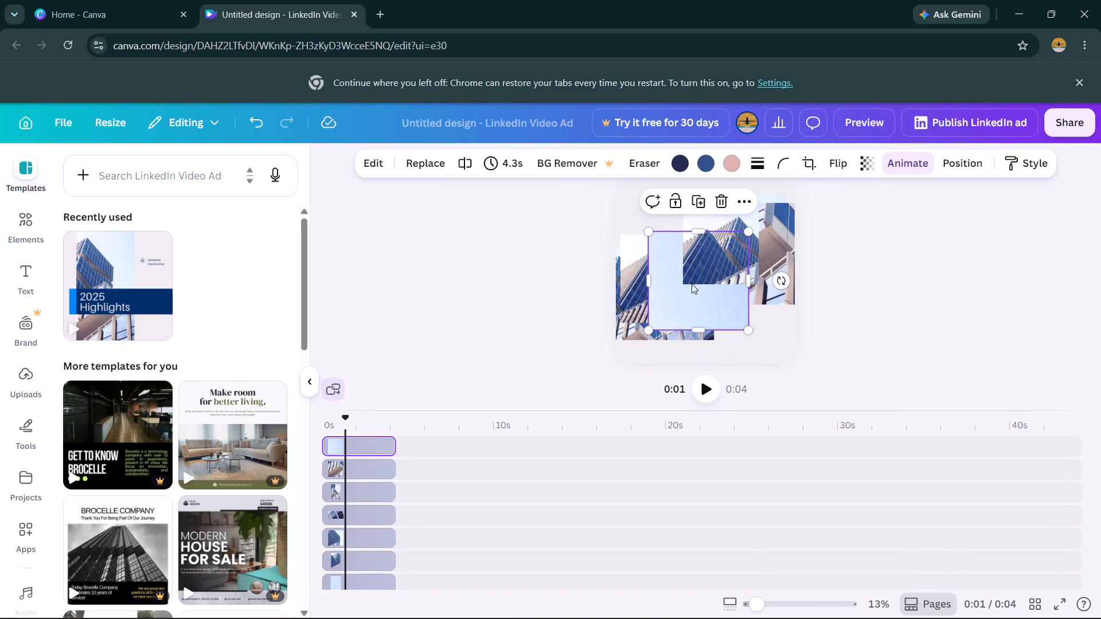
{"action": "left_click_drag", "start_coordinate": [678, 286], "coordinate": [761, 179]}
{"action": "left_click_drag", "start_coordinate": [689, 238], "coordinate": [735, 225]}
{"action": "left_click_drag", "start_coordinate": [707, 230], "coordinate": [817, 138]}
{"action": "left_click_drag", "start_coordinate": [799, 150], "coordinate": [848, 116]}
{"action": "left_click_drag", "start_coordinate": [810, 140], "coordinate": [822, 122]}
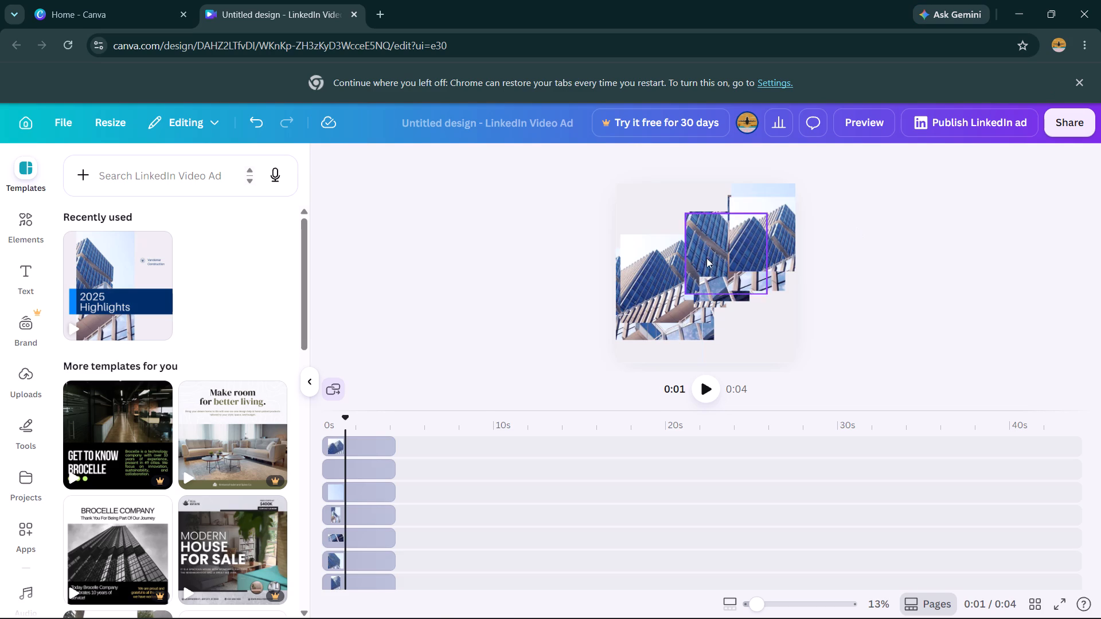
Move the remaining lower-left building photo copies up and right onto the cluster.
{"action": "left_click_drag", "start_coordinate": [628, 287], "coordinate": [751, 242]}
{"action": "left_click_drag", "start_coordinate": [663, 316], "coordinate": [746, 280]}
Select the overlapping photo copies in the page's upper-right cluster together.
{"action": "left_click_drag", "start_coordinate": [642, 348], "coordinate": [692, 293]}
{"action": "left_click_drag", "start_coordinate": [671, 315], "coordinate": [798, 229]}
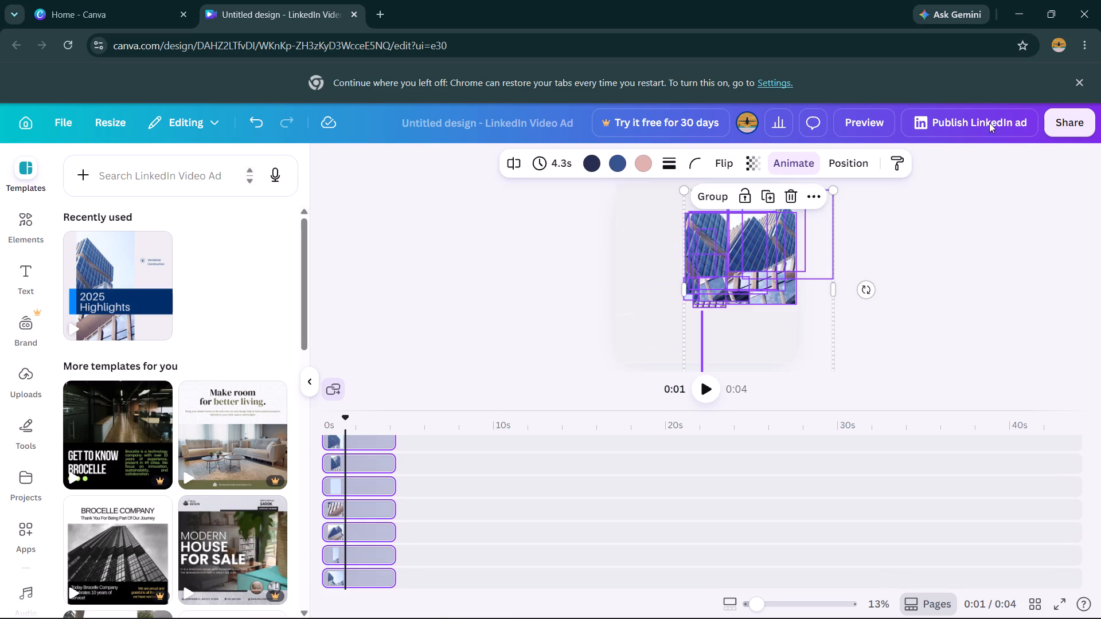